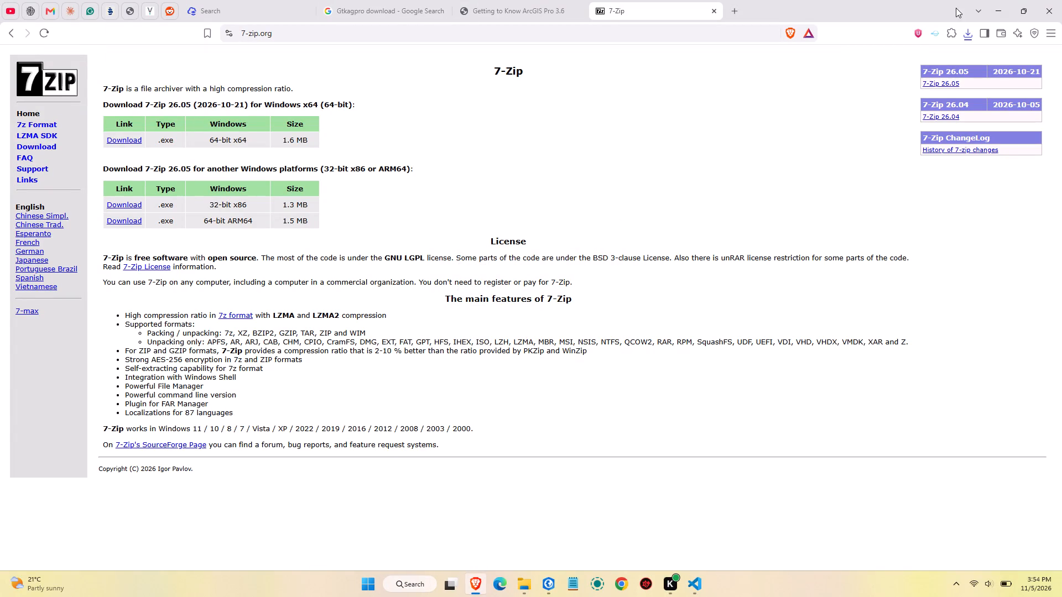
Switch to File Explorer and extract GTKAGPro.zip from the BEN folder into BEN\GTKAGPro, showing the extracted files when complete.
click(992, 9)
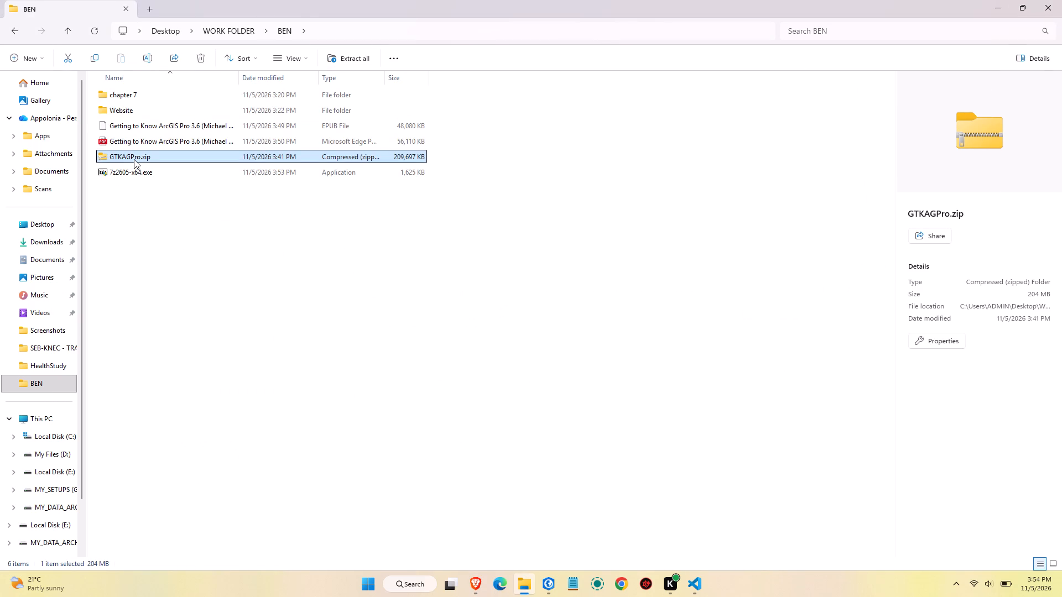
right_click(134, 159)
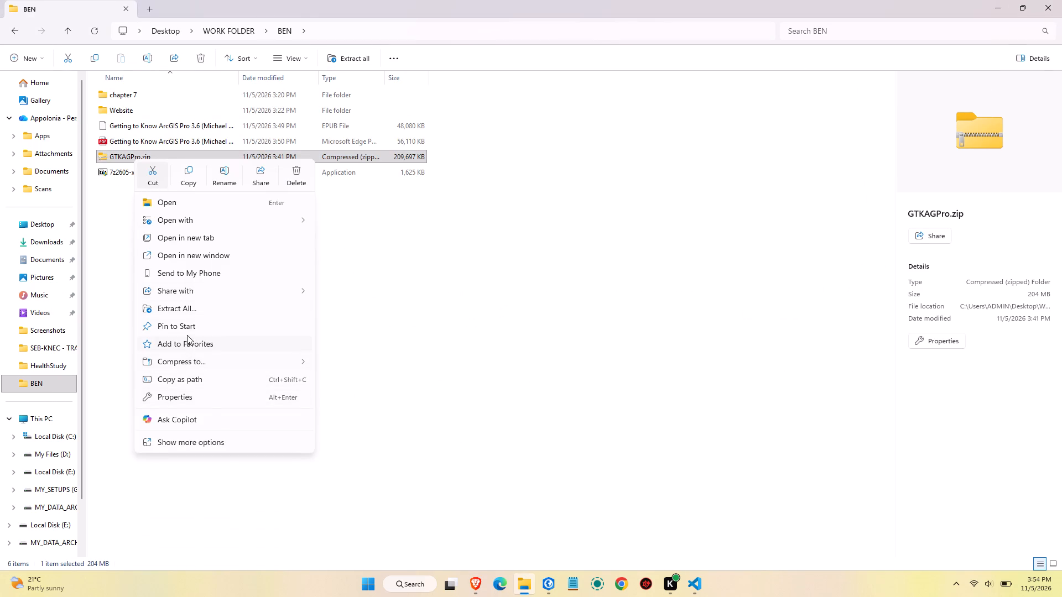
right_click(377, 223)
right_click(372, 223)
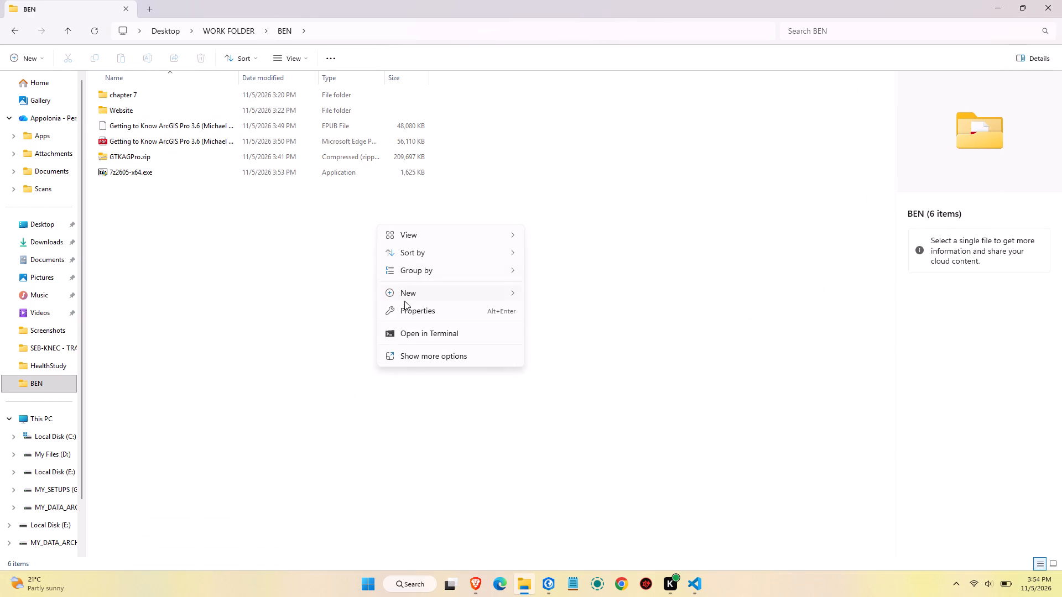
click(184, 308)
click(160, 158)
right_click(160, 158)
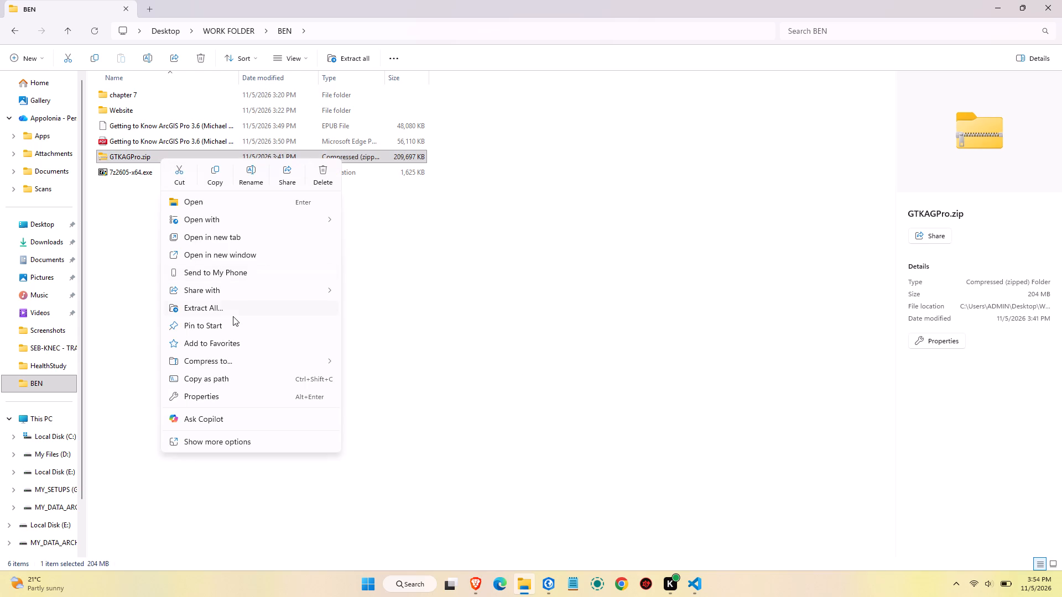
click(231, 311)
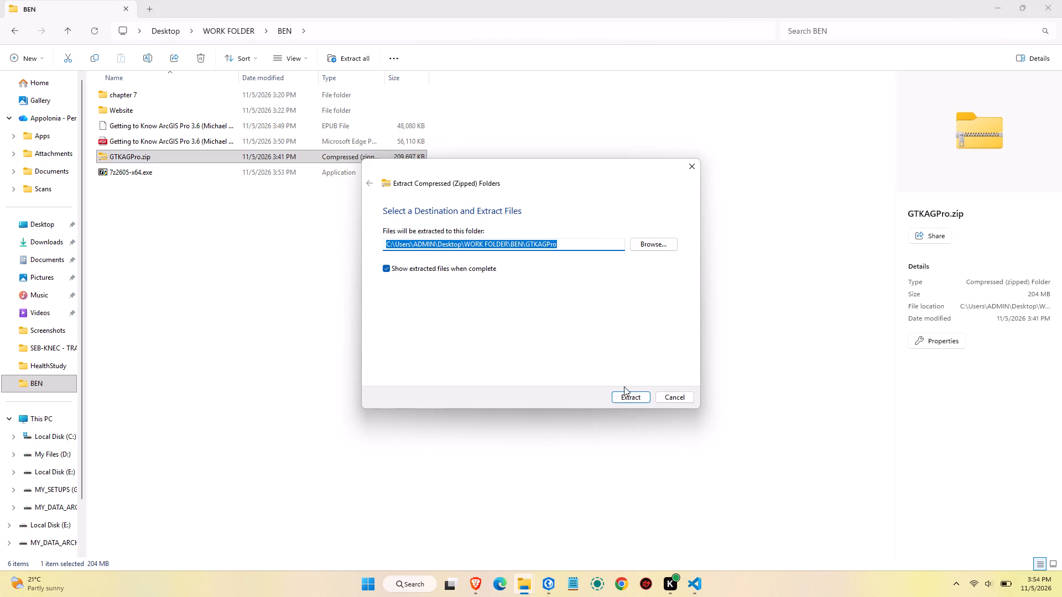
click(627, 396)
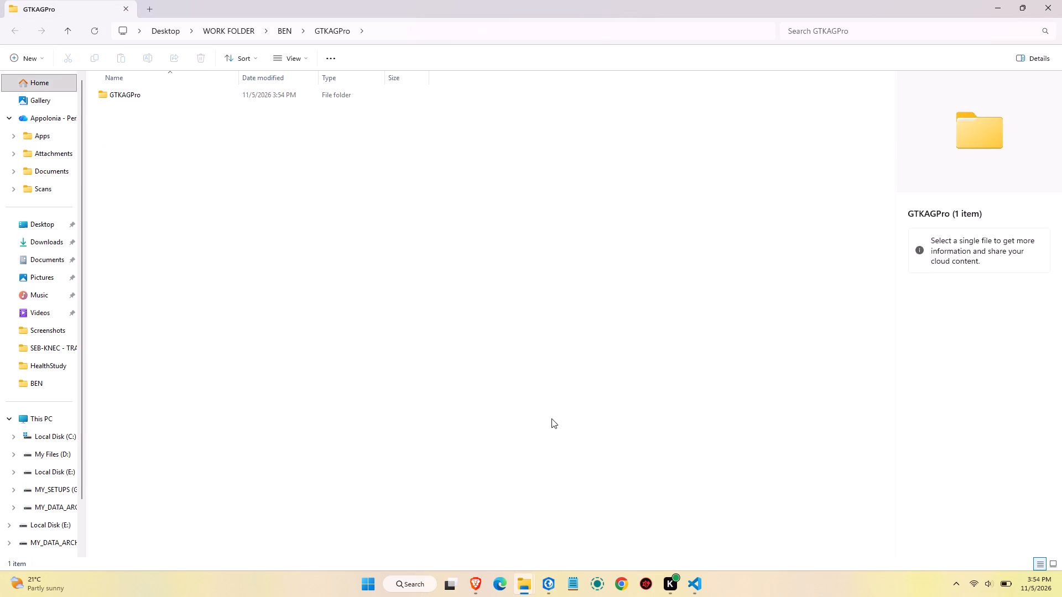
Open the nested GTKAGPro folders down to the level that holds the project folders.
double_click(289, 93)
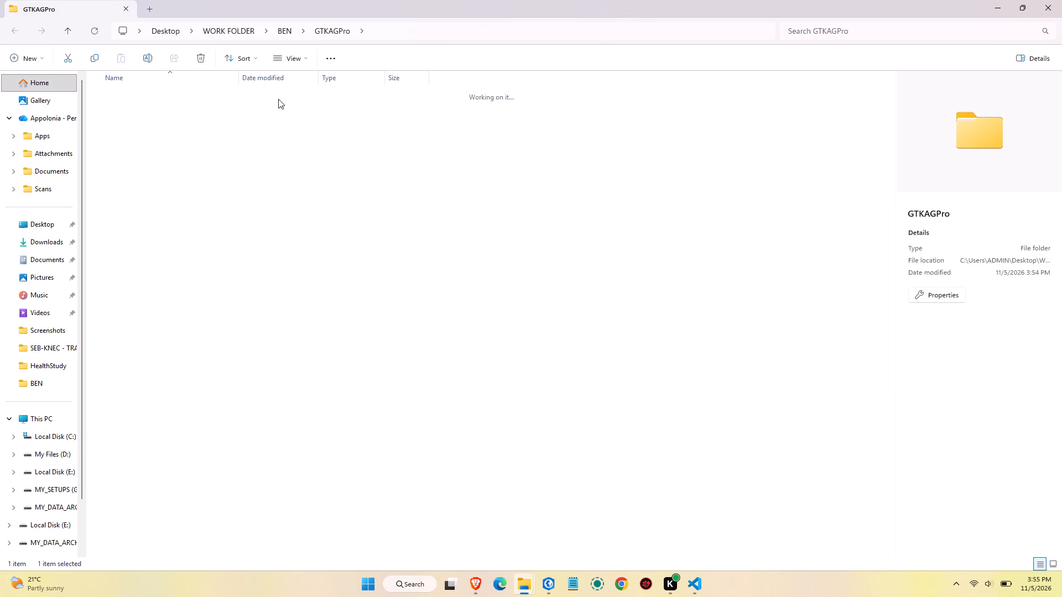
double_click(221, 96)
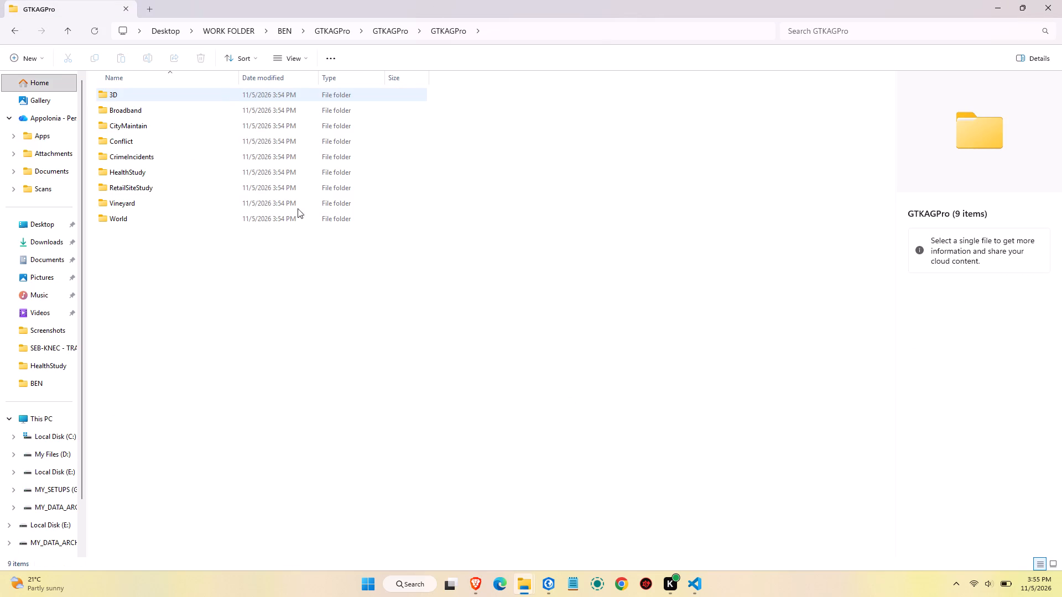
Switch to ArcGIS Pro, cancel the Open Project dialog and close the application.
click(555, 579)
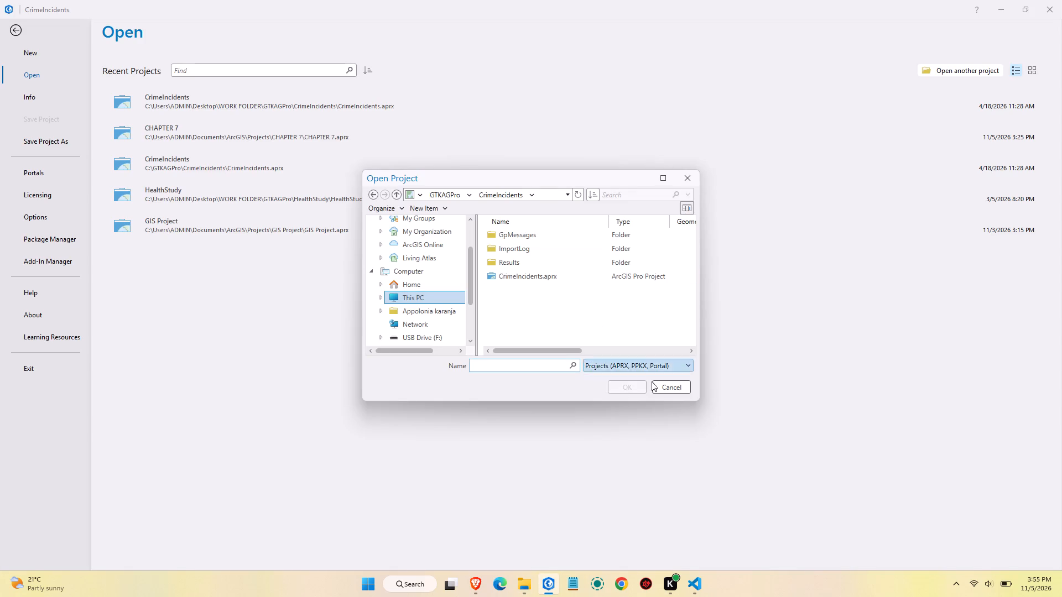
click(680, 392)
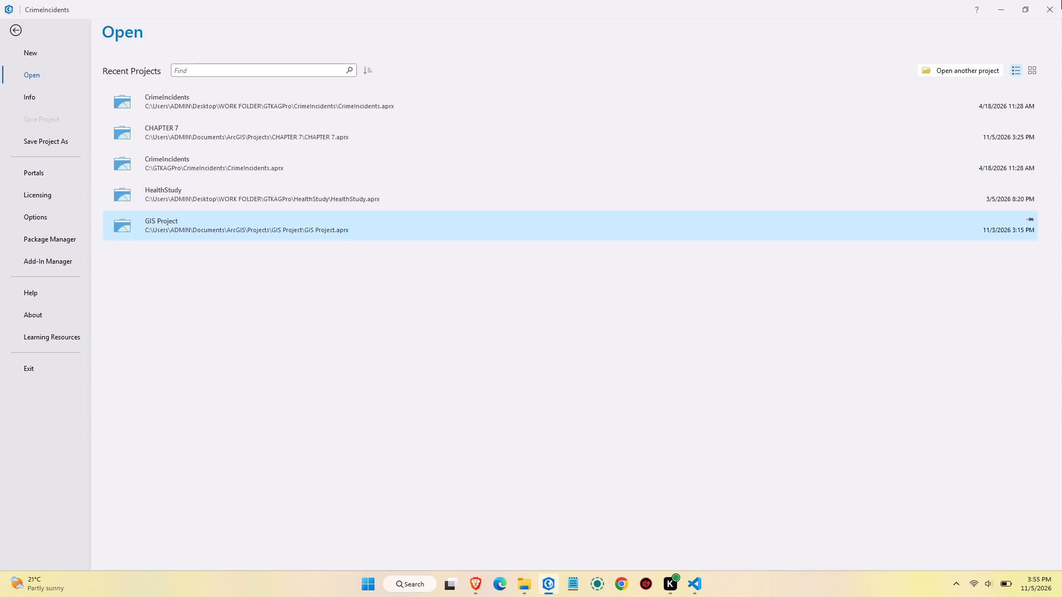
click(1045, 0)
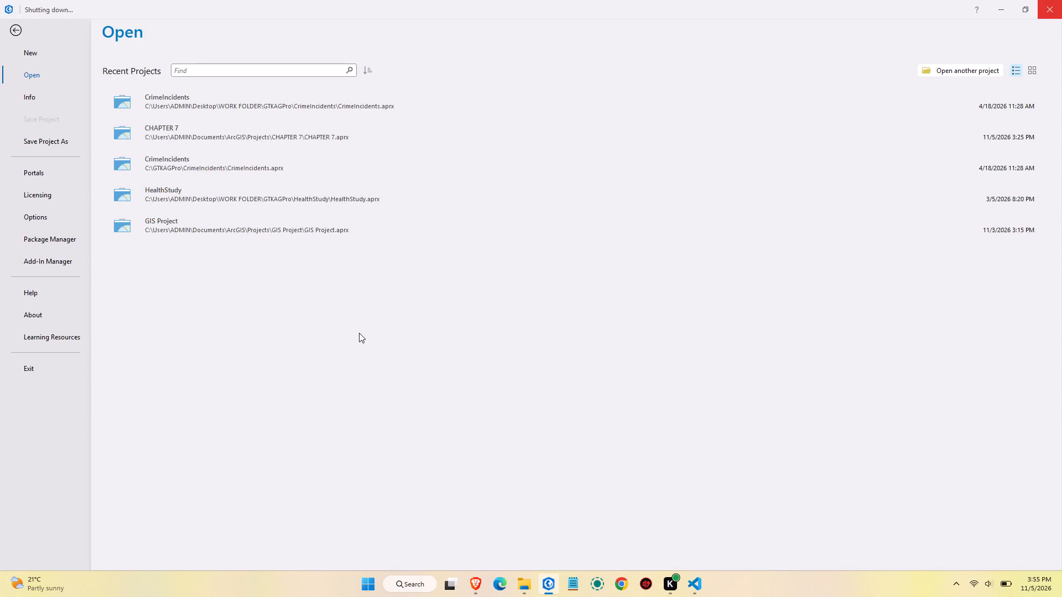
click(1045, 12)
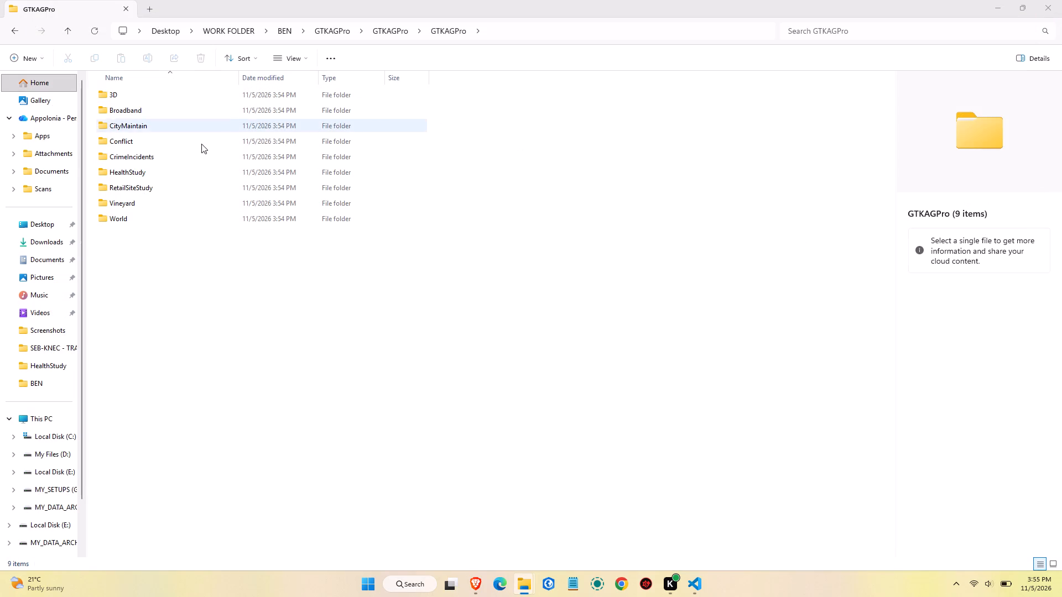
Open the CrimeIncidents.aprx project from the extracted CrimeIncidents folder.
double_click(181, 155)
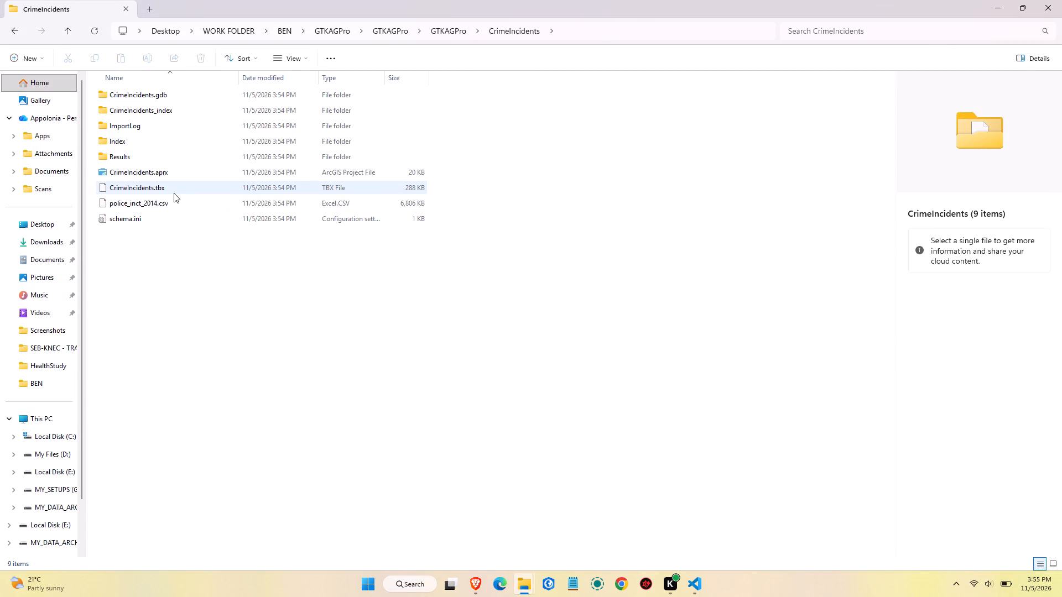
double_click(174, 174)
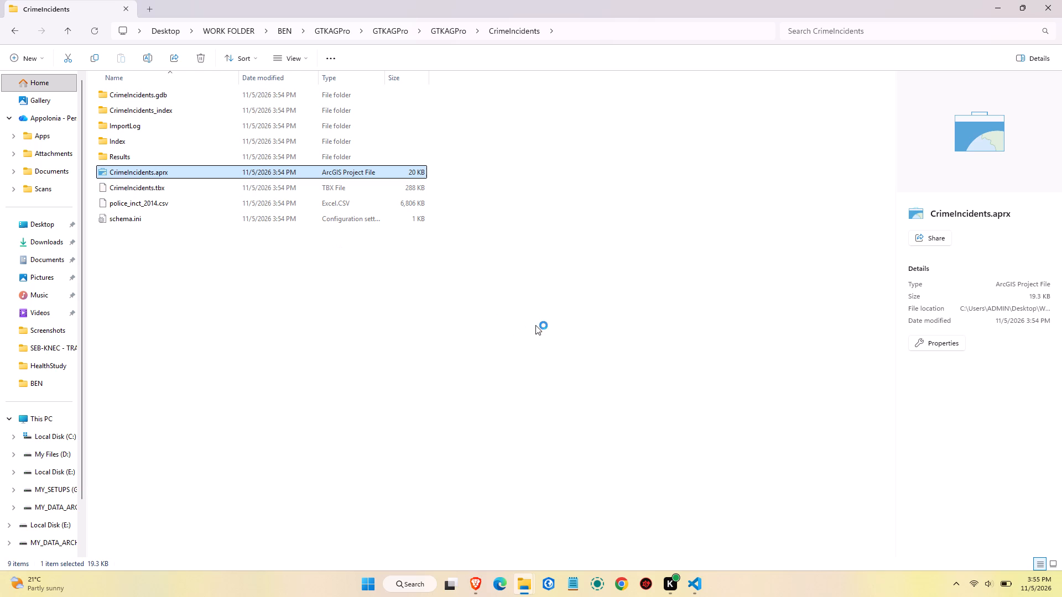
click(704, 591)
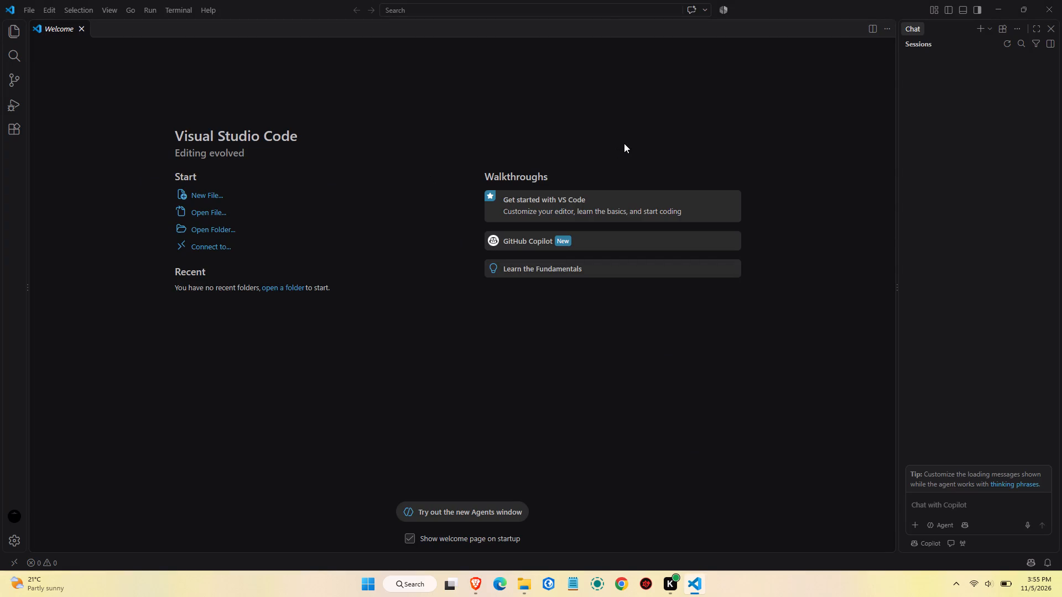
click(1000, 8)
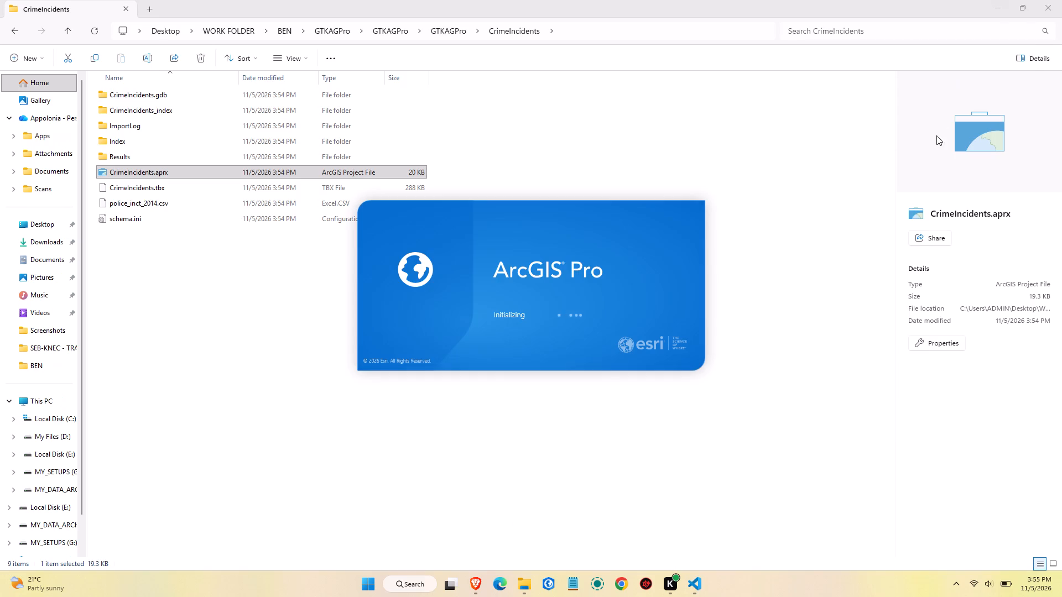
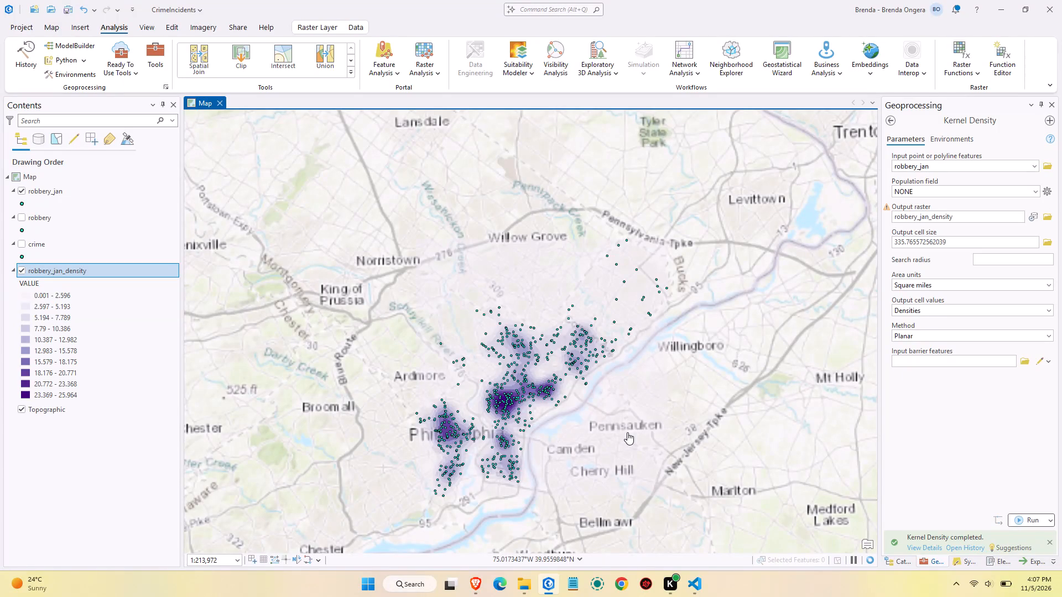
Set the transparency of the robbery_jan_density layer to 40%.
scroll(627, 432, up, 1)
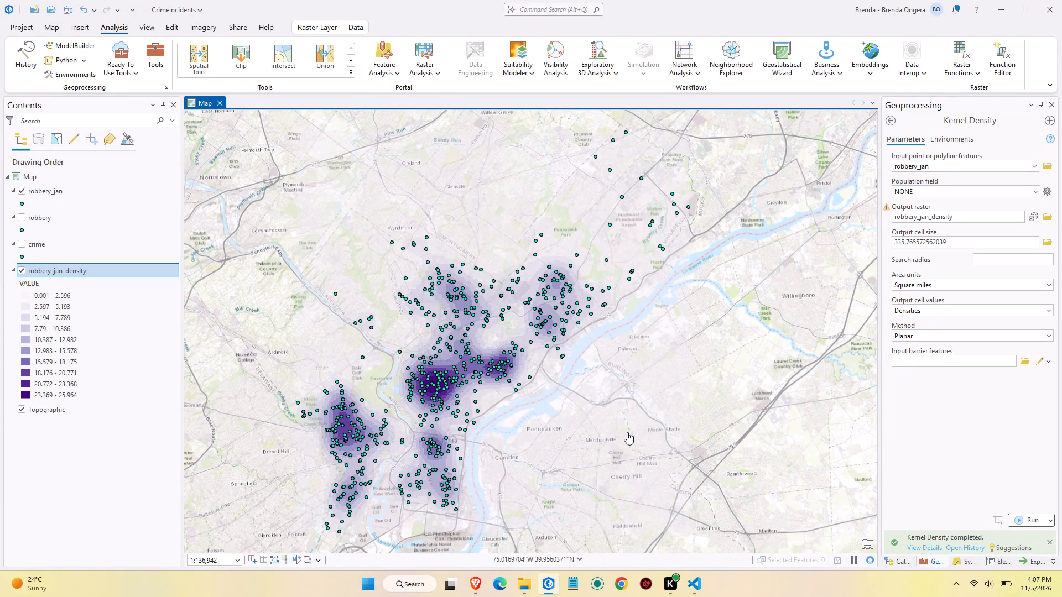
drag(627, 430, 657, 321)
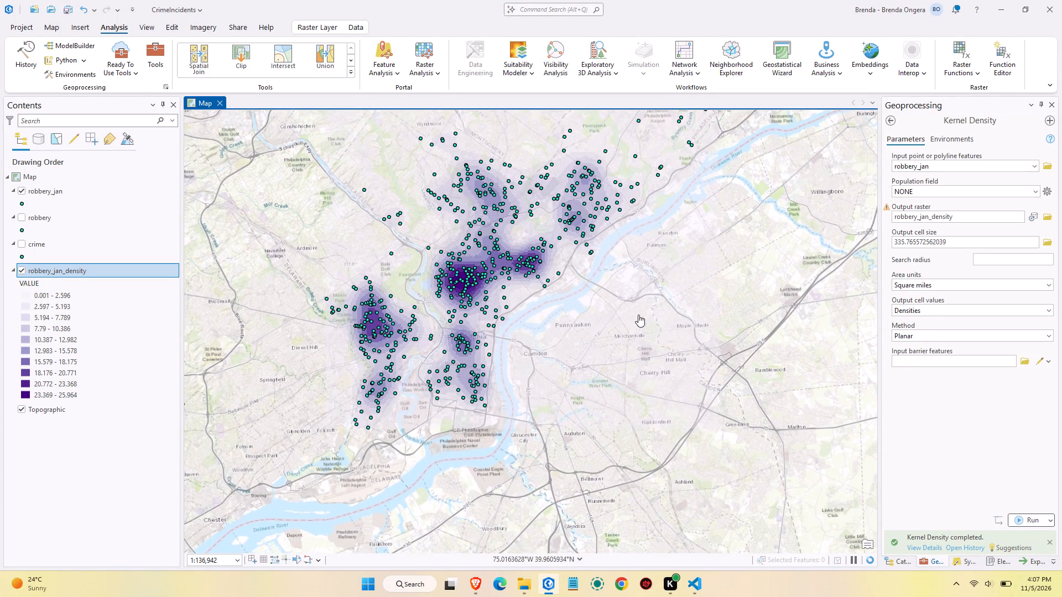
drag(624, 311, 710, 359)
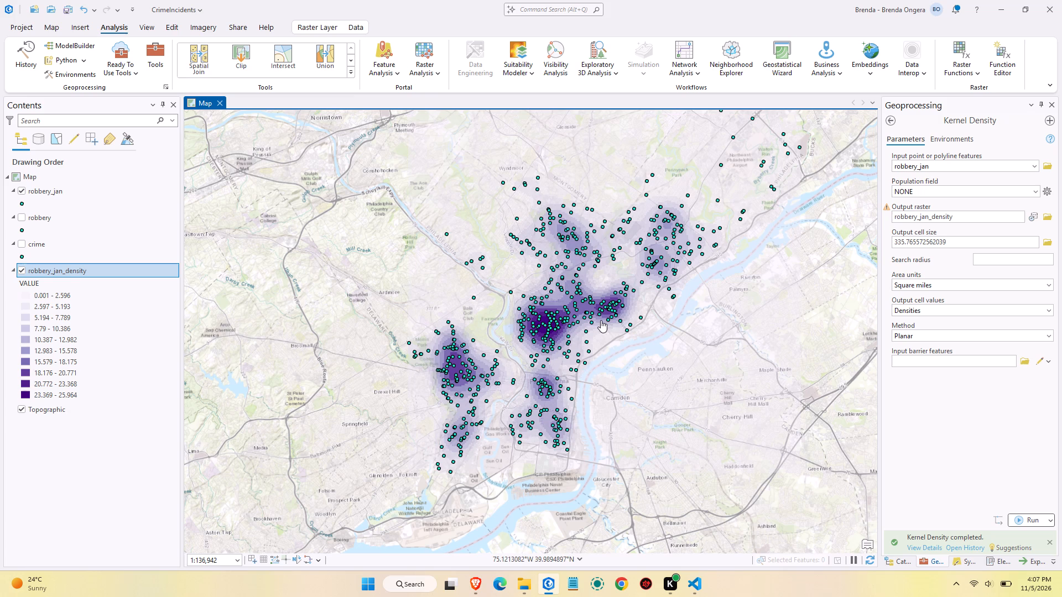
drag(595, 358, 631, 321)
drag(529, 365, 516, 388)
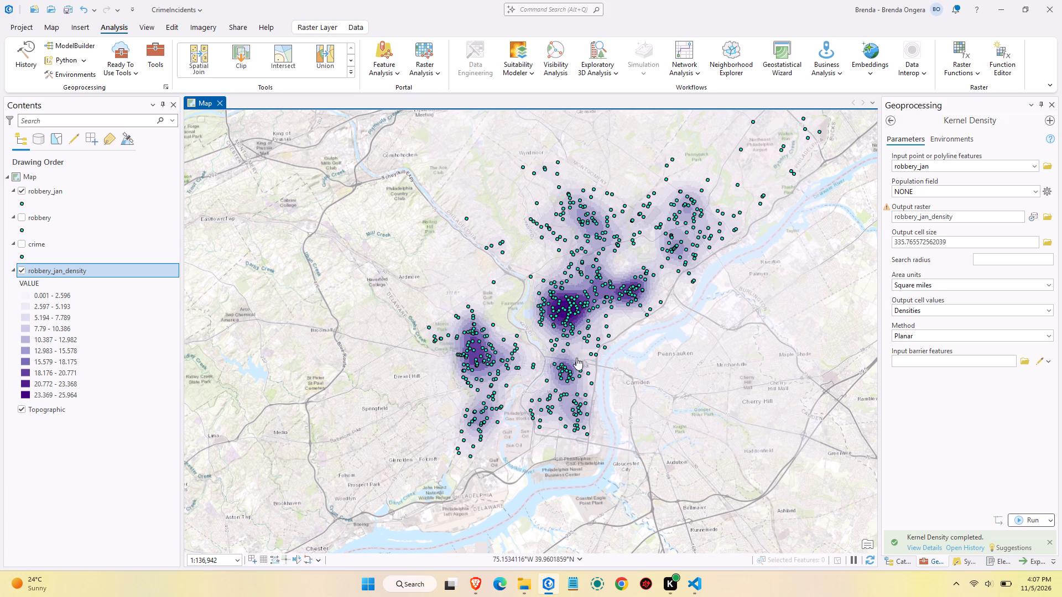
click(317, 23)
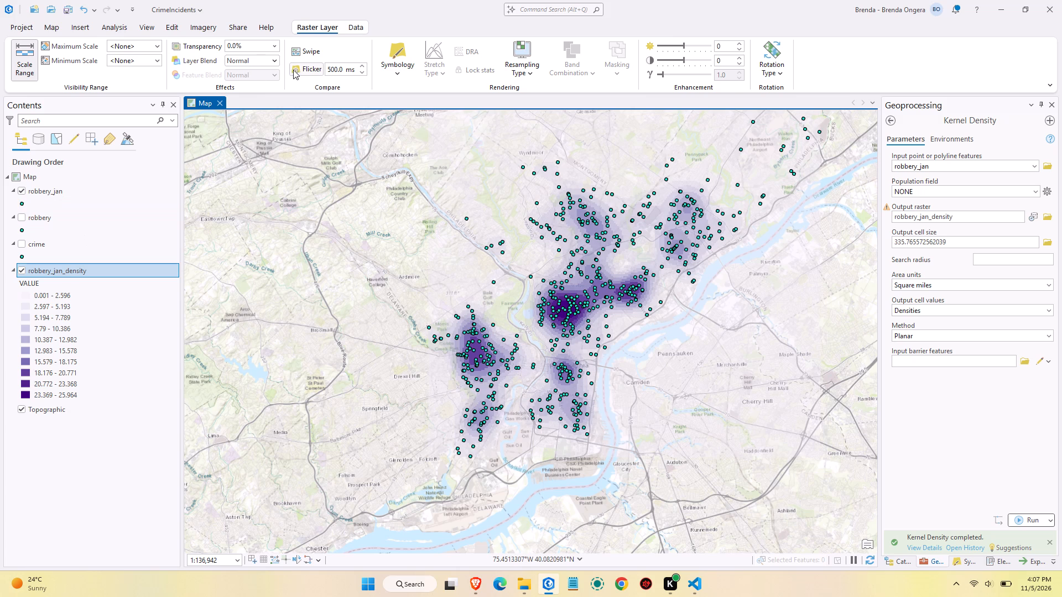
drag(231, 46, 228, 45)
drag(228, 45, 223, 45)
text(40)
key(Return)
key(Return)
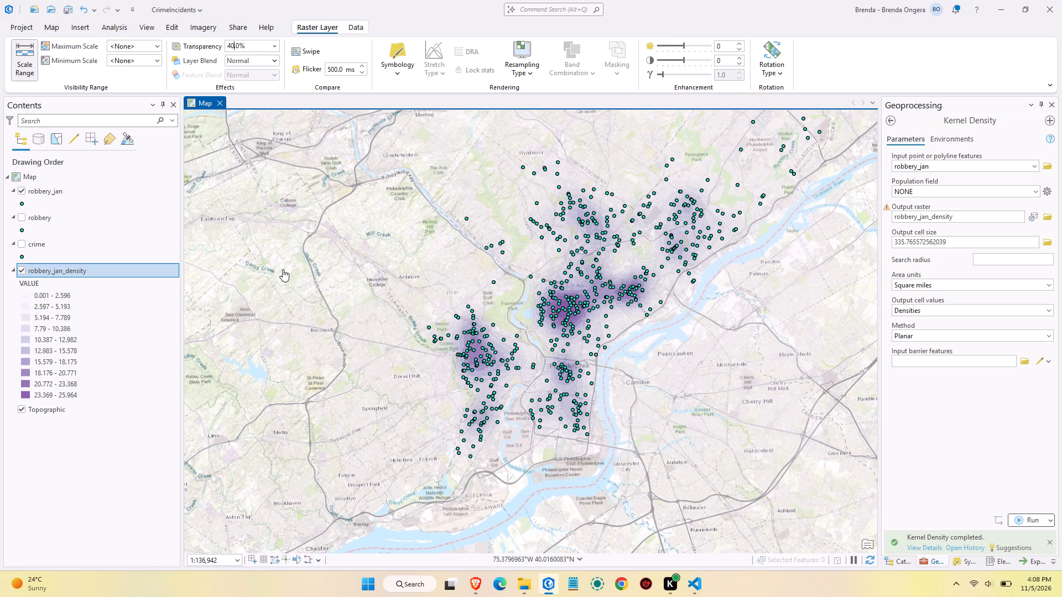
Capture a screenshot of the density map centred in view, including the Contents and Geoprocessing panes but not the ribbon.
drag(395, 336, 373, 315)
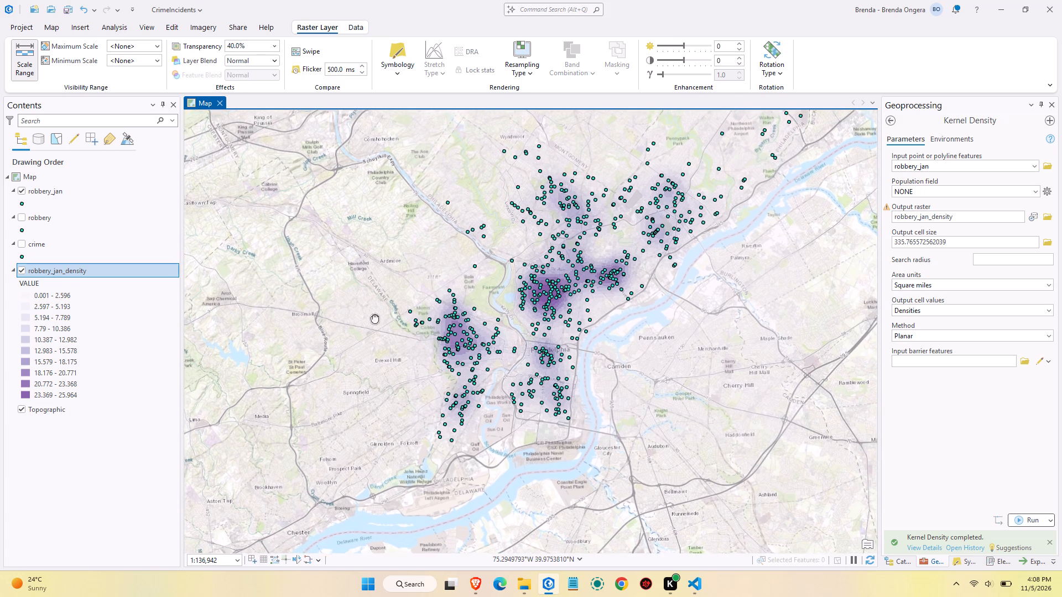
drag(373, 315, 326, 317)
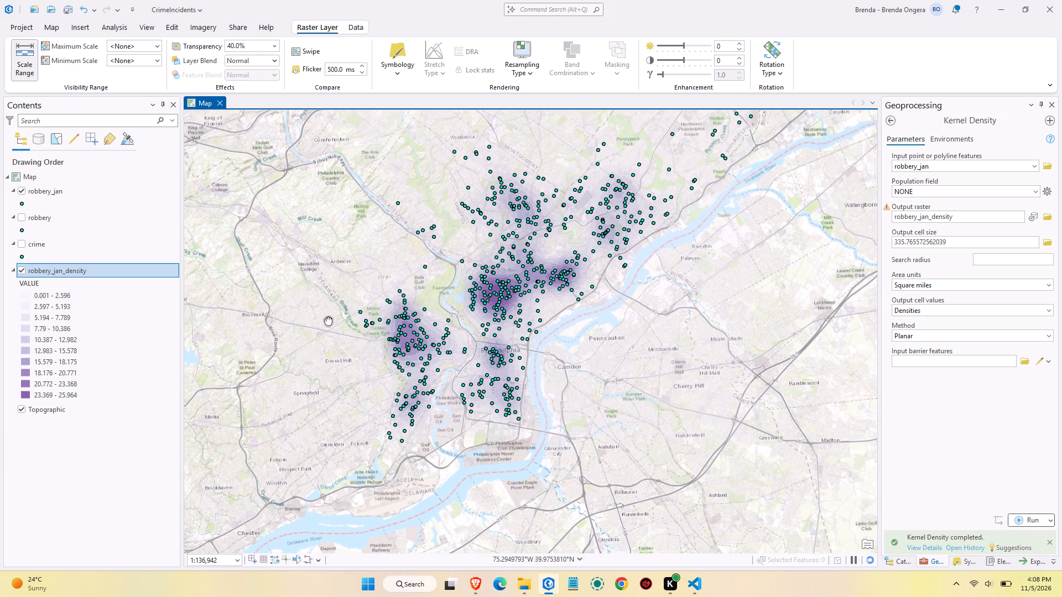
drag(326, 317, 322, 349)
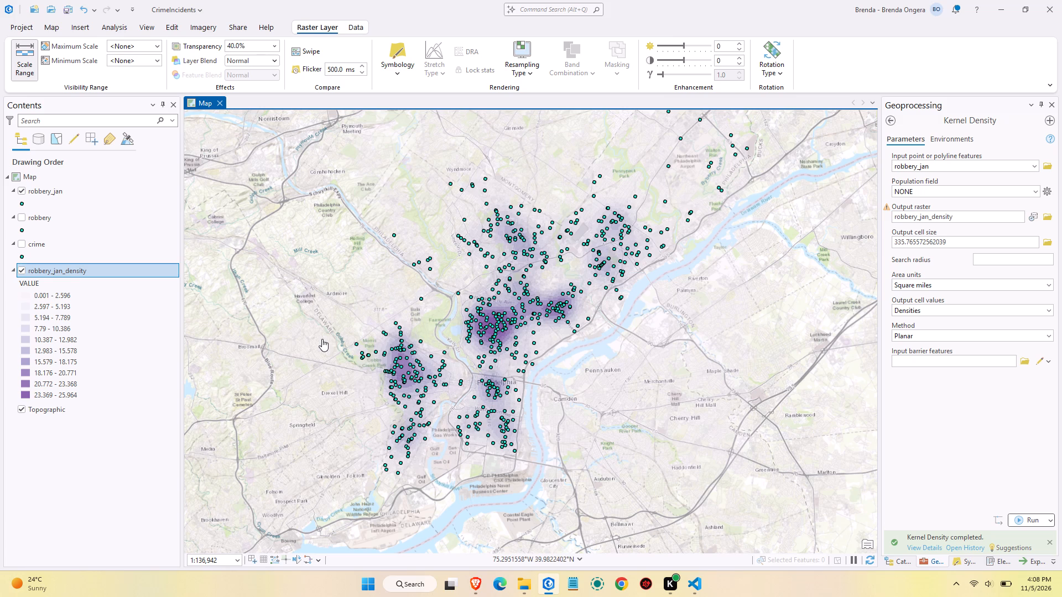
key(shift+super+s)
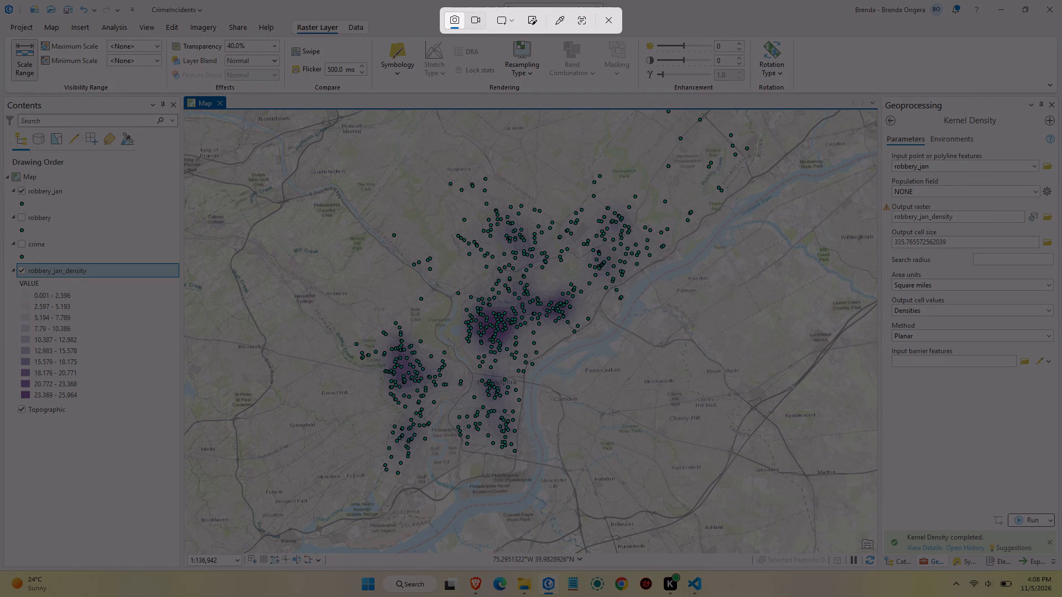
drag(0, 95, 1061, 553)
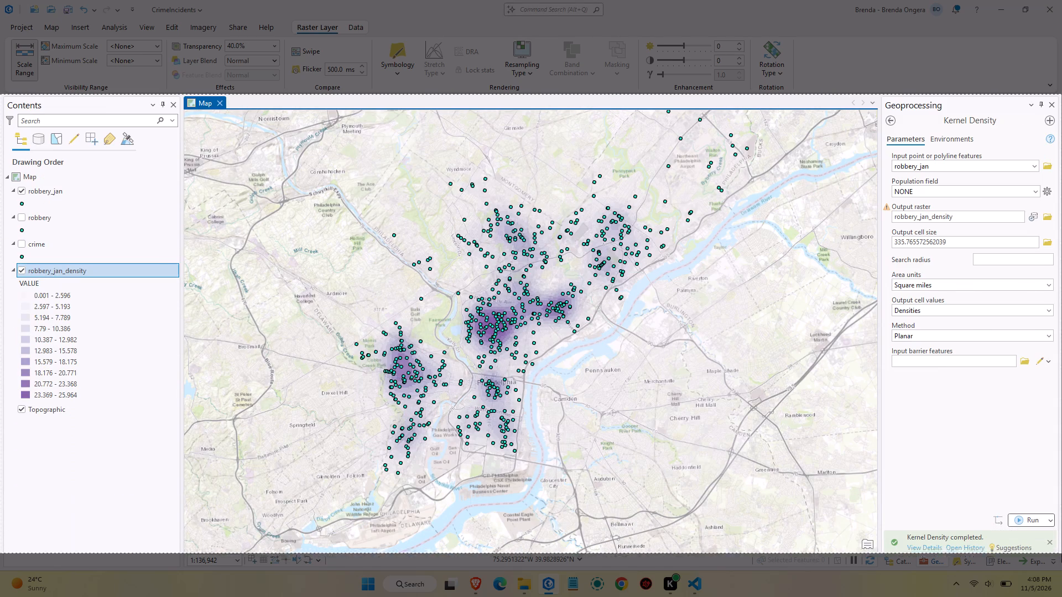
drag(1061, 553, 1061, 569)
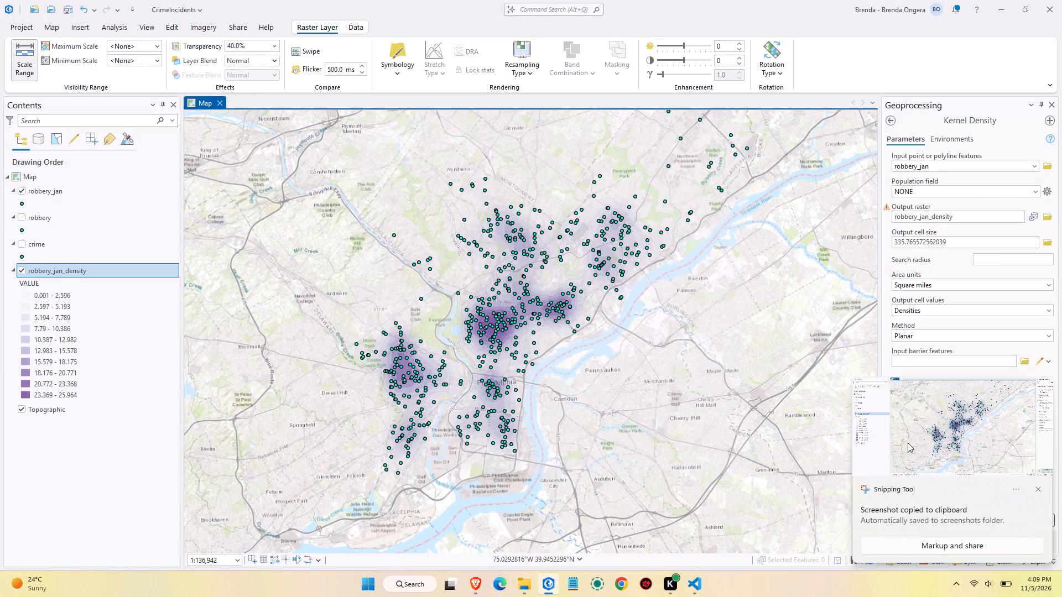
Save the captured screenshot as a PNG named 7a in the BEN\chapter 7 folder and close Snipping Tool.
click(908, 443)
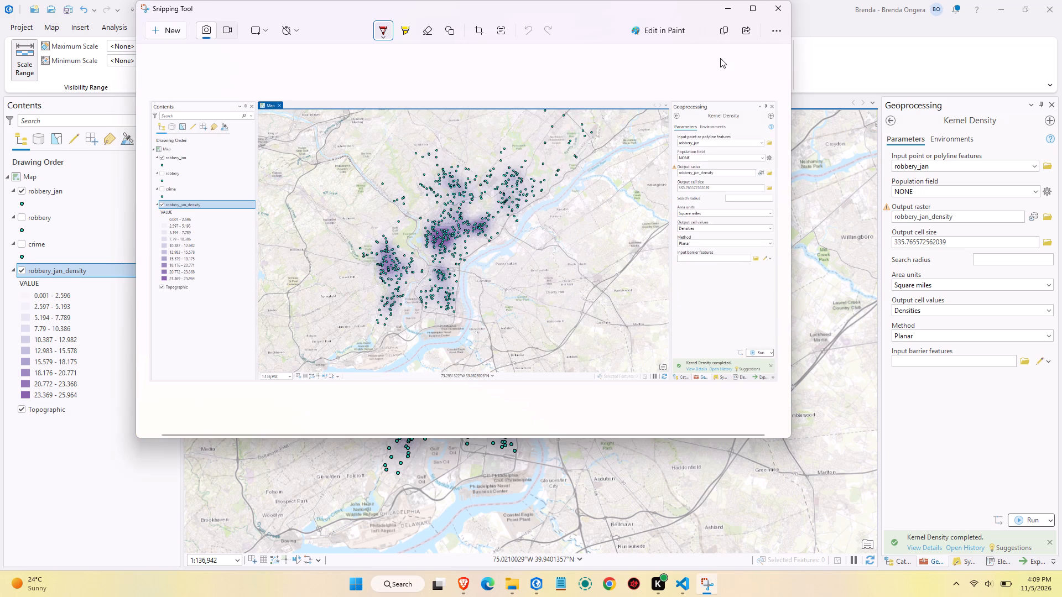
click(701, 30)
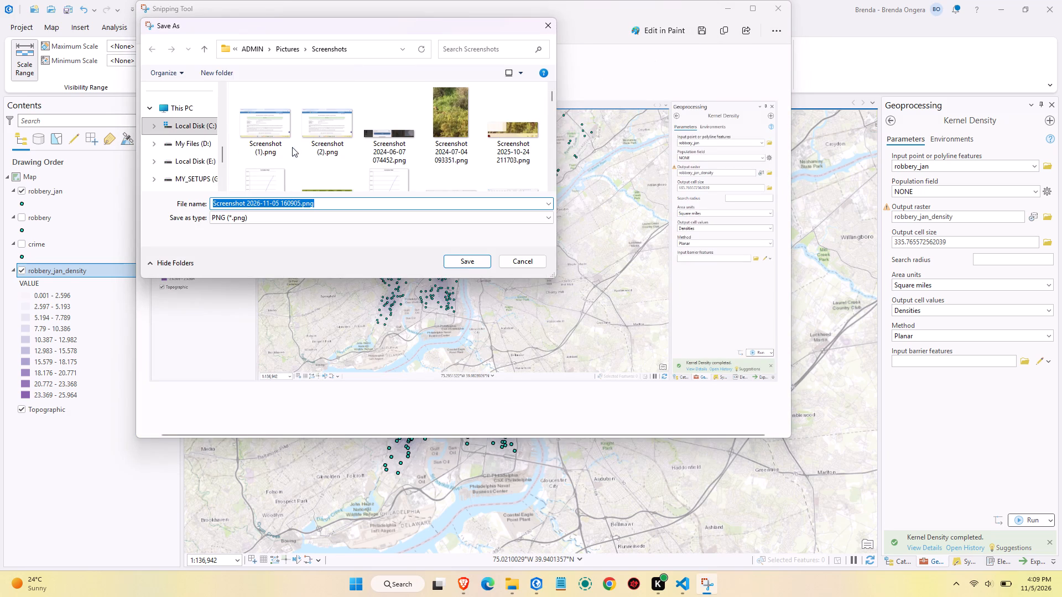
scroll(197, 154, up, 2)
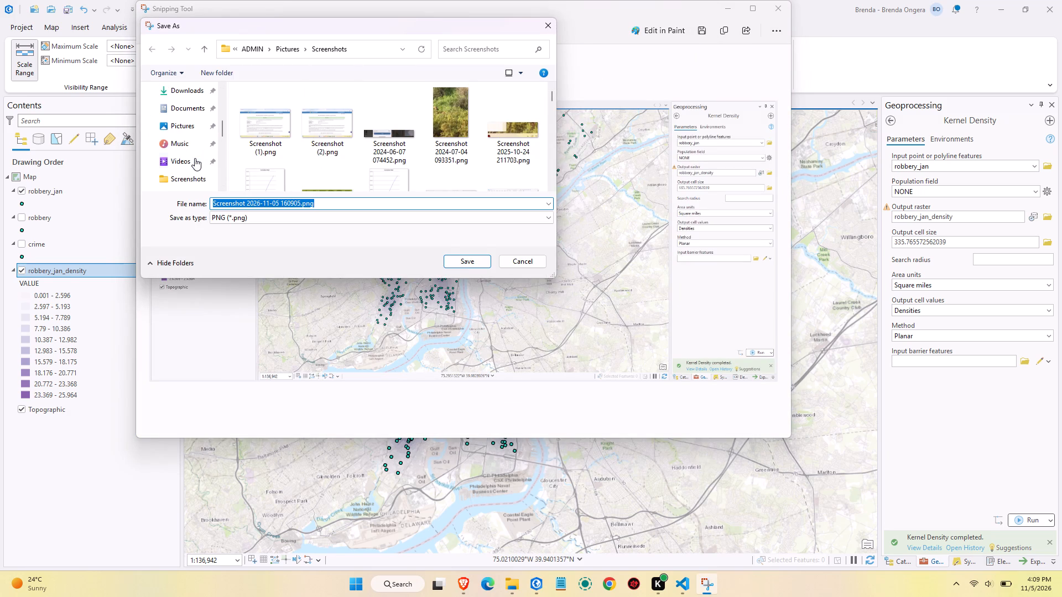
scroll(192, 179, down, 1)
click(182, 147)
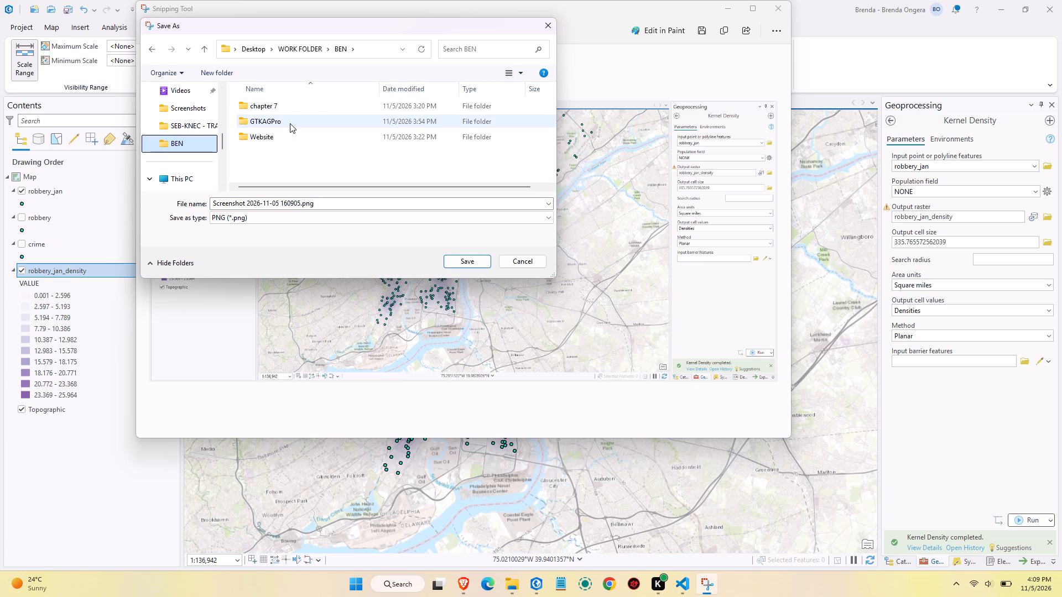
double_click(289, 111)
click(324, 203)
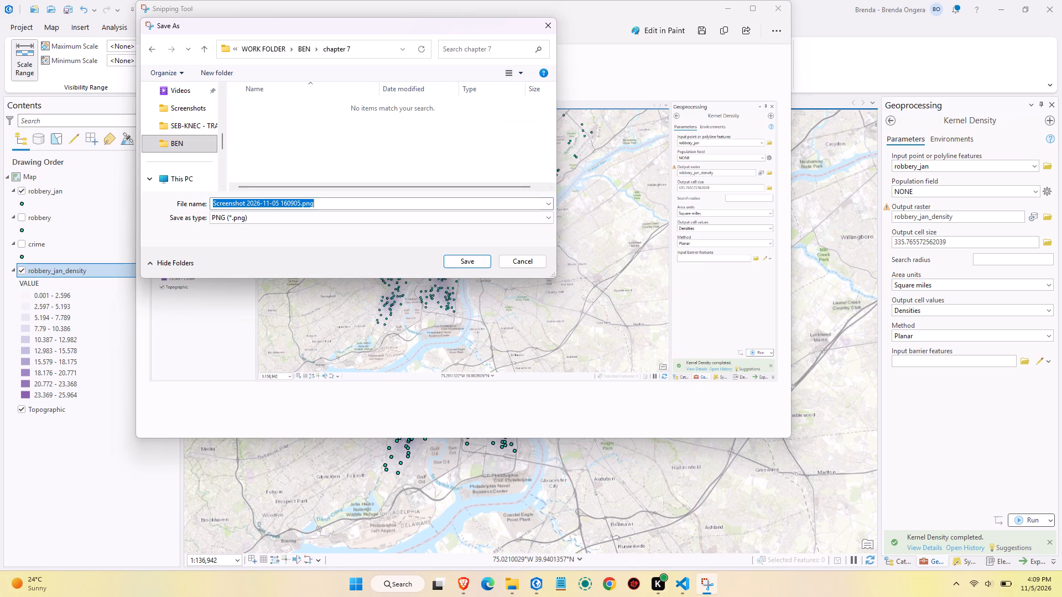
text(7a)
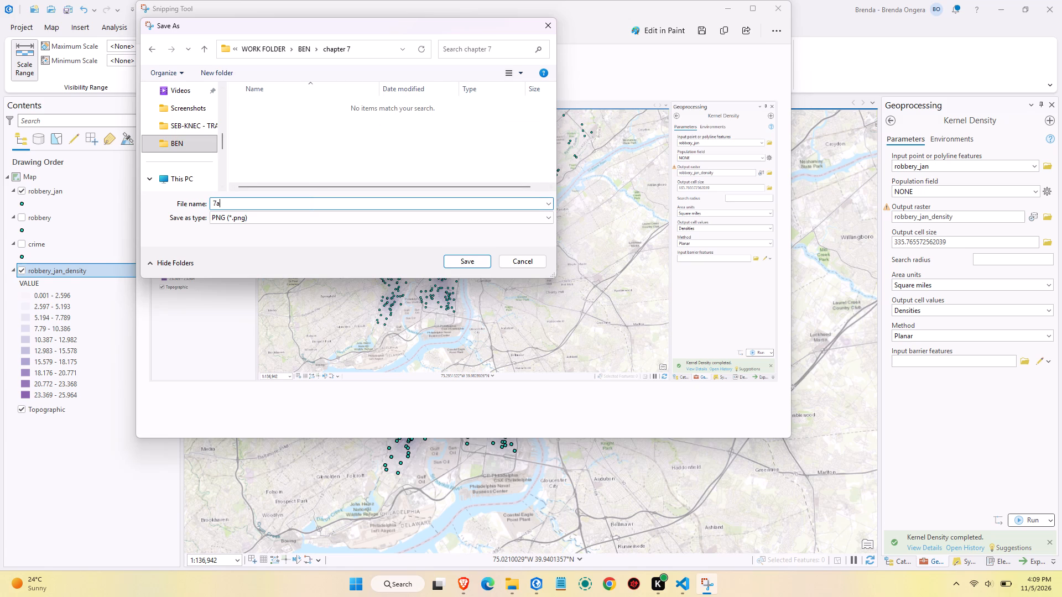
click(480, 260)
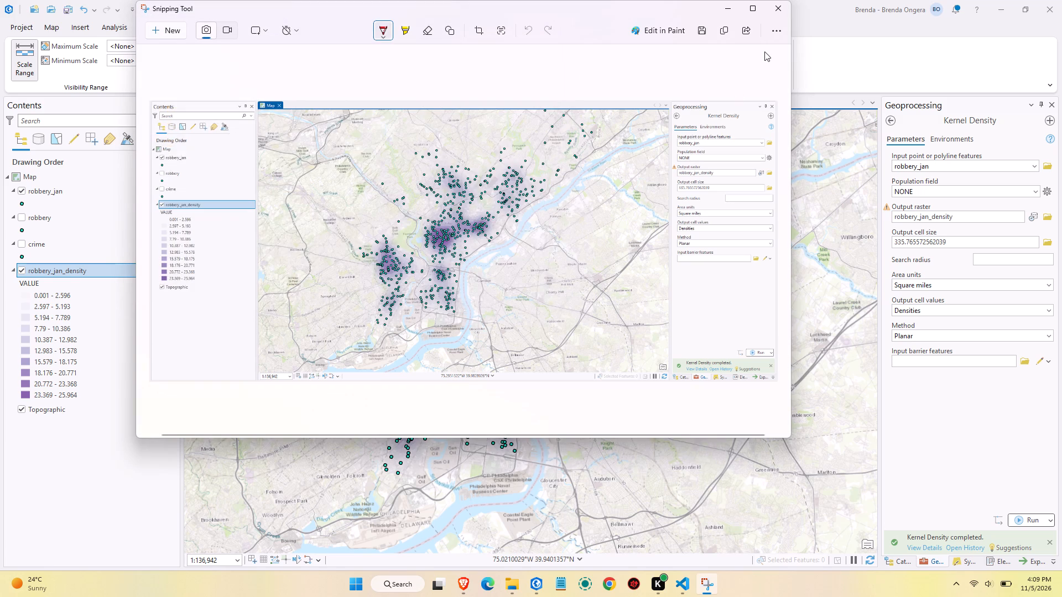
click(773, 9)
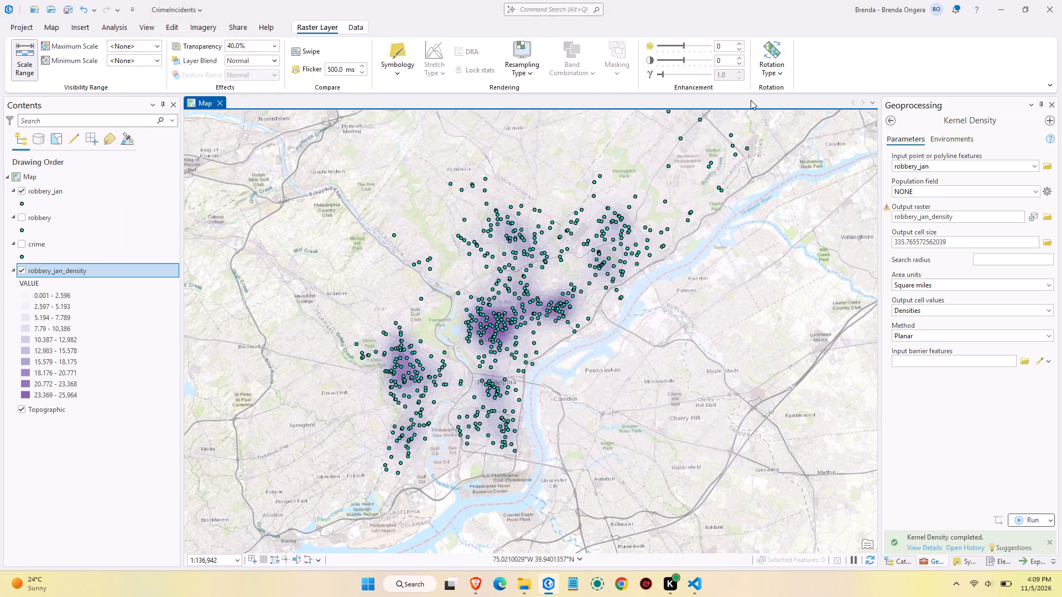
Hide the robbery_jan and robbery_jan_density layers, collapse the density legend, and show the robbery layer.
drag(606, 308, 621, 301)
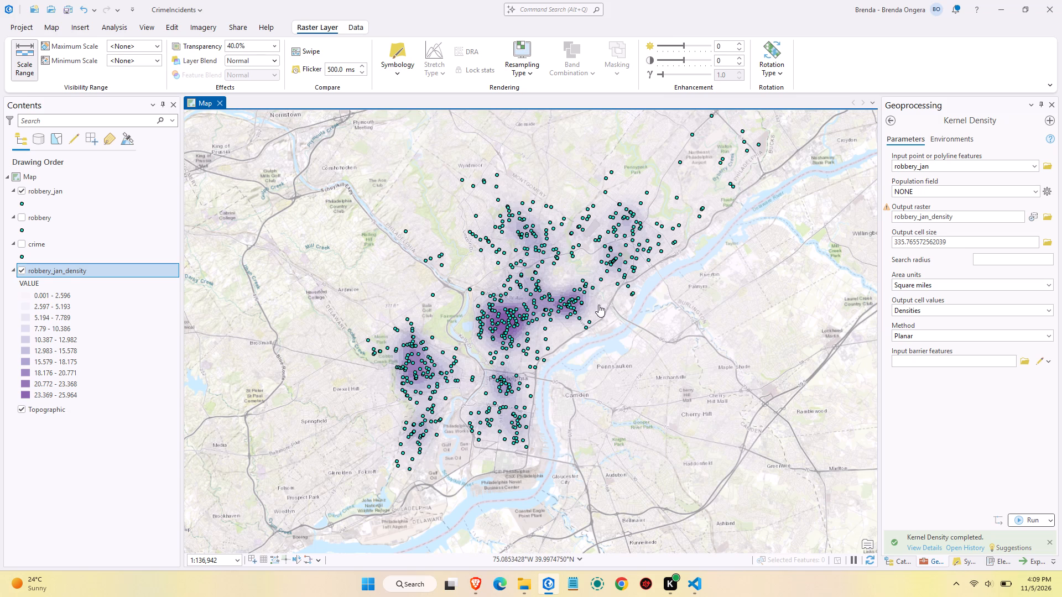
click(21, 191)
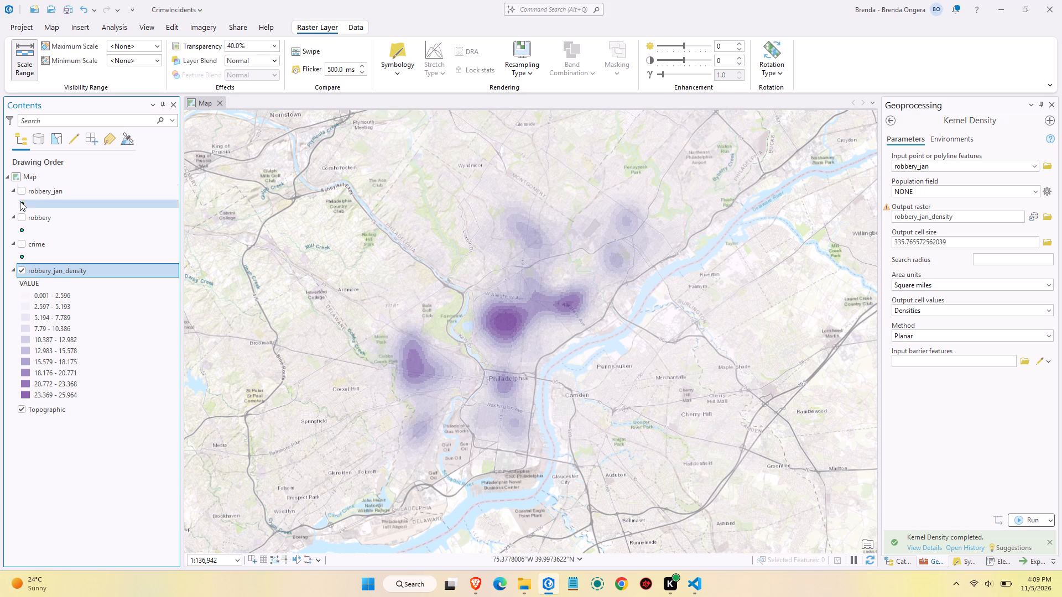
click(24, 271)
click(14, 271)
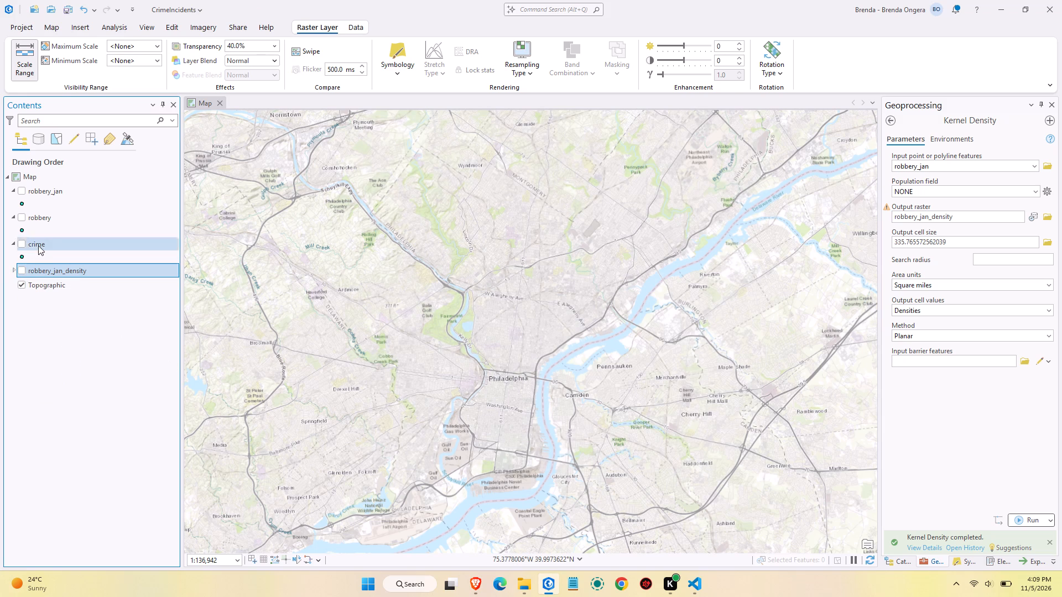
click(23, 218)
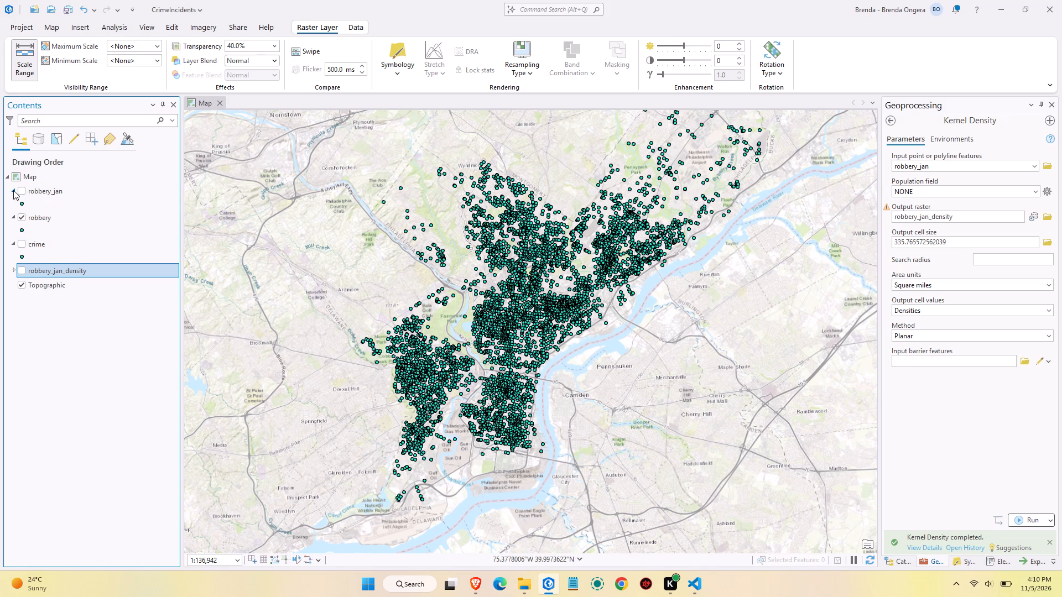
Collapse the legends of the robbery_jan and crime layers, keeping the robbery_jan_density legend collapsed.
click(13, 190)
click(15, 231)
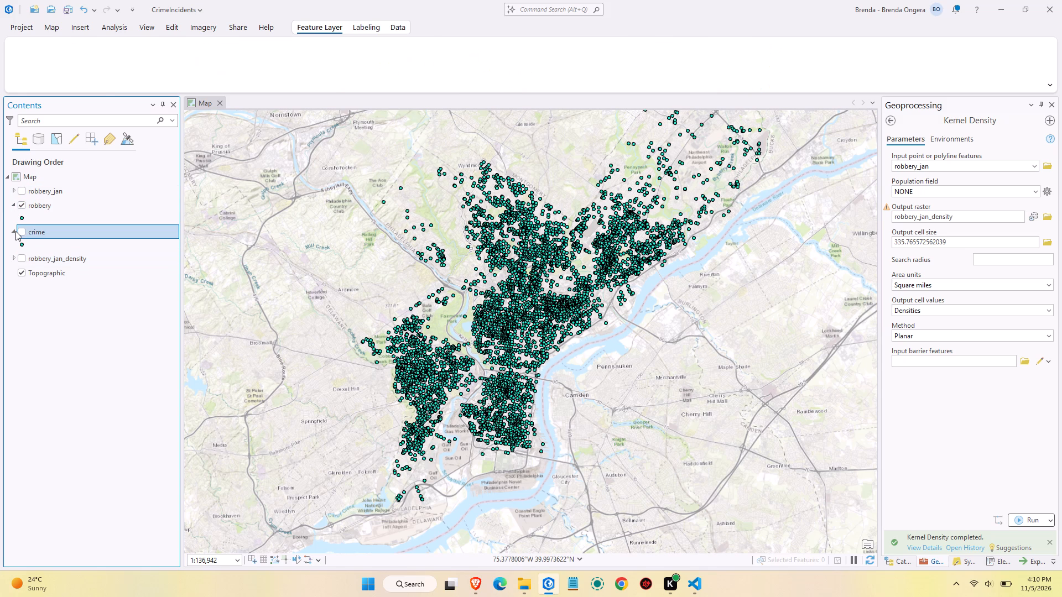
click(15, 231)
click(15, 247)
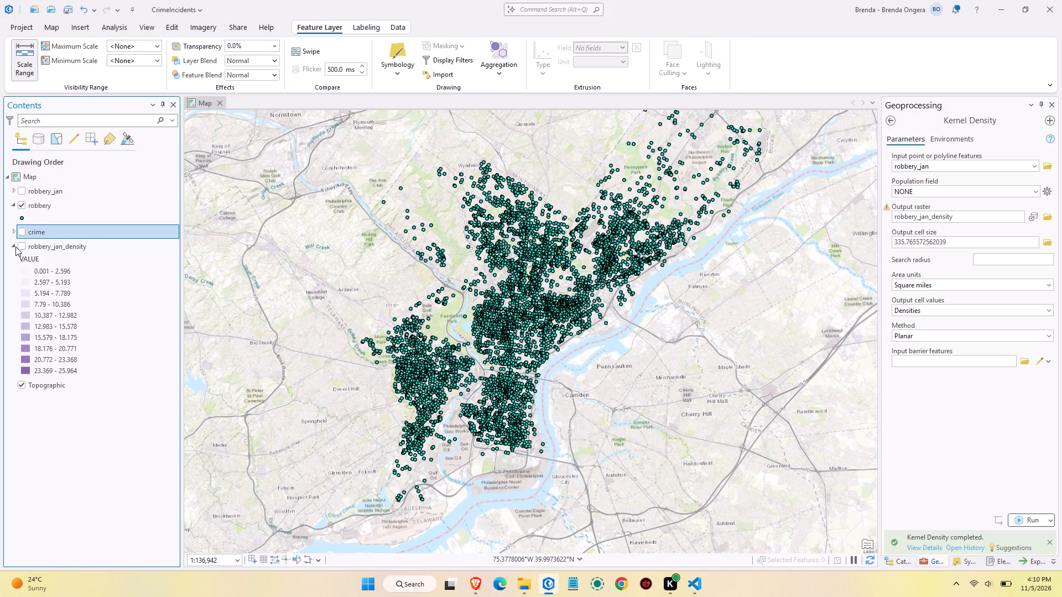
click(15, 247)
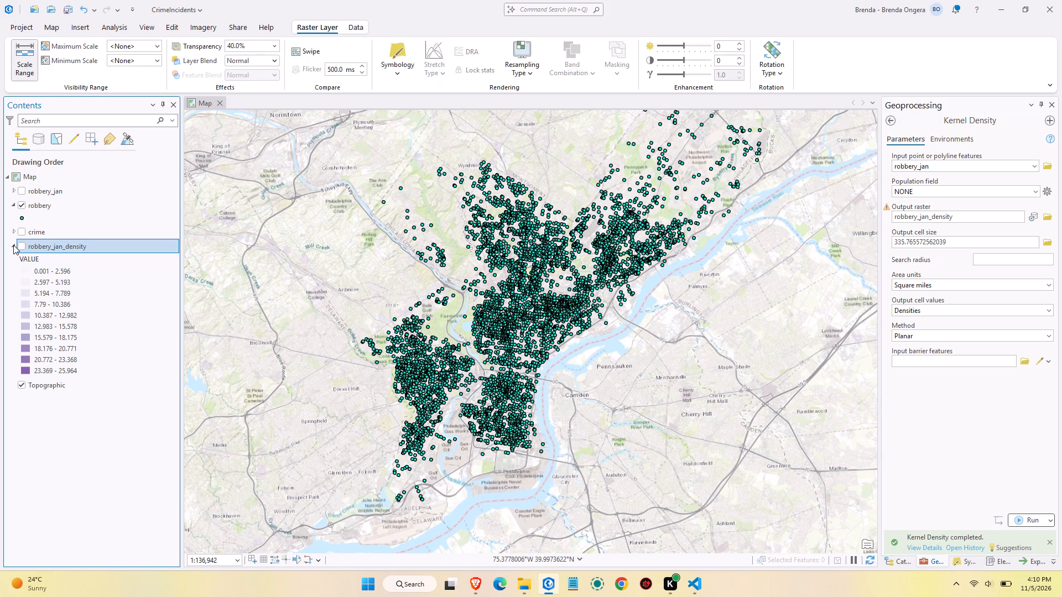
click(13, 245)
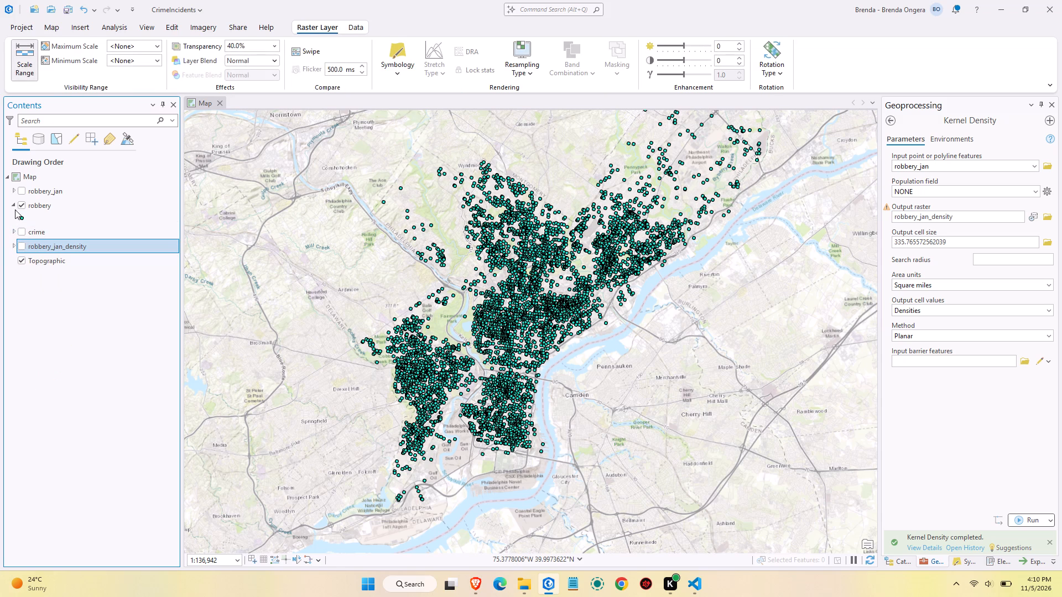
Search the geoprocessing tools for "optimised hotspot" and open the Optimized Hot Spot Analysis tool.
drag(449, 258, 436, 283)
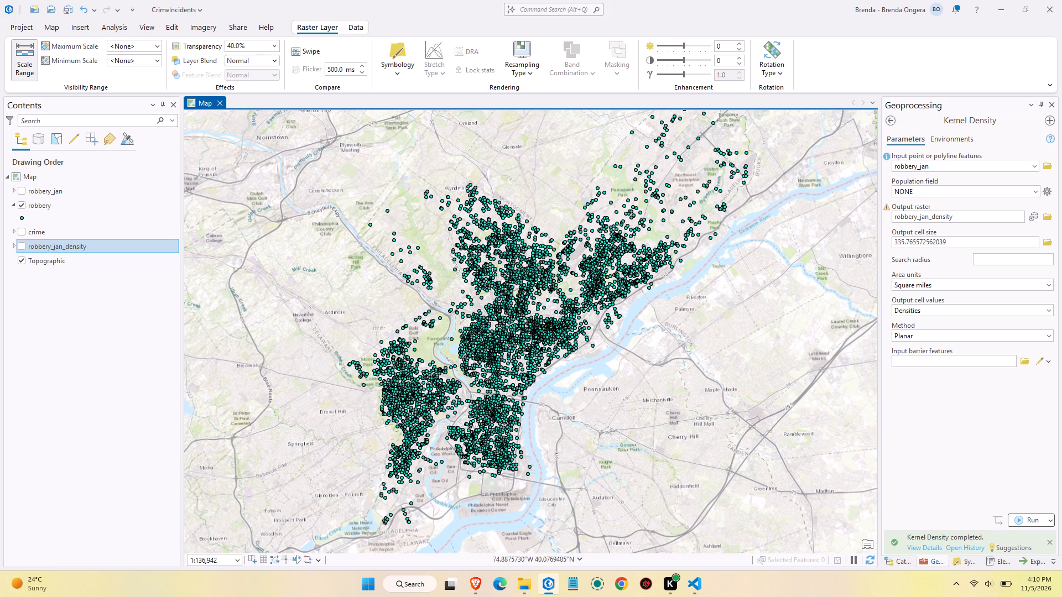
click(892, 121)
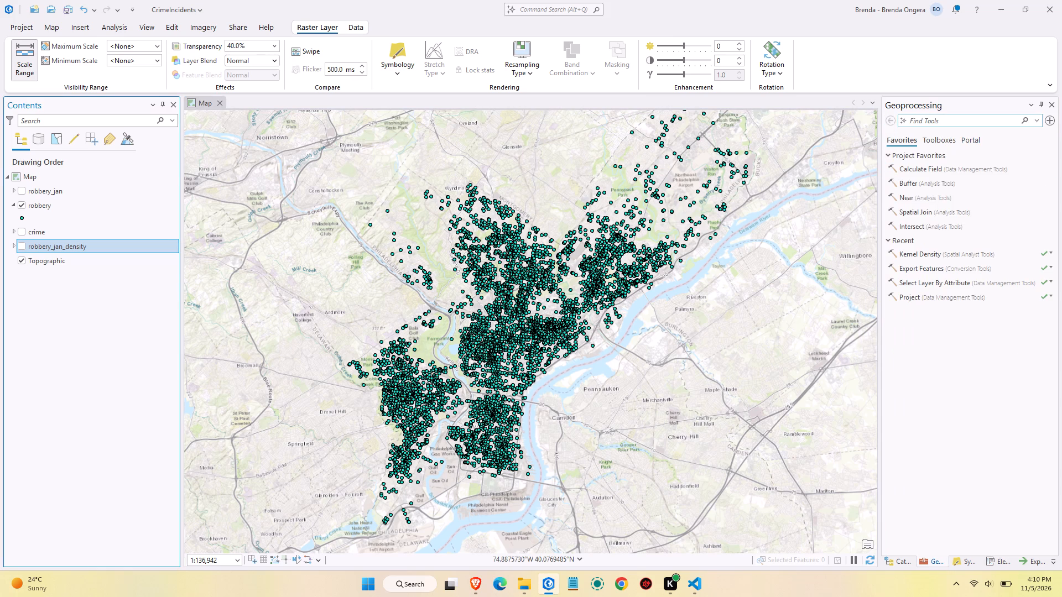
click(964, 123)
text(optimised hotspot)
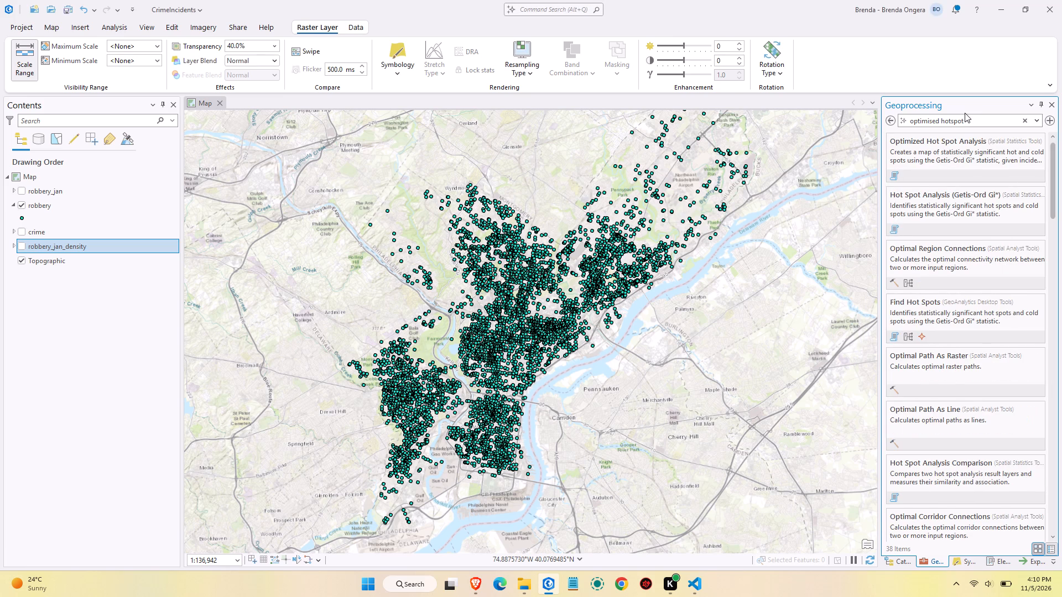
click(951, 163)
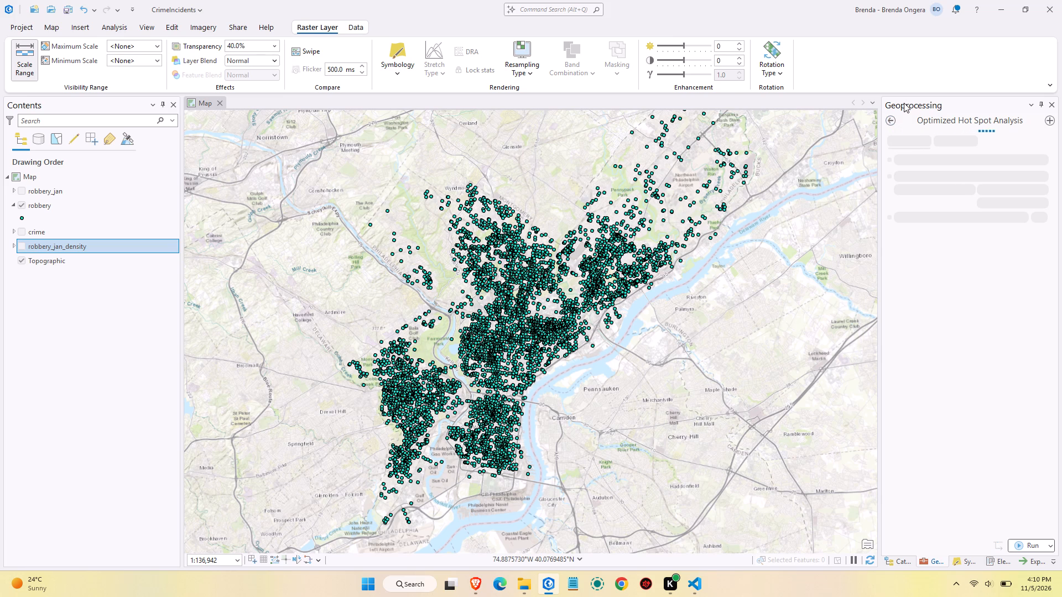
click(892, 117)
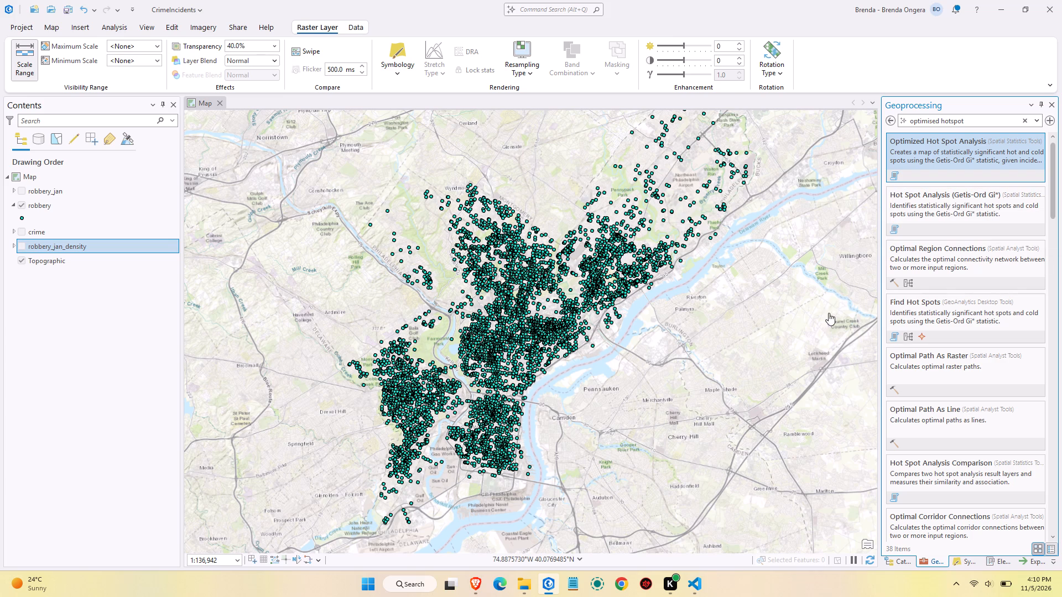
click(918, 154)
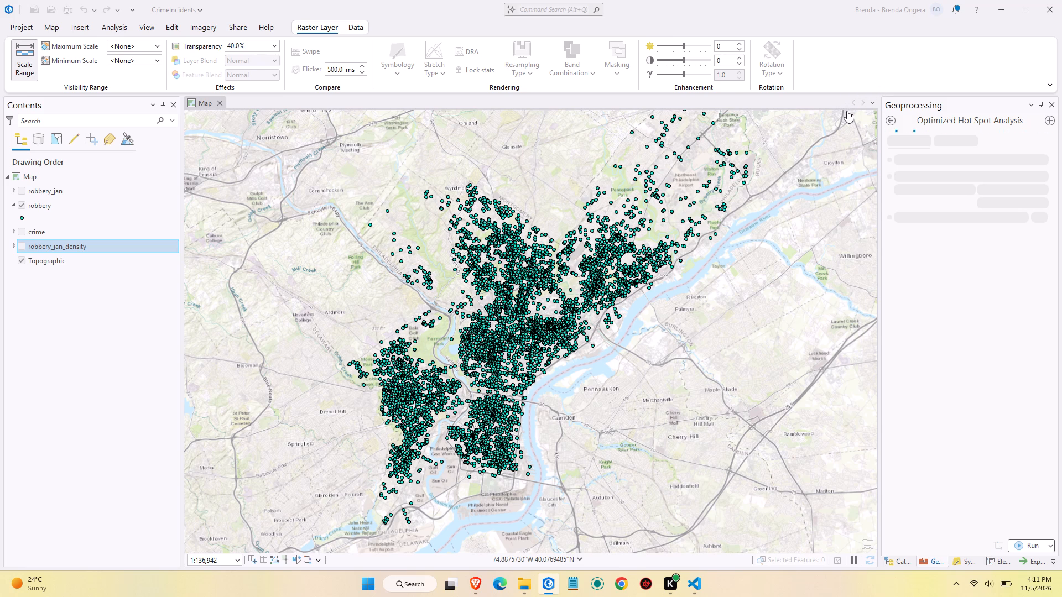
Select the robbery layer in the map's drawing order while the Optimized Hot Spot Analysis tool loads.
click(43, 206)
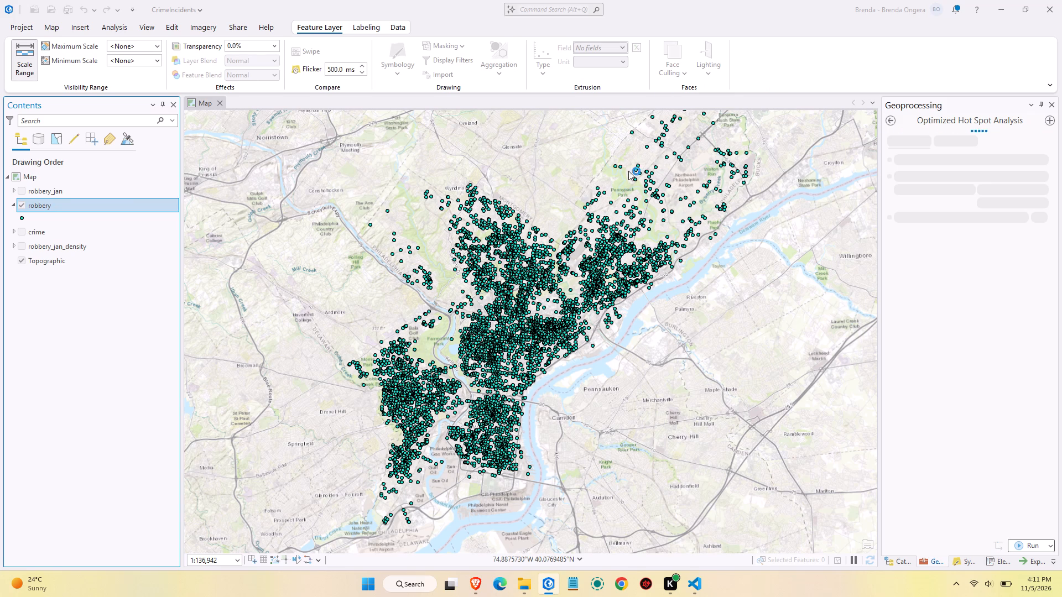
drag(667, 371, 664, 396)
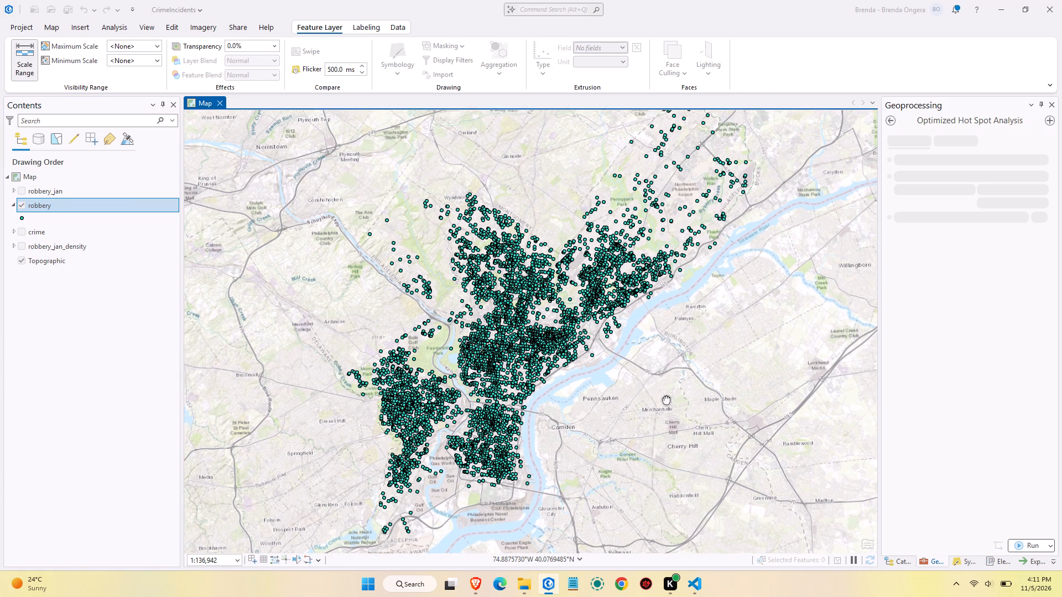
drag(664, 396, 664, 399)
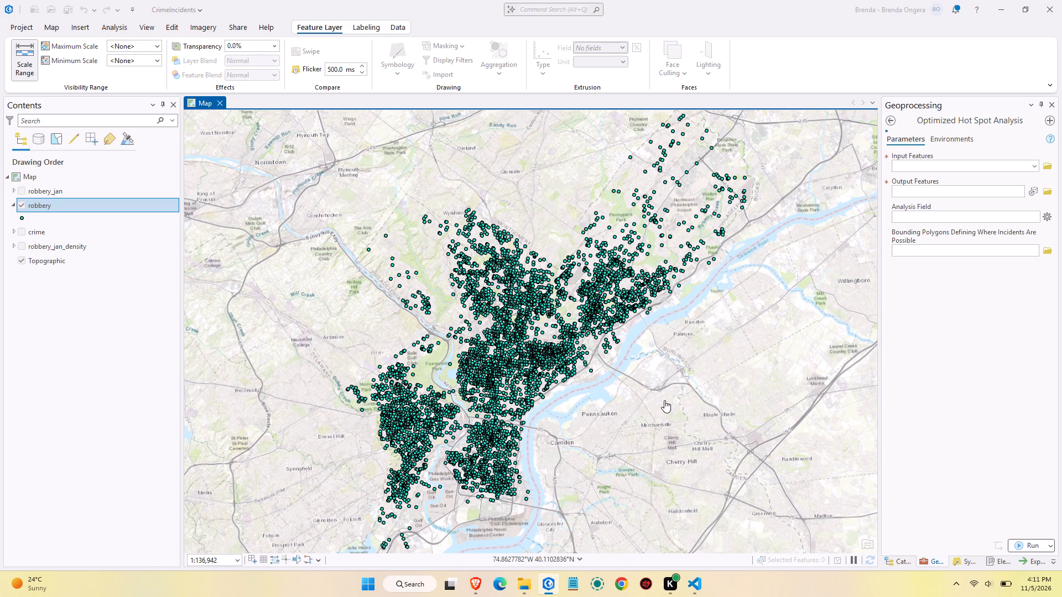
Run Optimized Hot Spot Analysis on the robbery layer, naming the output features robbery_OHSA.
click(1034, 165)
click(943, 190)
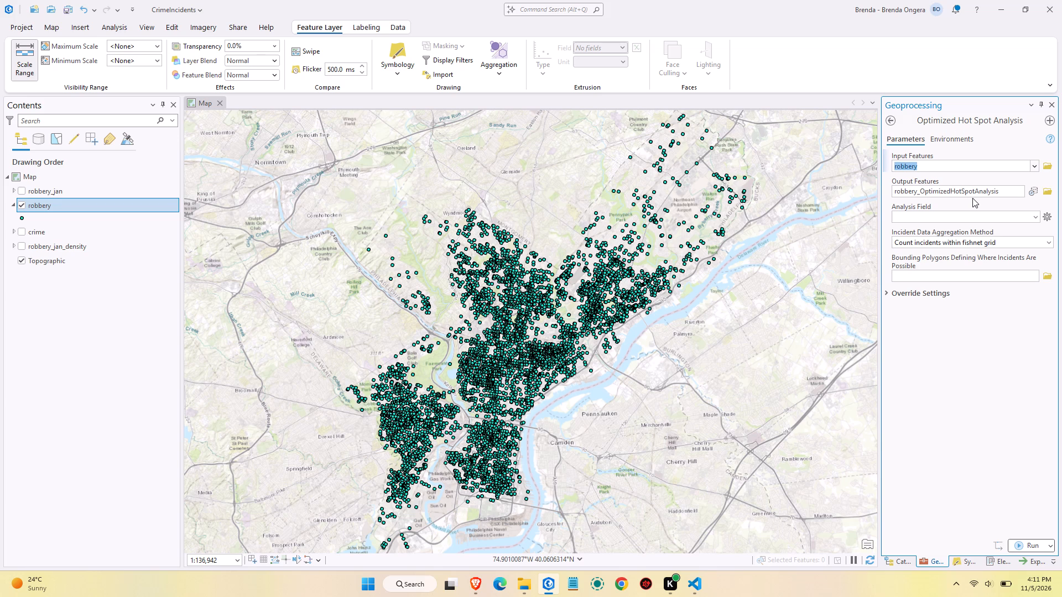
click(997, 192)
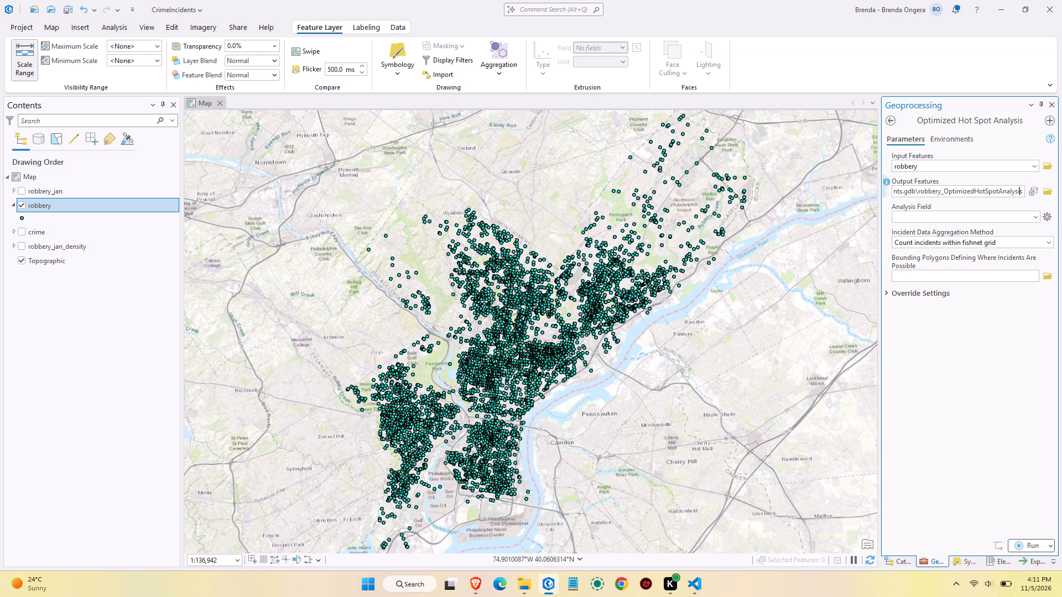
drag(945, 190, 1042, 194)
drag(1042, 194, 1061, 195)
key(BackSpace)
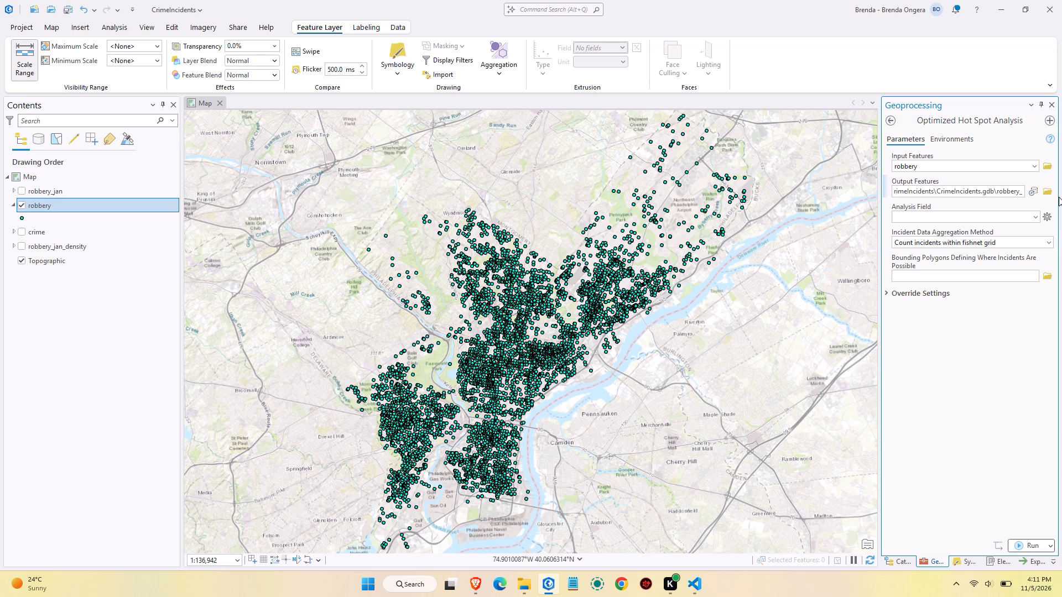
text(OHSA)
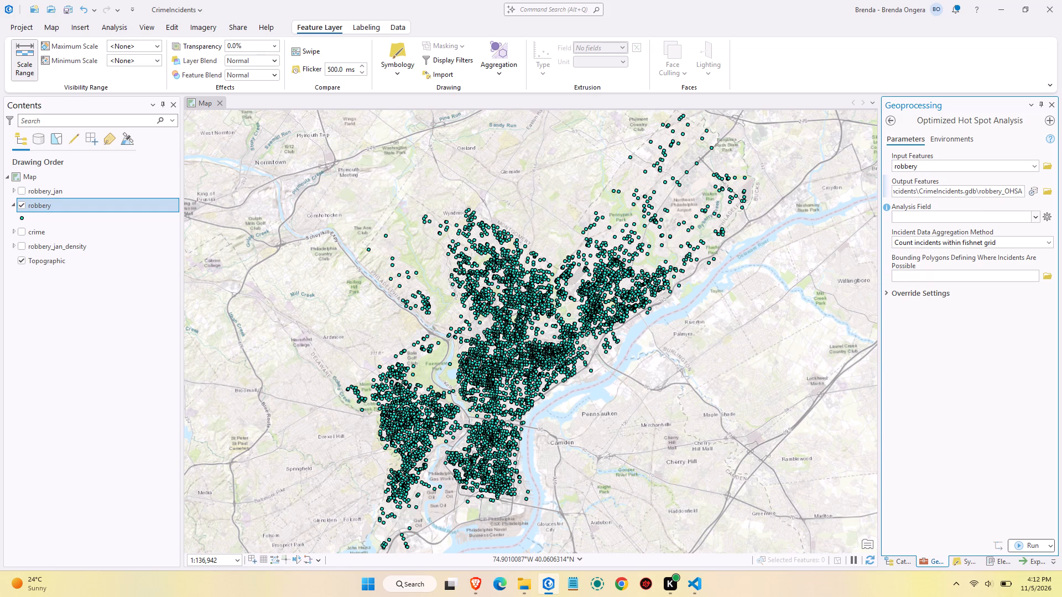
click(965, 369)
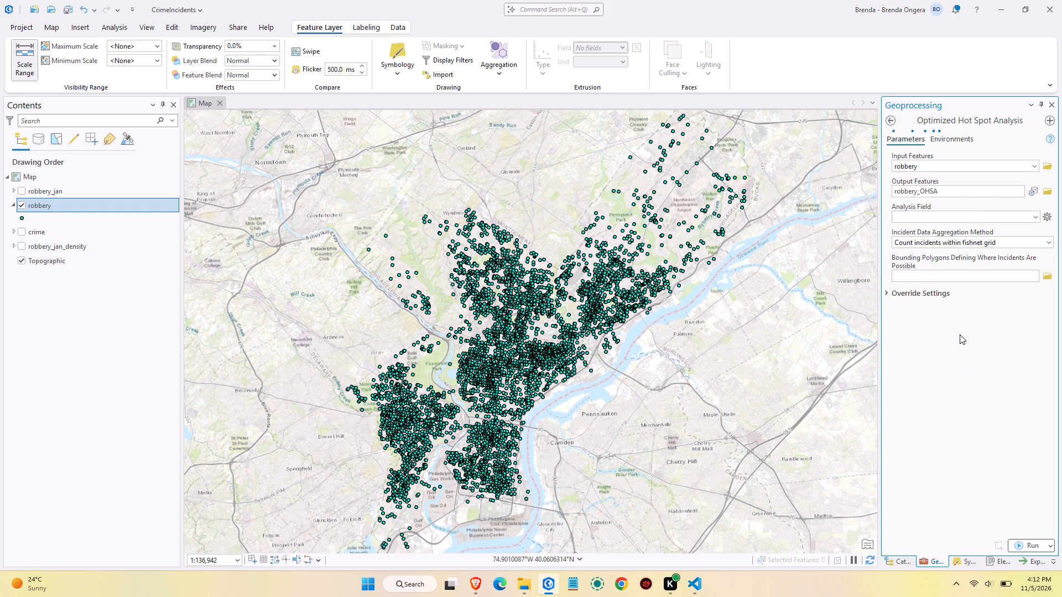
click(1021, 546)
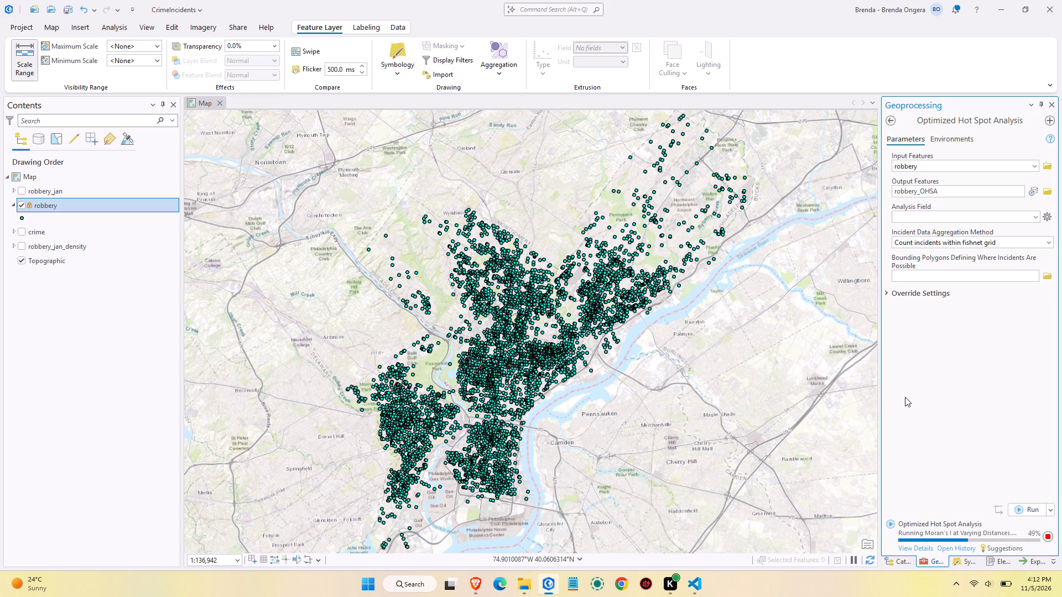
Hide the robbery layer so the robbery_OHSA hot spots can be seen without the incident points.
drag(532, 333, 532, 334)
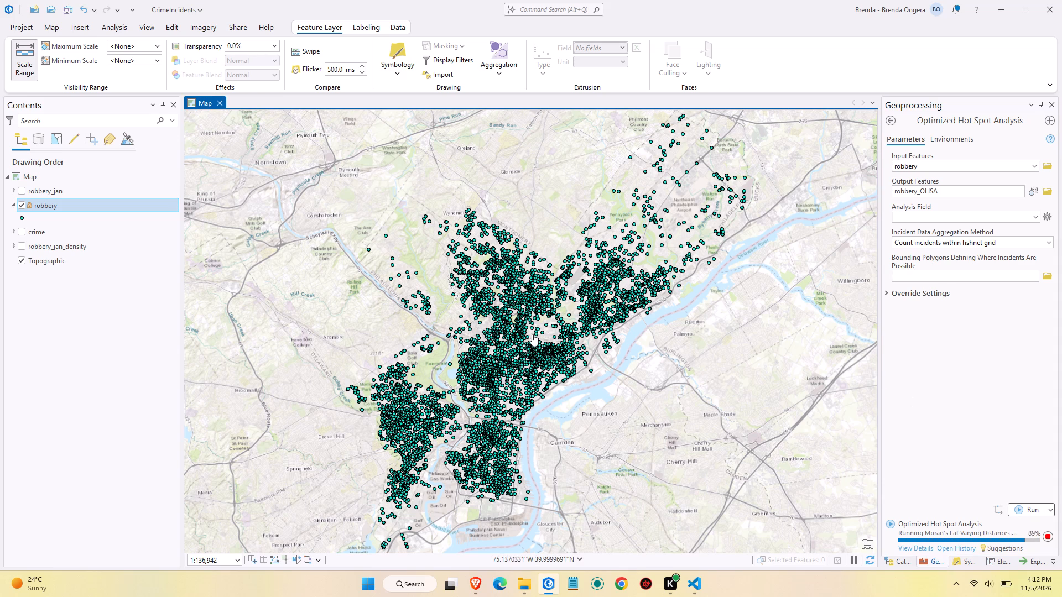
drag(532, 334, 533, 354)
scroll(527, 378, up, 1)
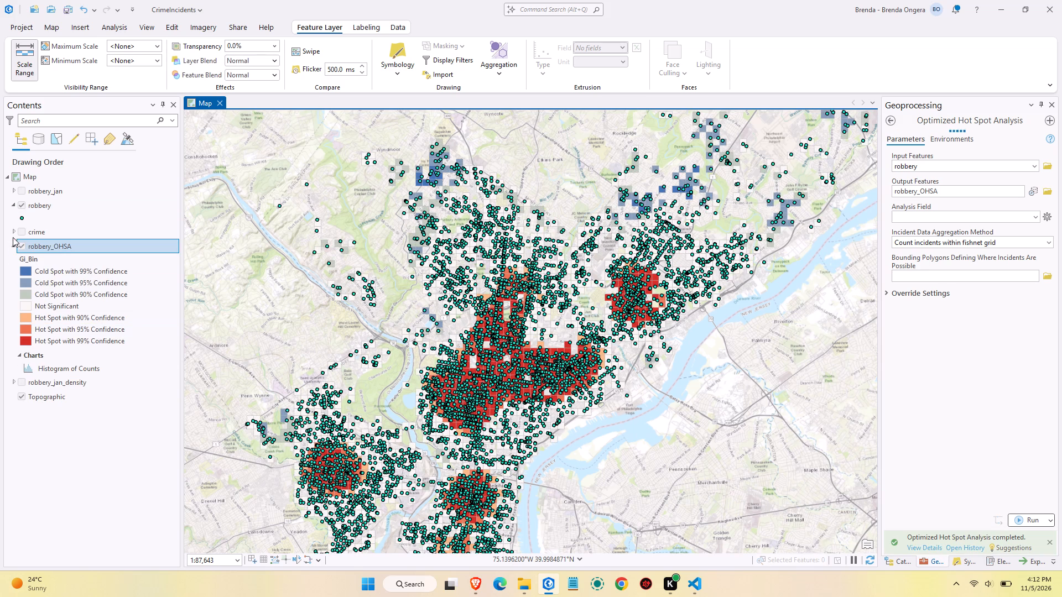
click(22, 206)
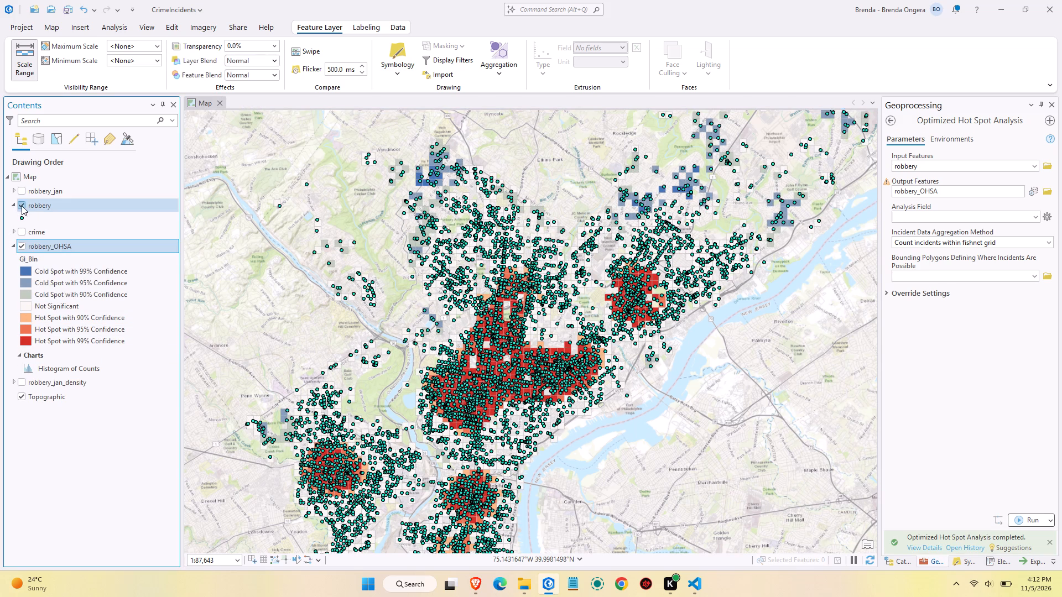
drag(470, 384, 464, 353)
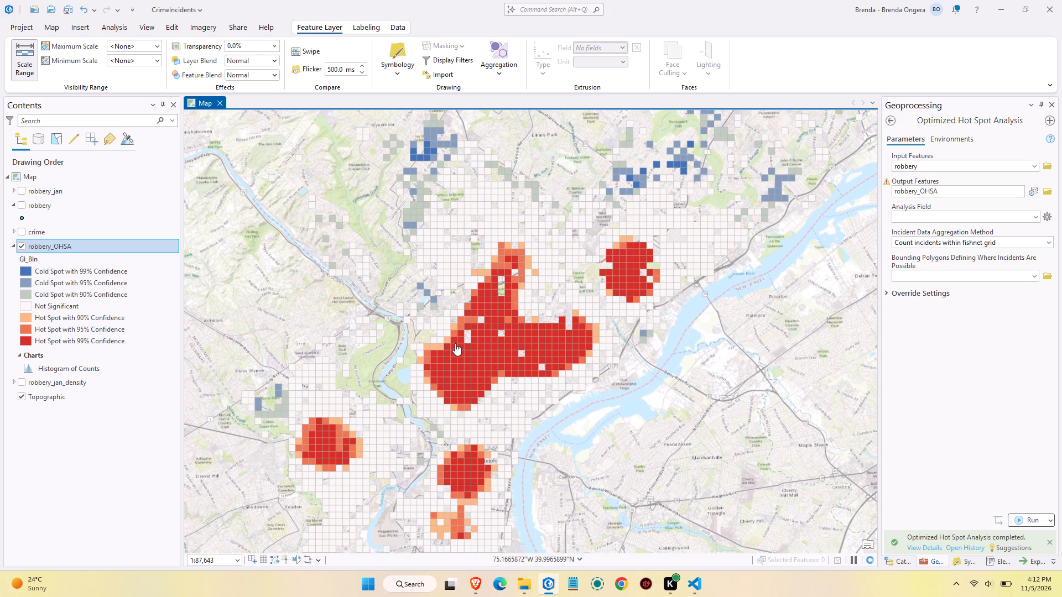
Open the attribute table of the robbery_OHSA layer.
drag(503, 357, 485, 396)
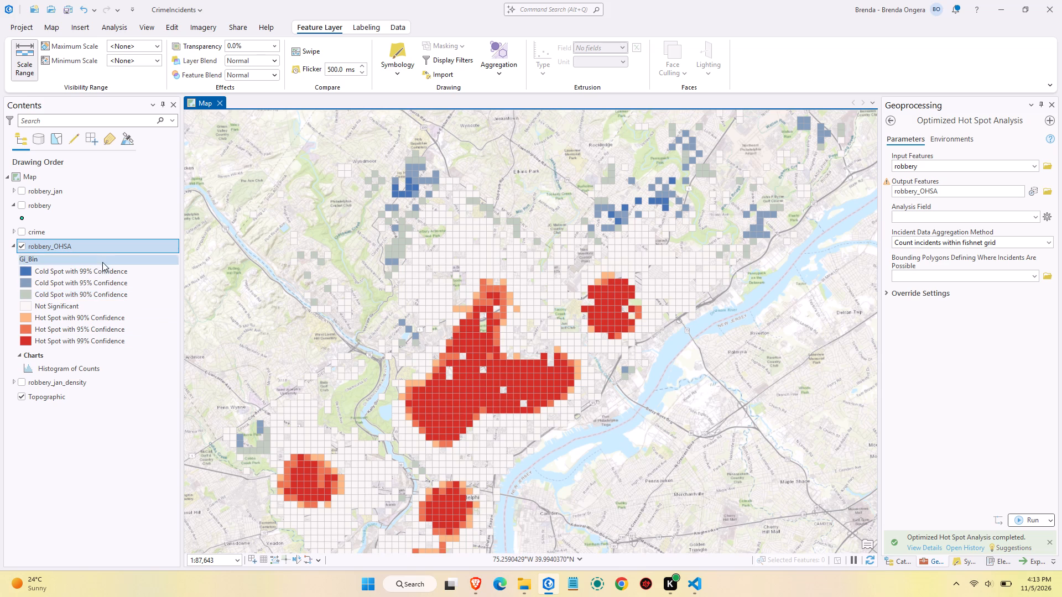
right_click(112, 249)
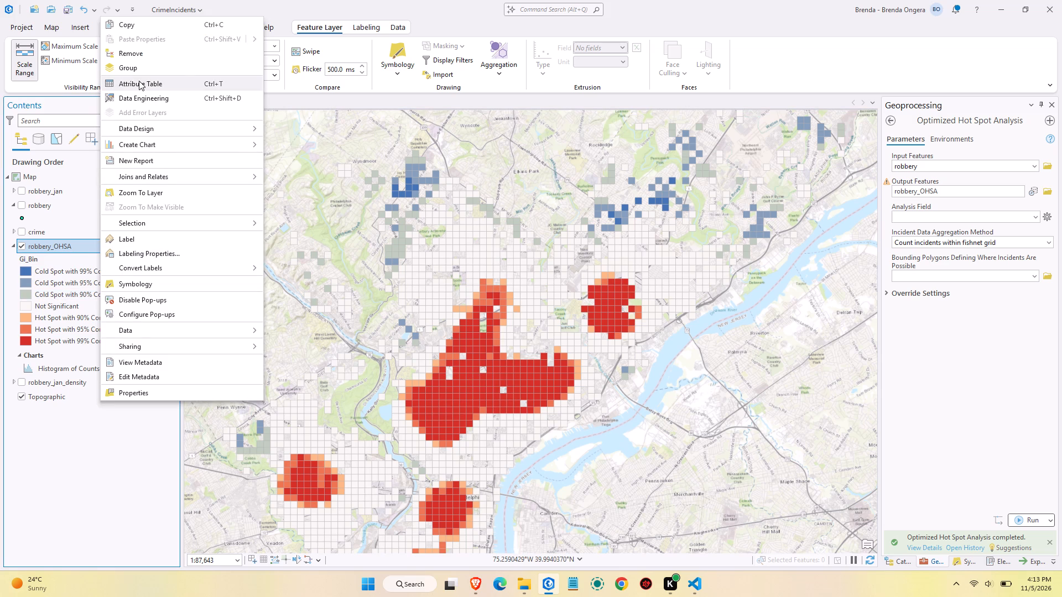
click(139, 81)
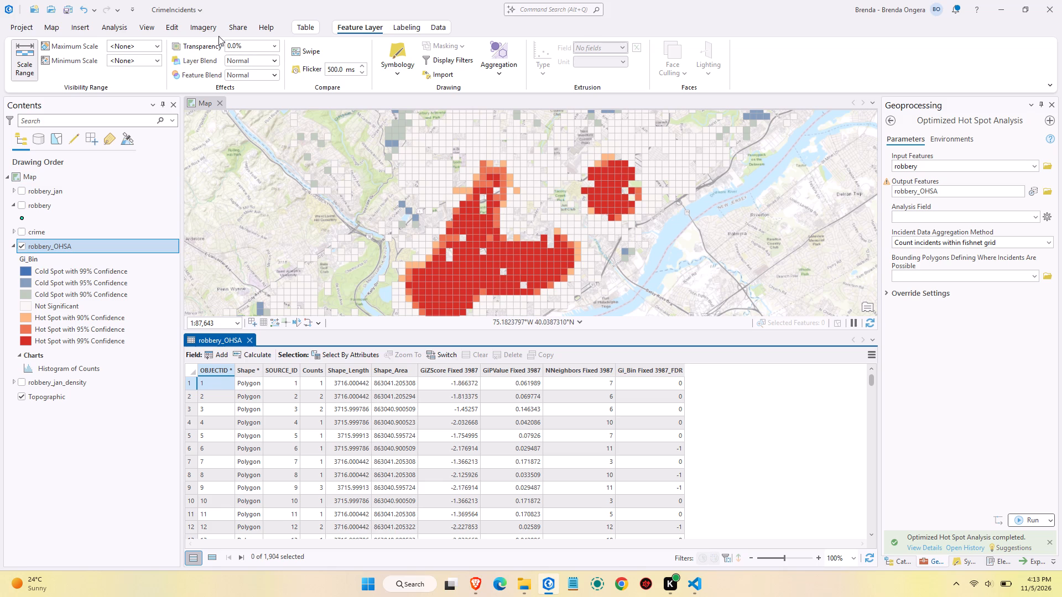
Explore the pop-up attributes of several hot spot and cold spot cells in robbery_OHSA, closing the pop-up and attribute table when finished.
click(54, 24)
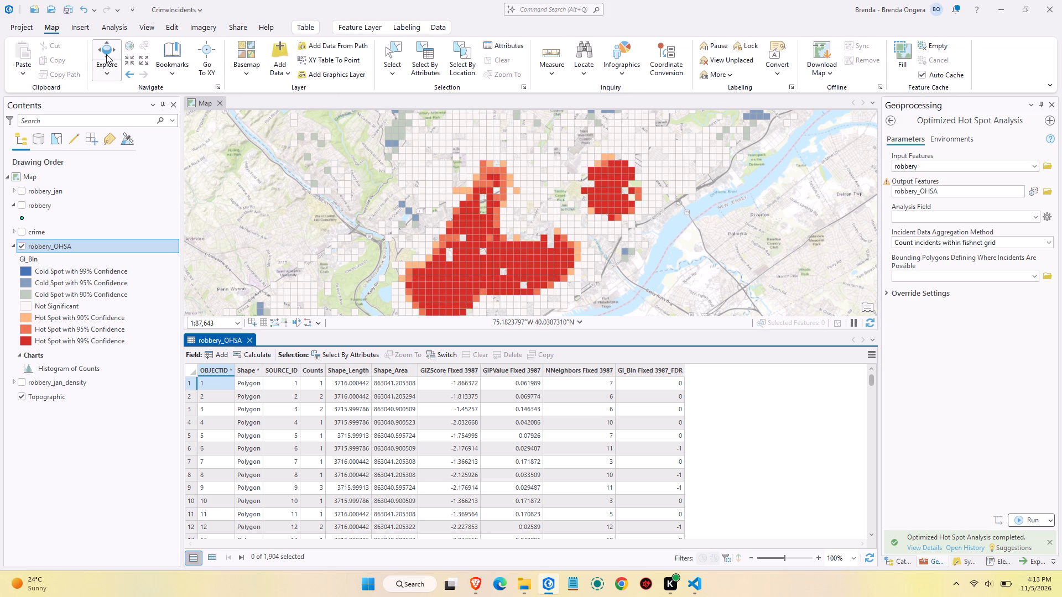
click(106, 52)
click(431, 279)
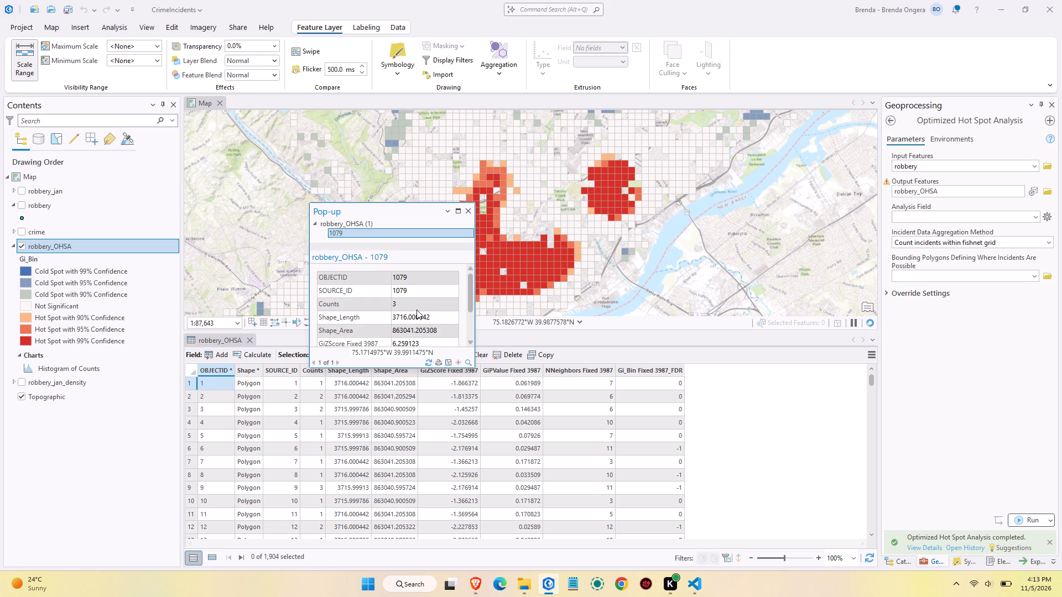
scroll(366, 321, down, 1)
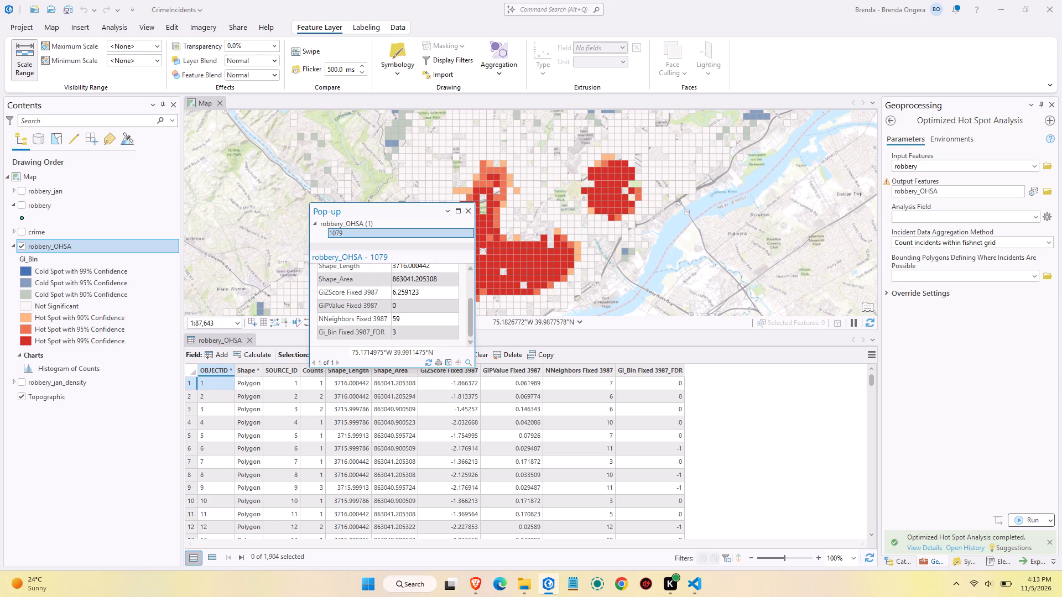
scroll(367, 317, up, 1)
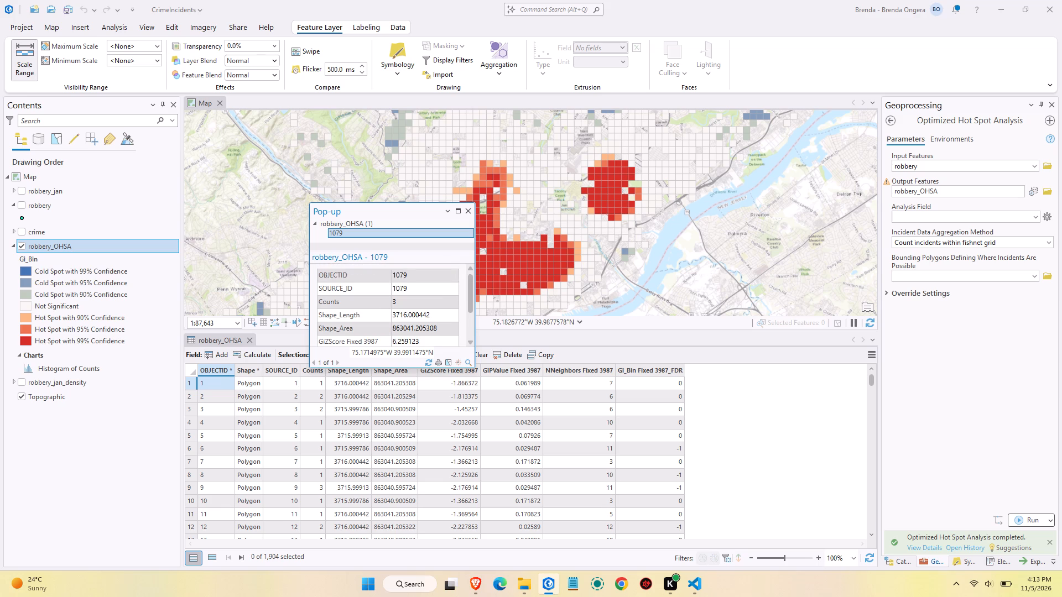
scroll(367, 317, up, 1)
scroll(367, 317, down, 1)
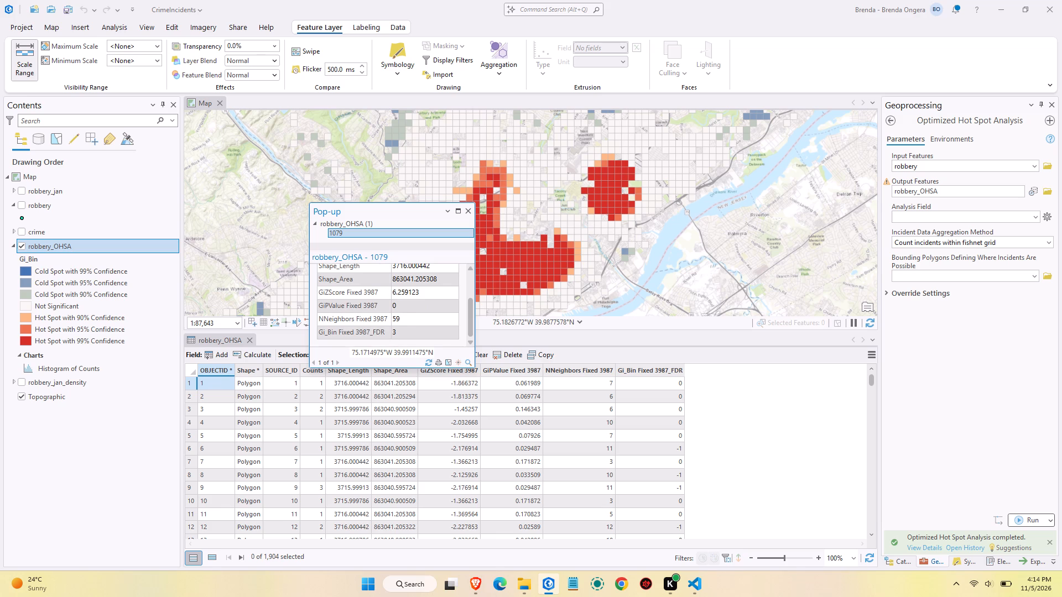
click(362, 295)
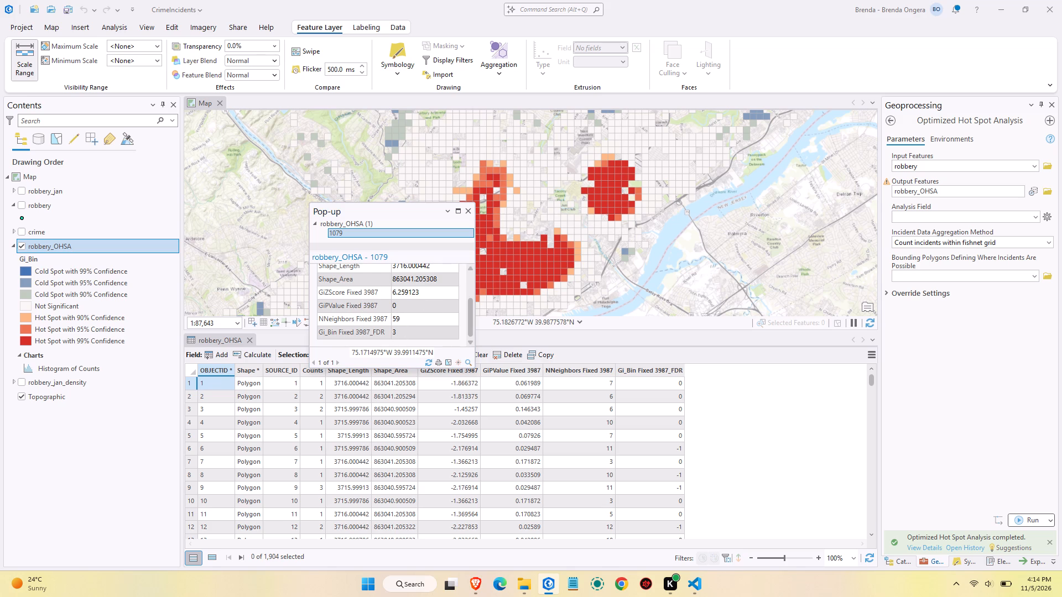
click(539, 270)
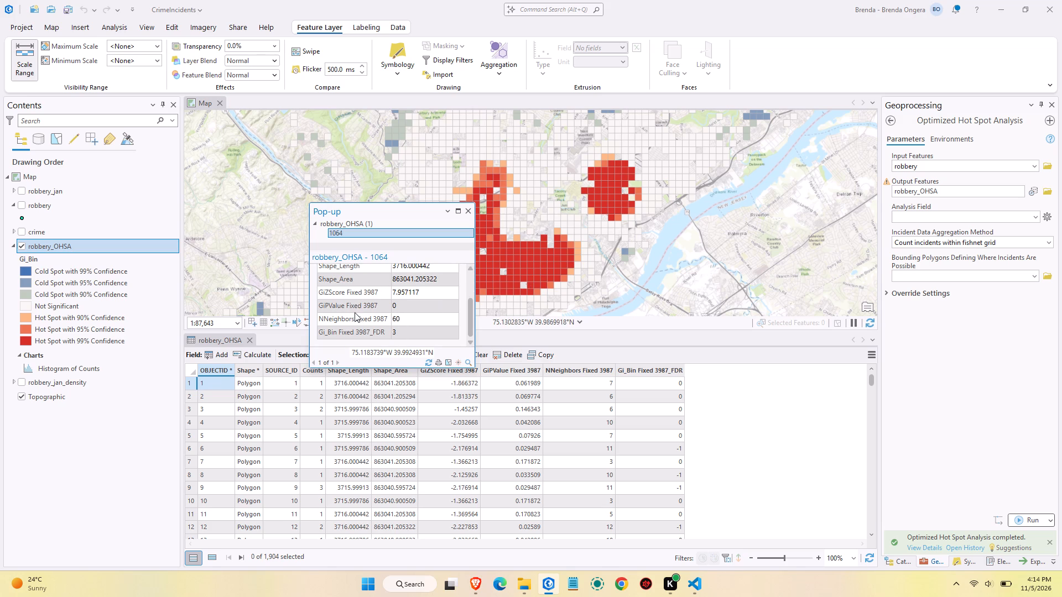
scroll(394, 300, up, 2)
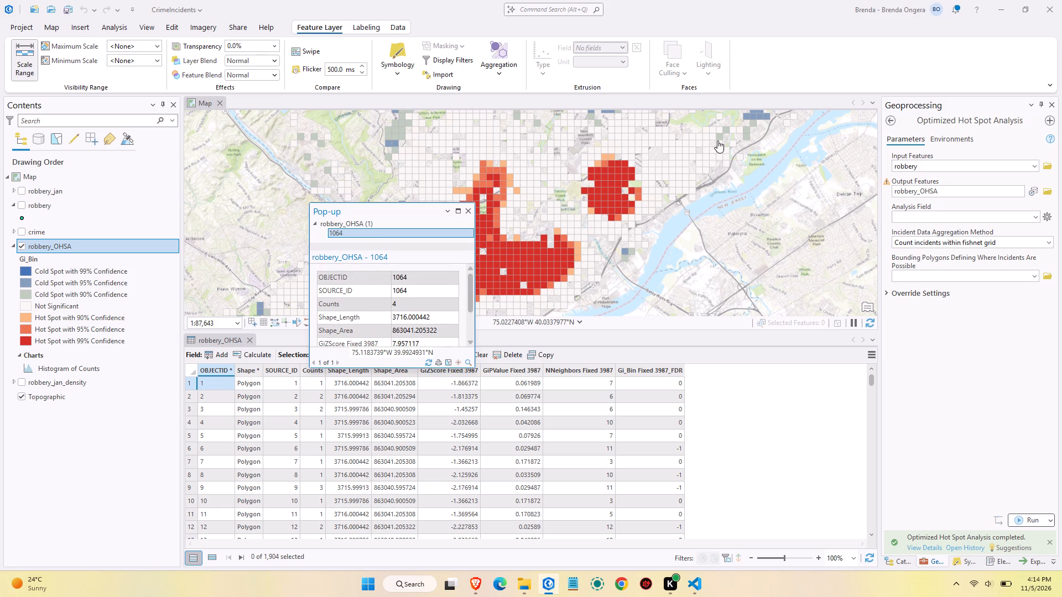
click(756, 116)
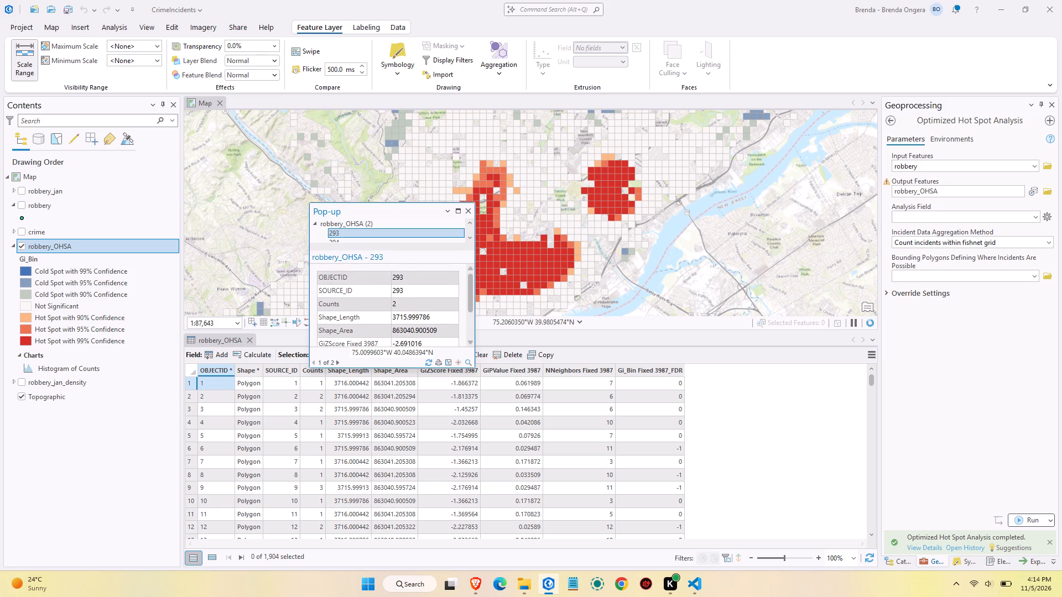
click(391, 145)
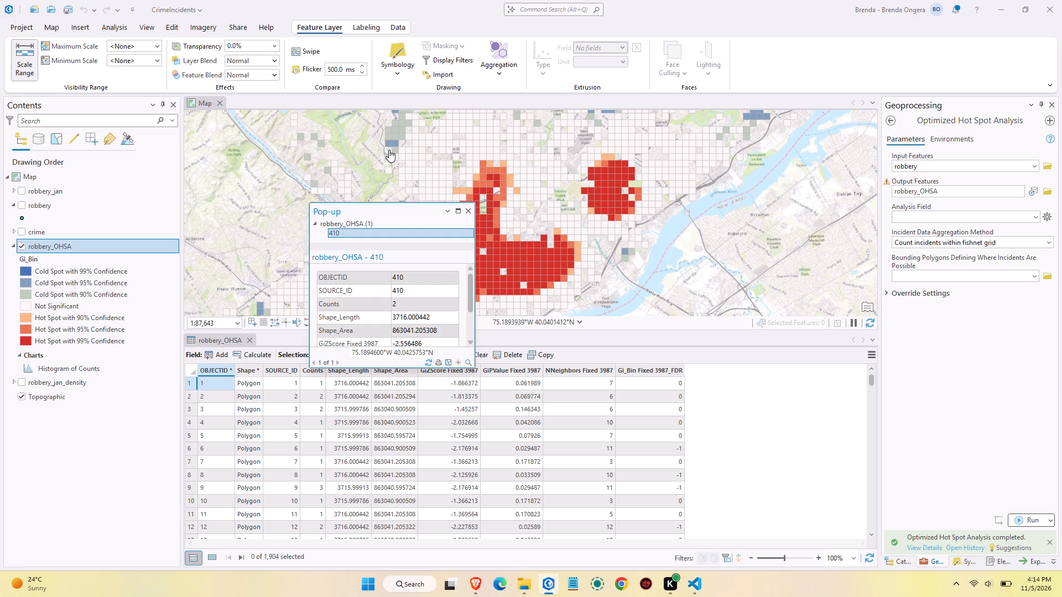
click(490, 191)
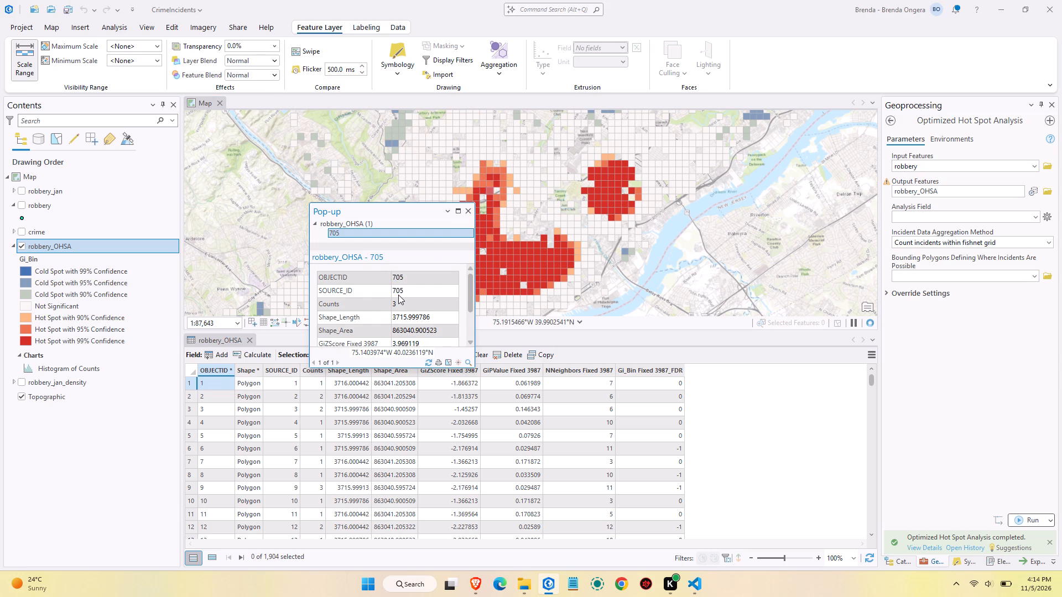
click(467, 212)
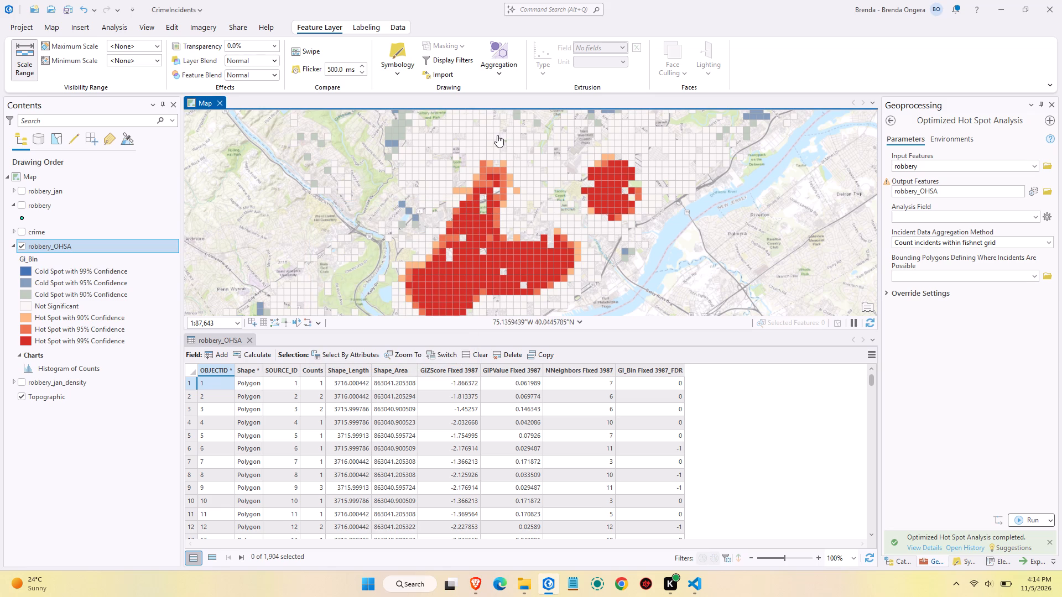
click(251, 338)
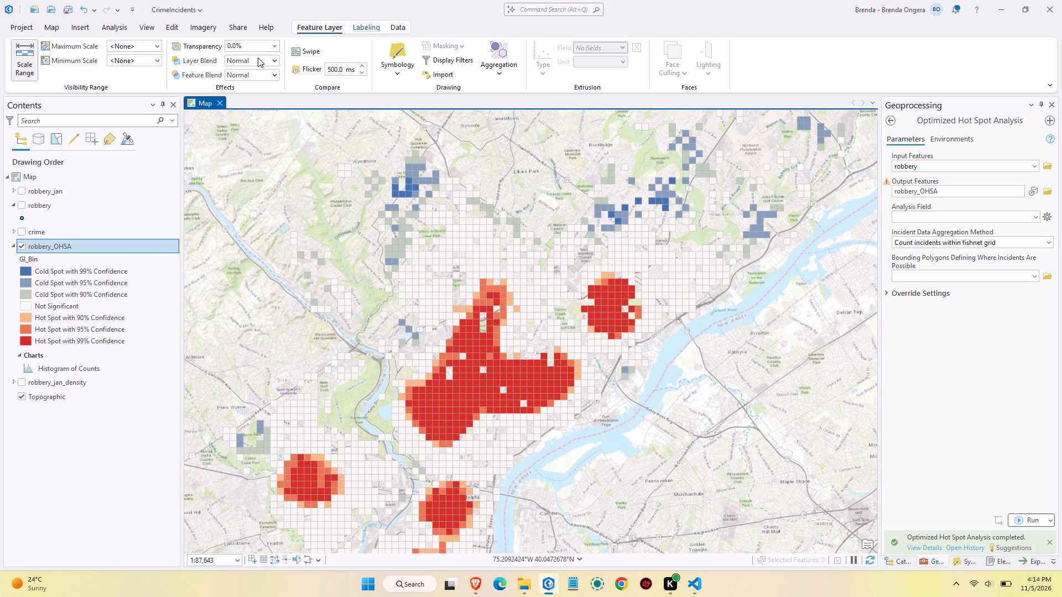
Capture a screen snip of the robbery_OHSA hot spot map together with the Contents and Geoprocessing panes.
click(54, 32)
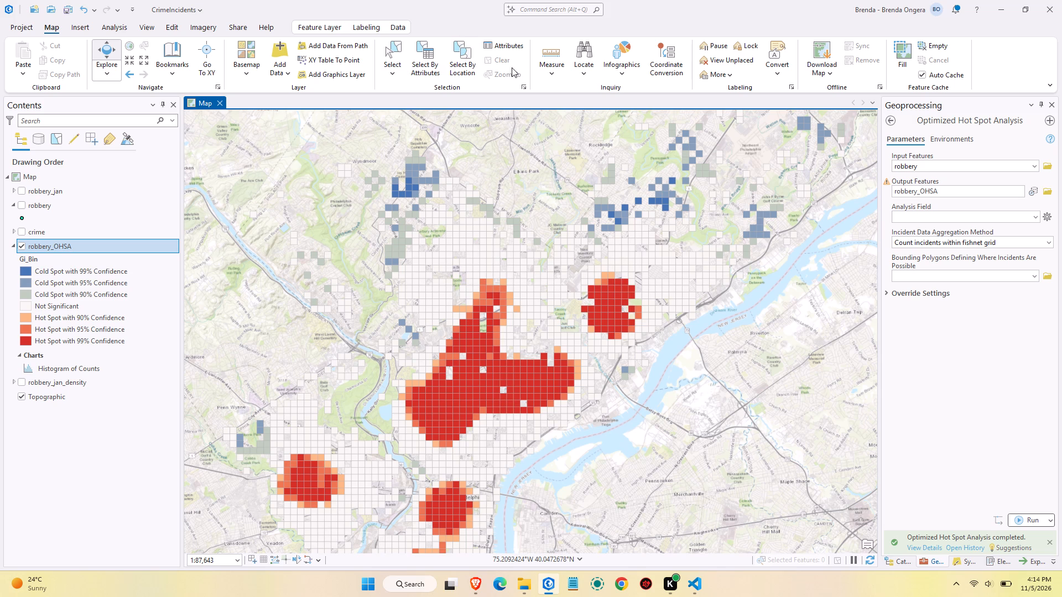
click(507, 62)
drag(552, 215, 561, 186)
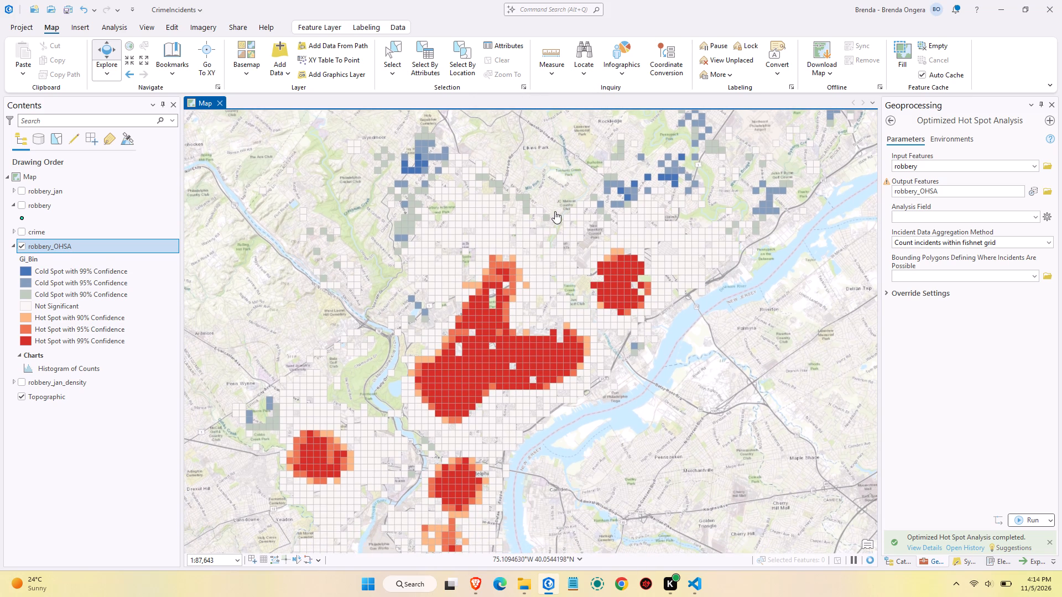
drag(554, 216, 537, 195)
scroll(527, 234, down, 1)
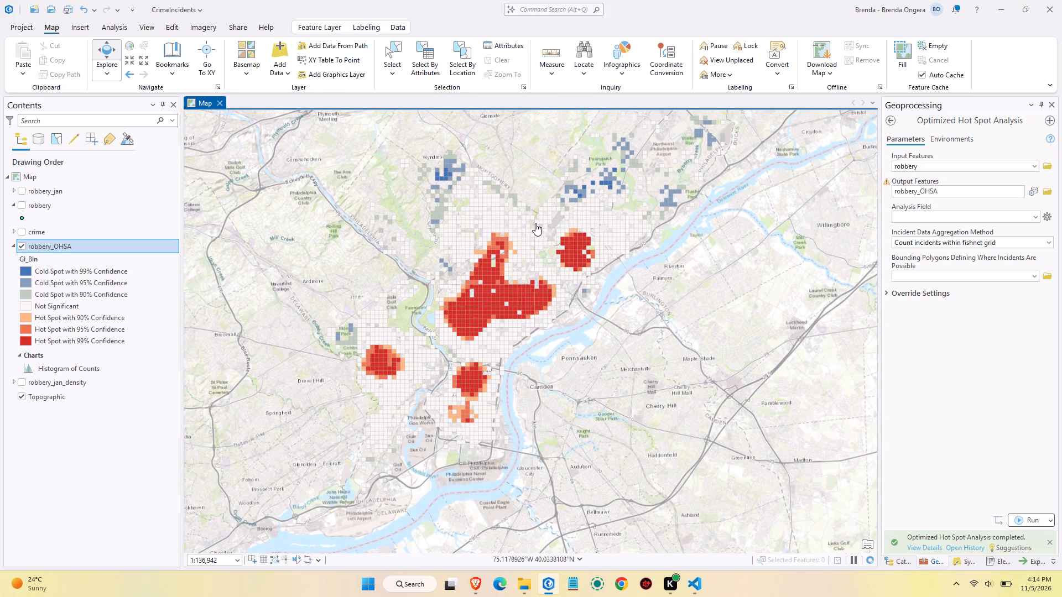
drag(539, 220, 520, 260)
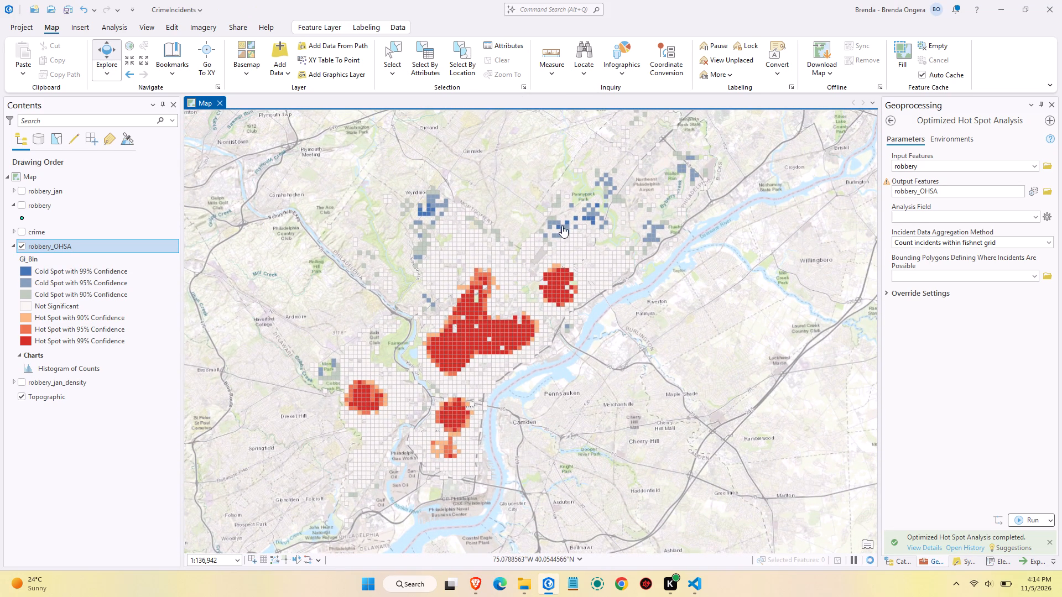
drag(562, 226, 557, 240)
scroll(516, 245, up, 1)
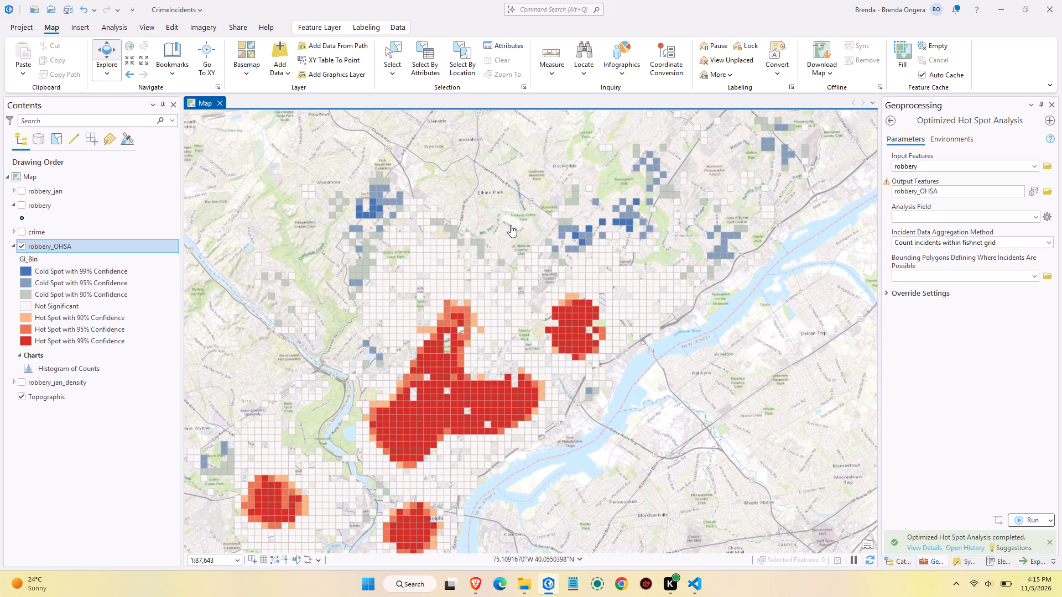
drag(504, 250, 542, 184)
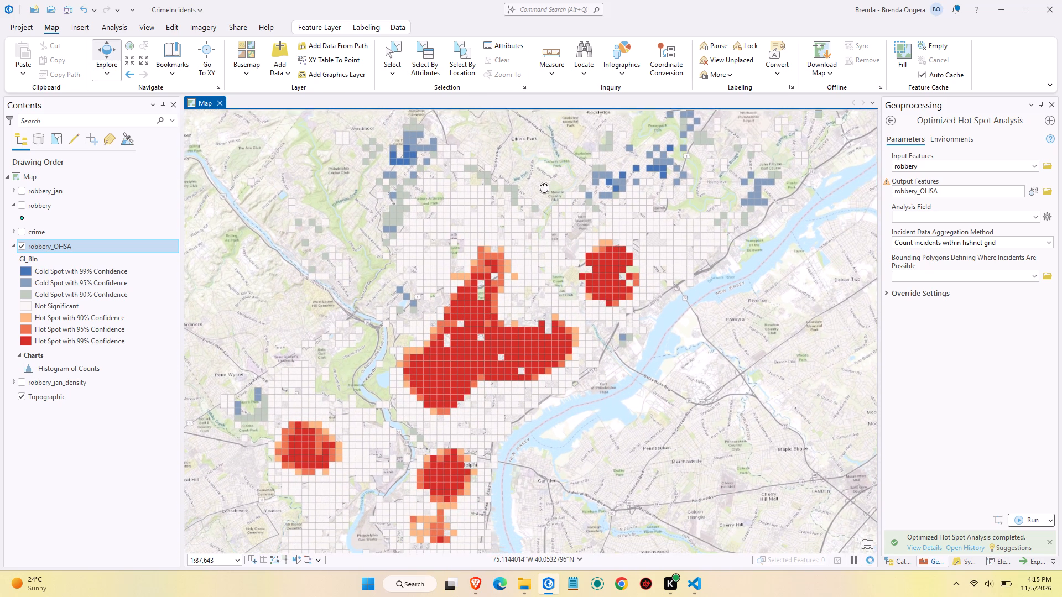
drag(542, 184, 544, 201)
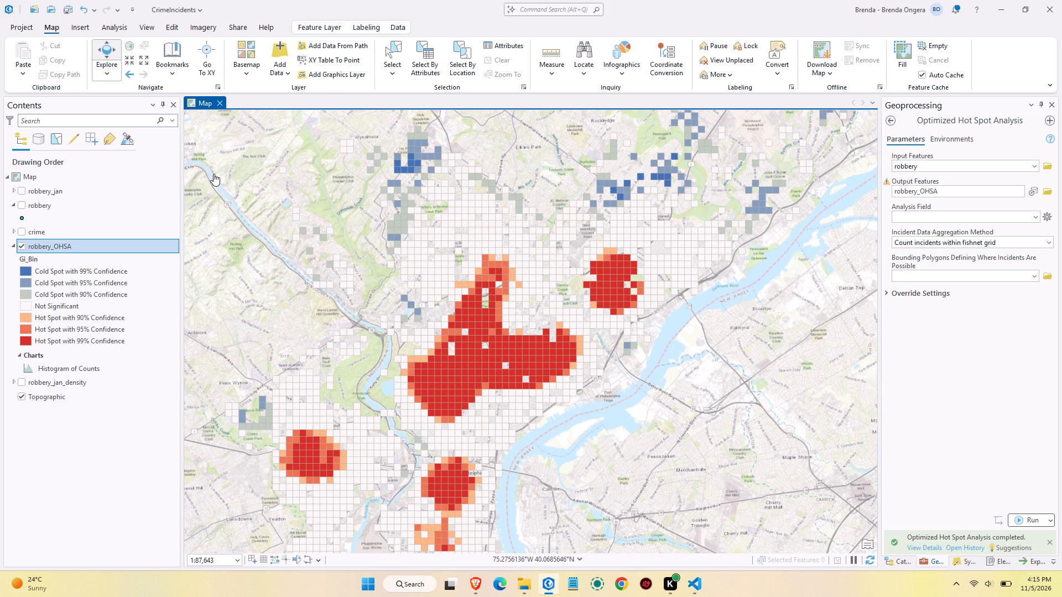
key(shift+super+s)
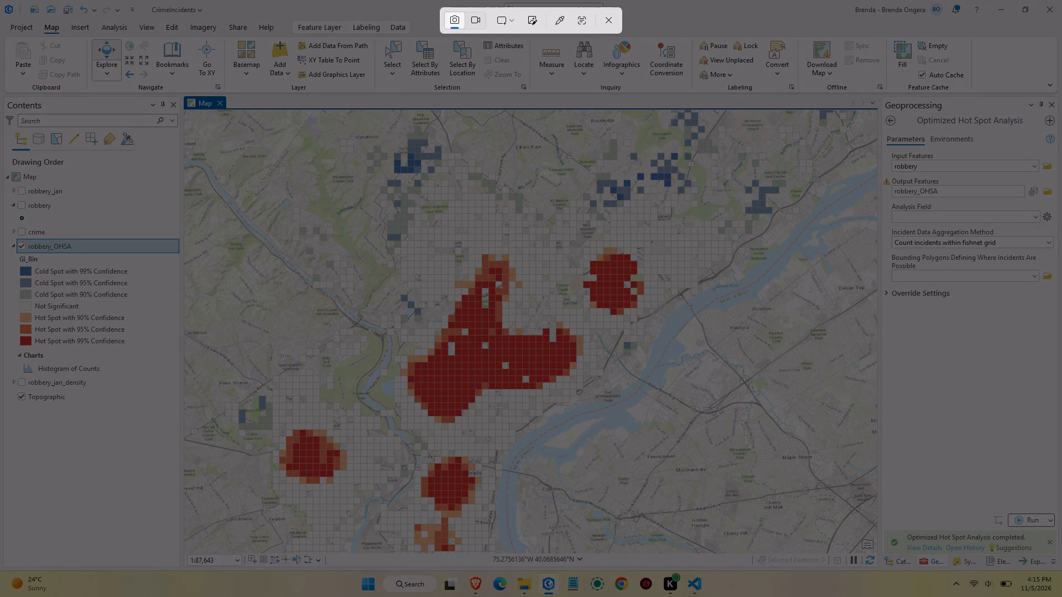
drag(0, 94, 1061, 428)
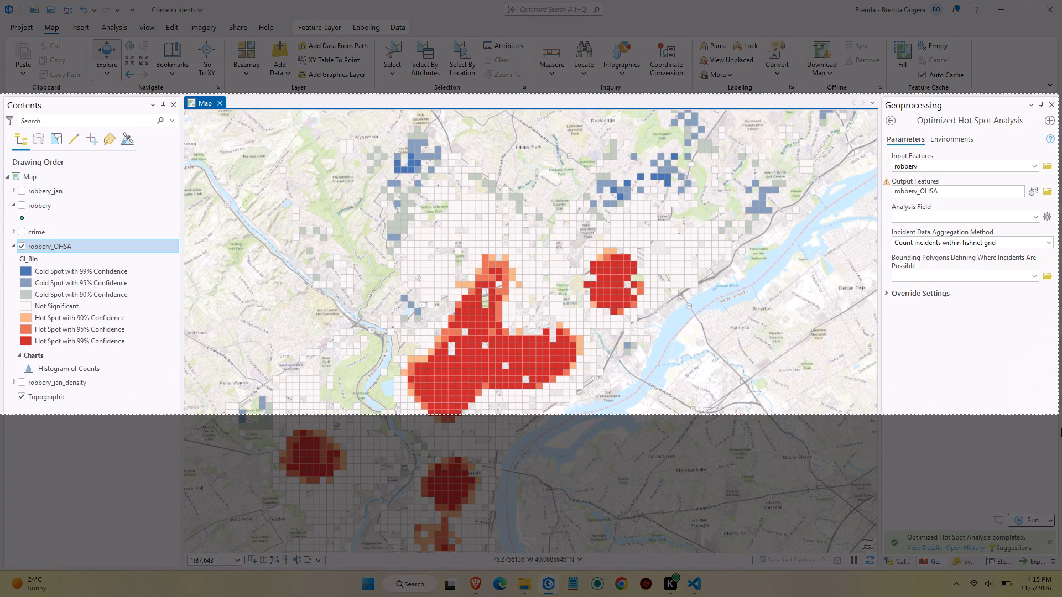
drag(1061, 428, 1060, 572)
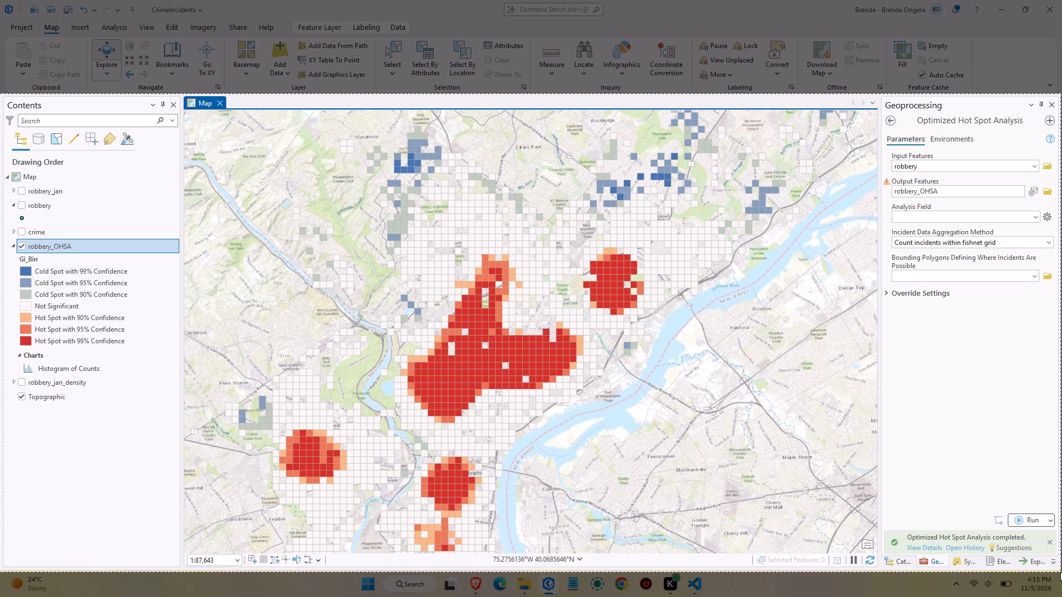
drag(1060, 572, 1060, 570)
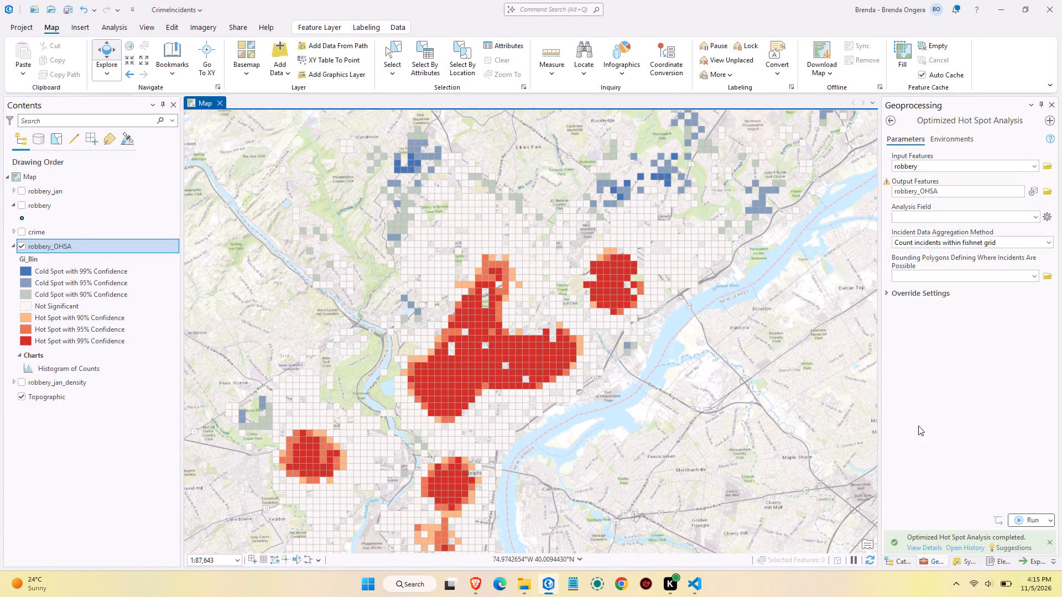
Save the snip as a PNG named "7 ohsa" in the BEN > chapter 7 folder and close Snipping Tool.
click(943, 428)
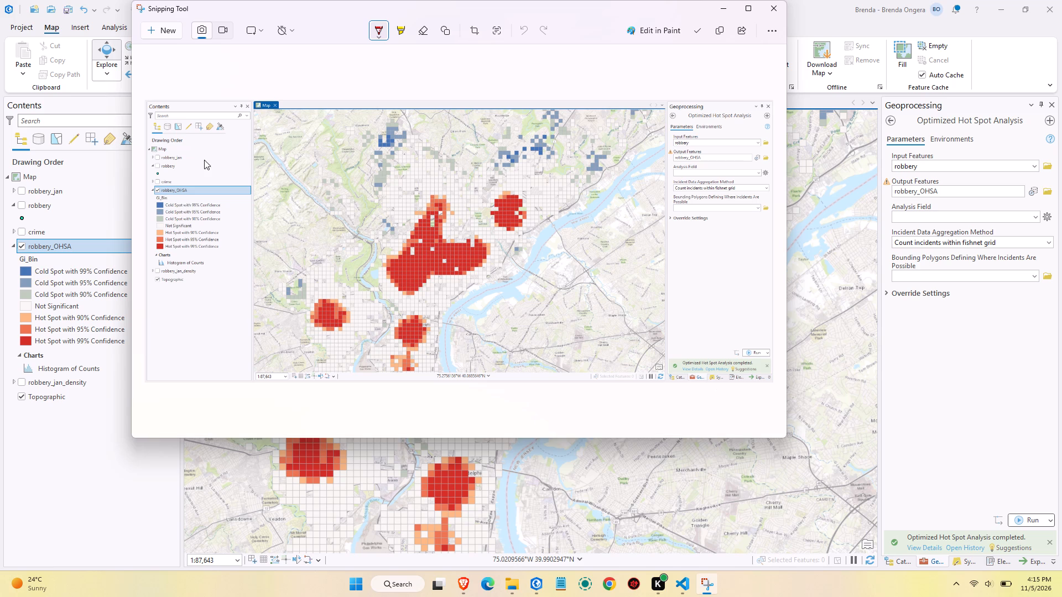
click(697, 35)
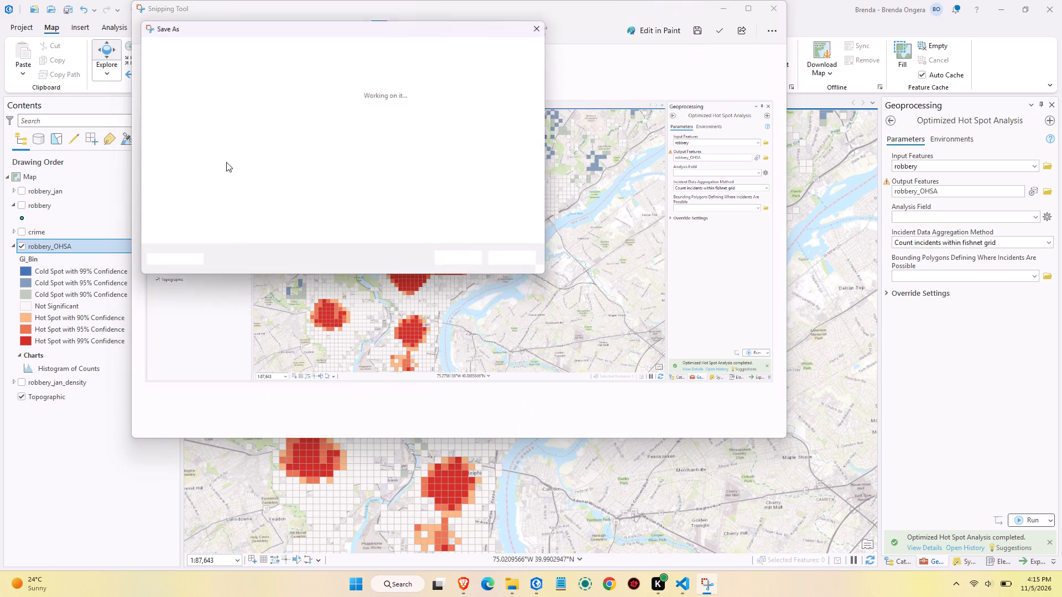
scroll(180, 188, down, 1)
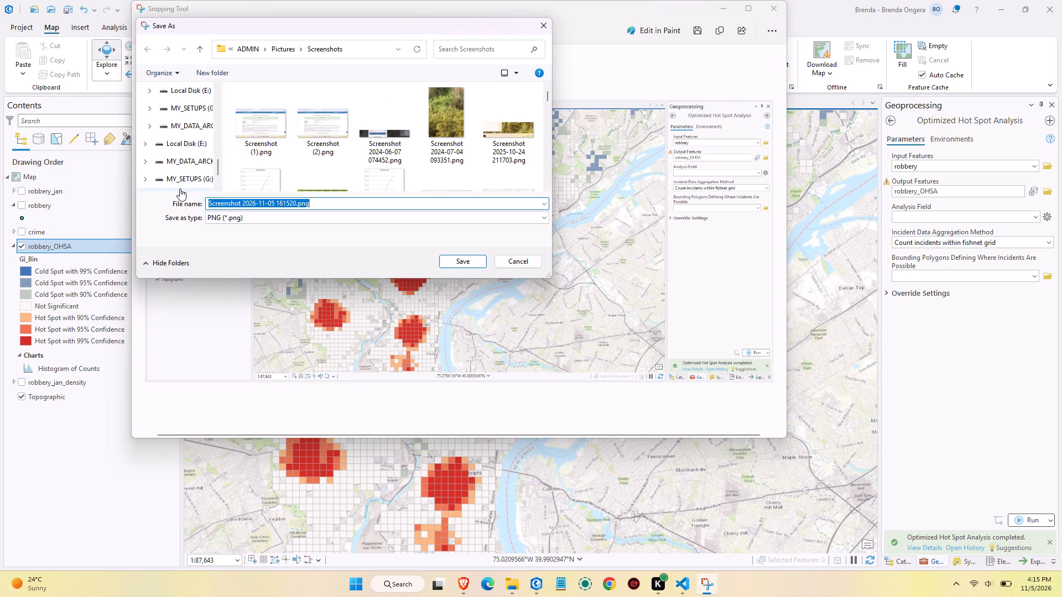
scroll(180, 188, down, 2)
scroll(179, 184, up, 3)
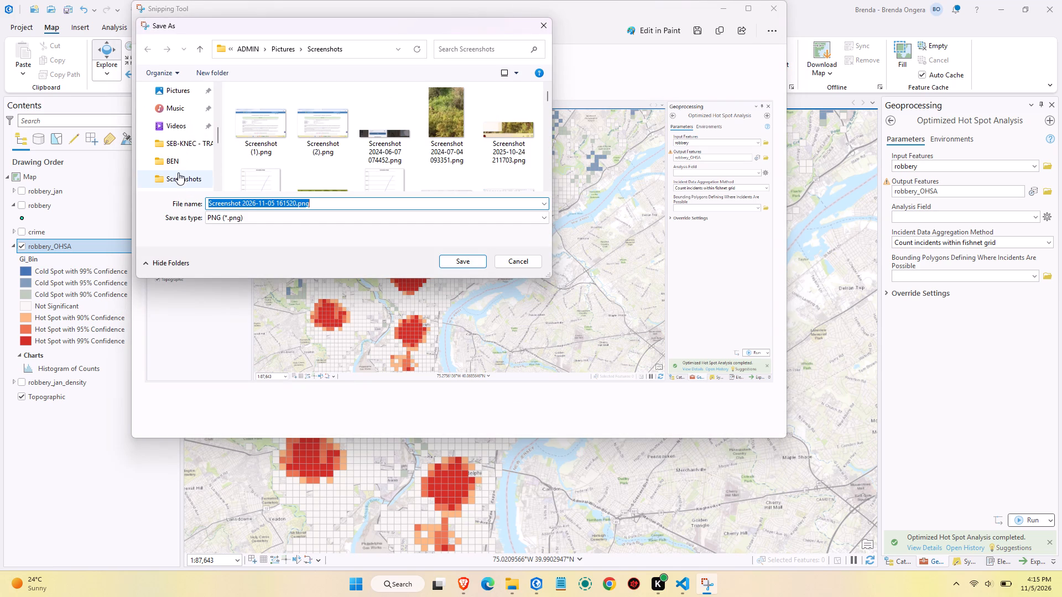
click(180, 165)
double_click(267, 108)
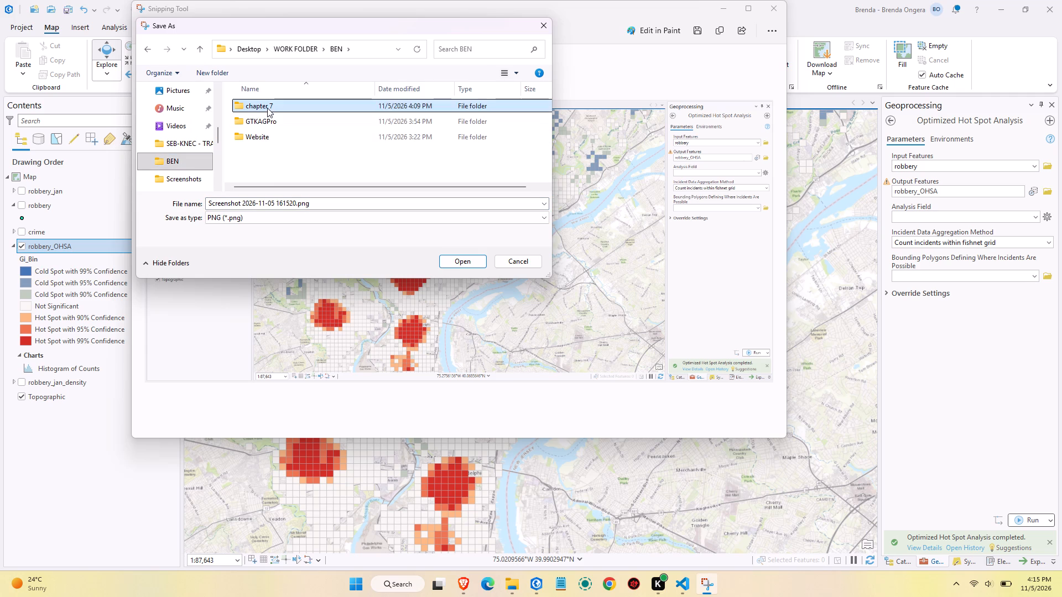
click(272, 141)
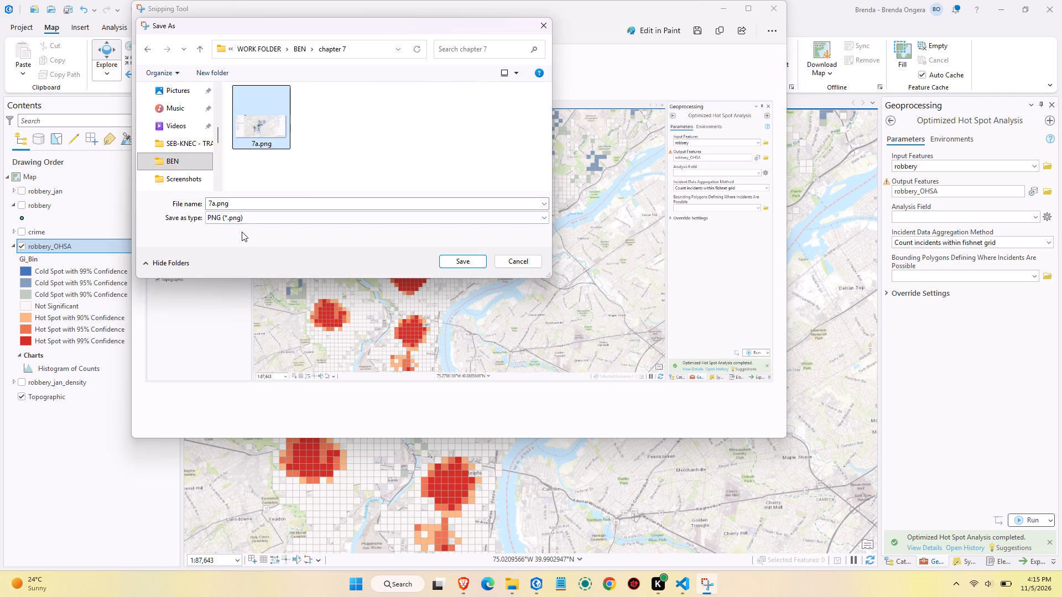
click(230, 205)
click(242, 202)
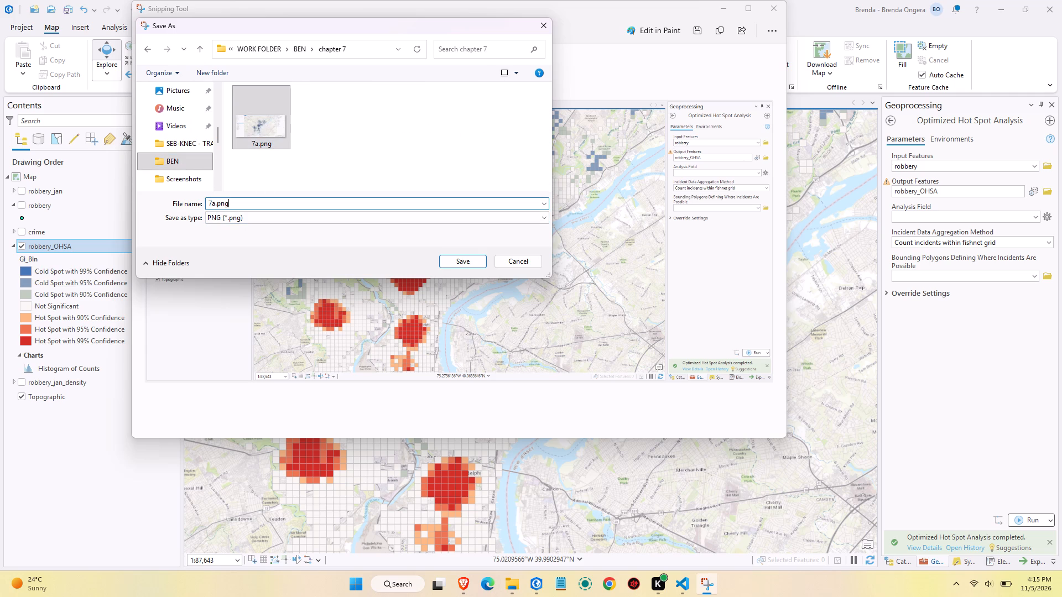
key(BackSpace)
key(BackSpace)
key(BackSpace)
key(BackSpace)
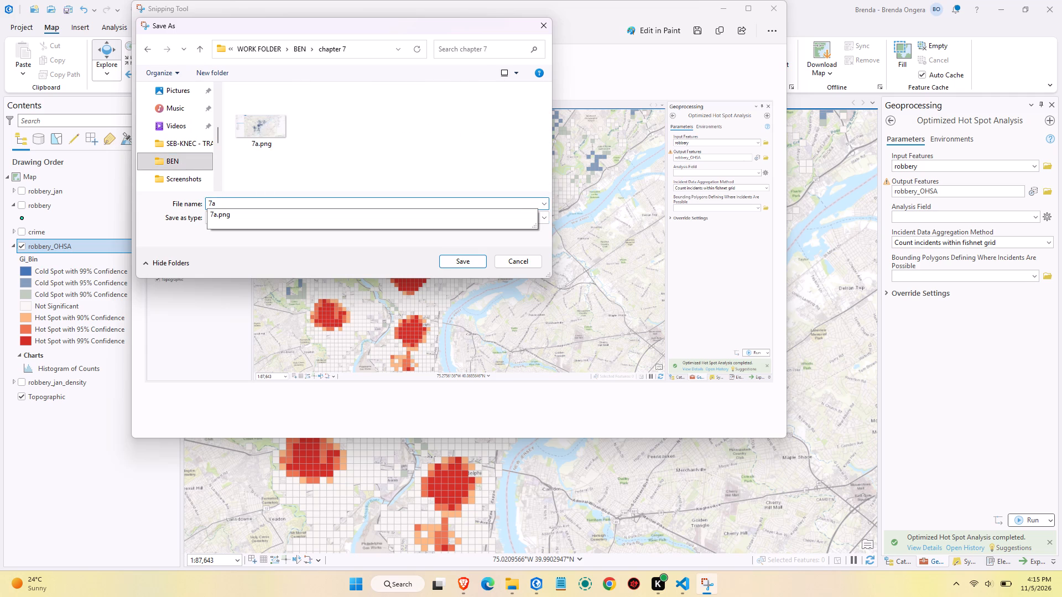
key(BackSpace)
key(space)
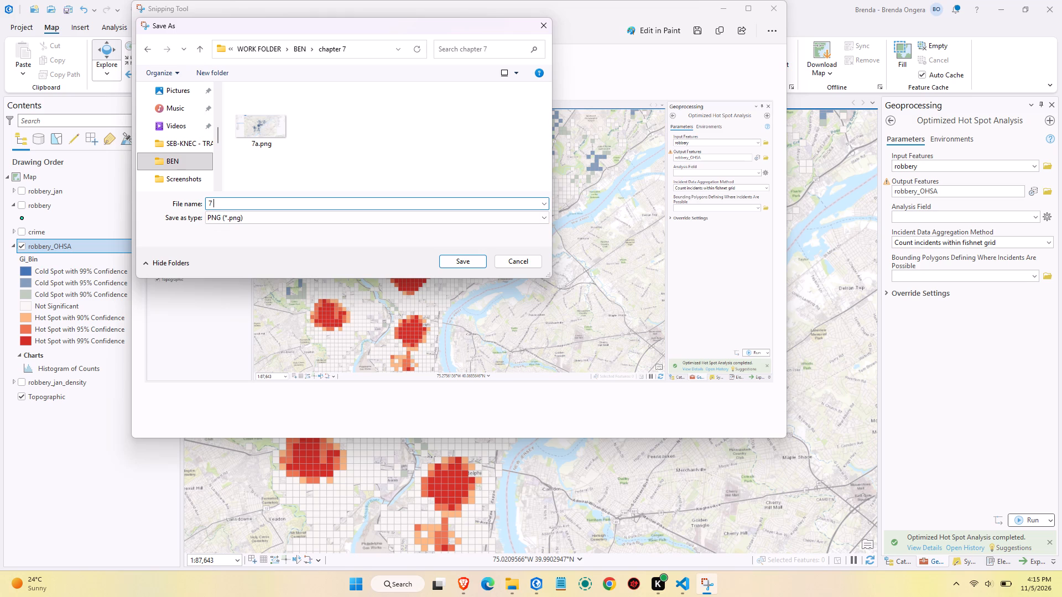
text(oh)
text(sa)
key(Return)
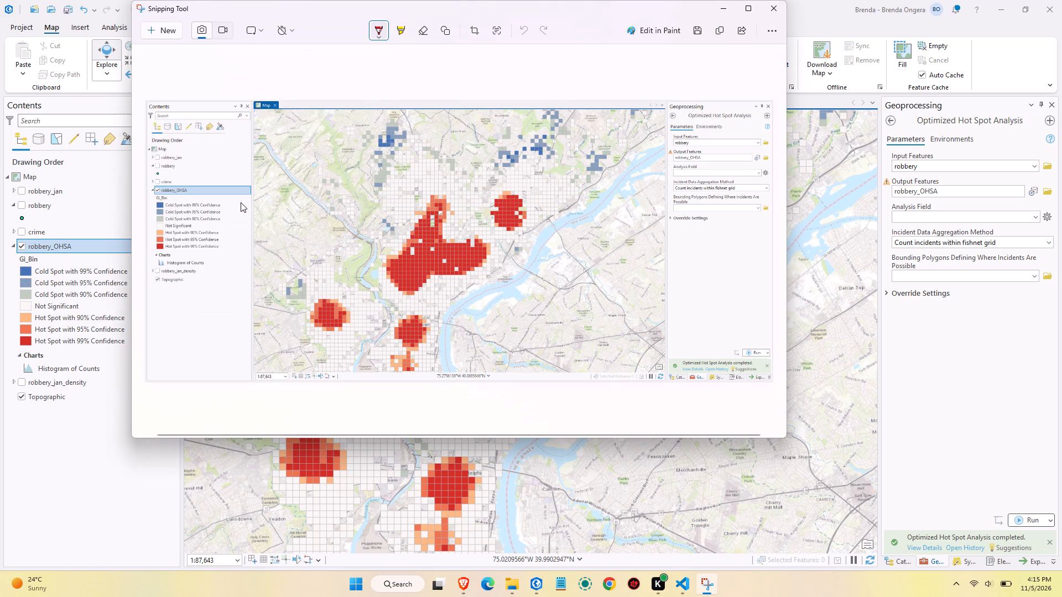
click(776, 9)
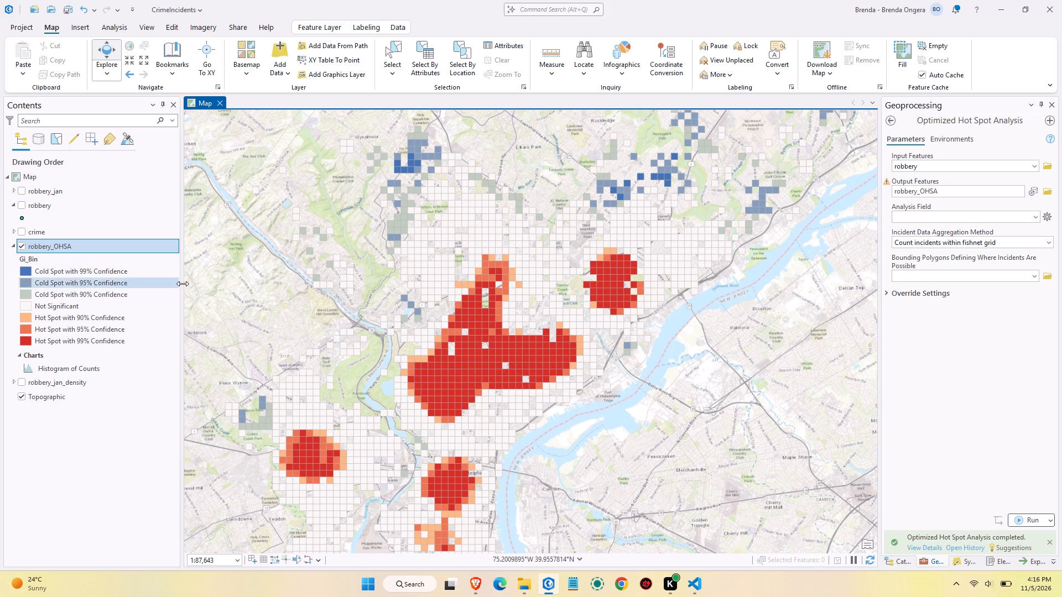
Search the geoprocessing tools for "create space time".
click(889, 123)
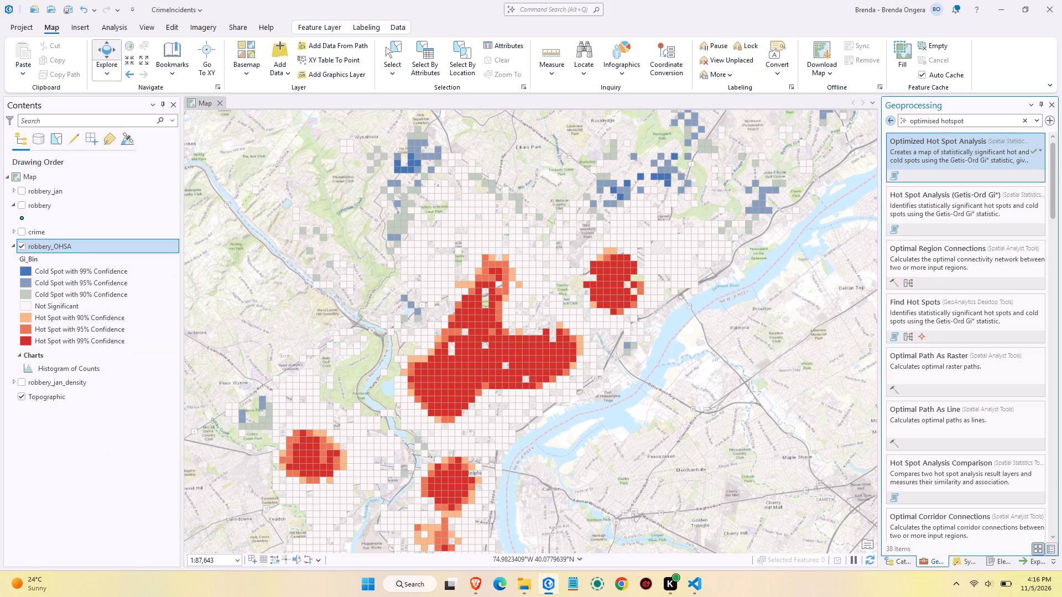
drag(980, 121, 792, 122)
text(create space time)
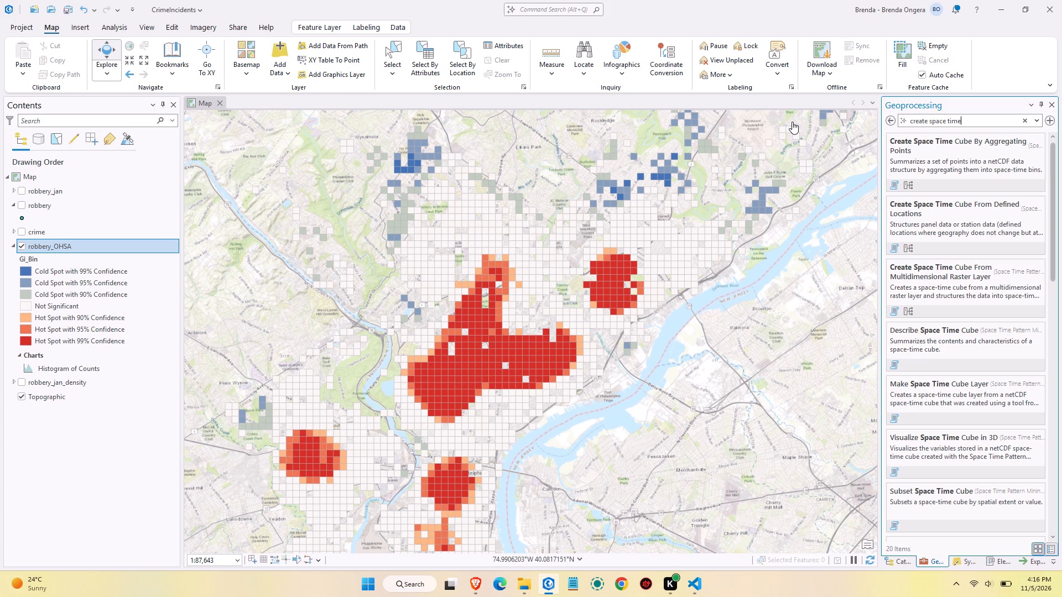
Search for create space time cube, open Create Space Time Cube By Aggregating Points, and set robbery as the input features.
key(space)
text(cube)
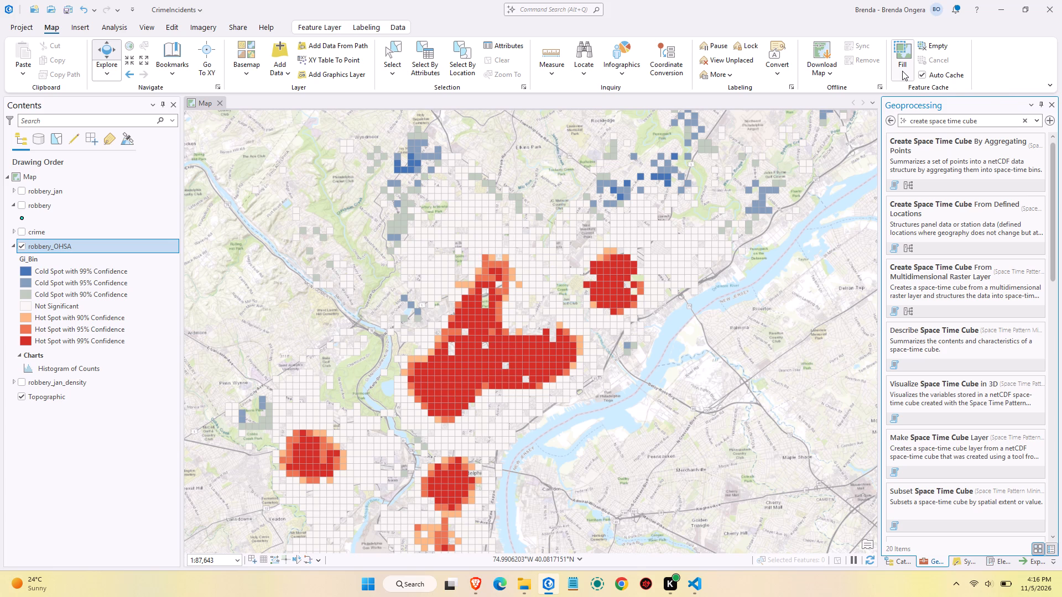
click(952, 150)
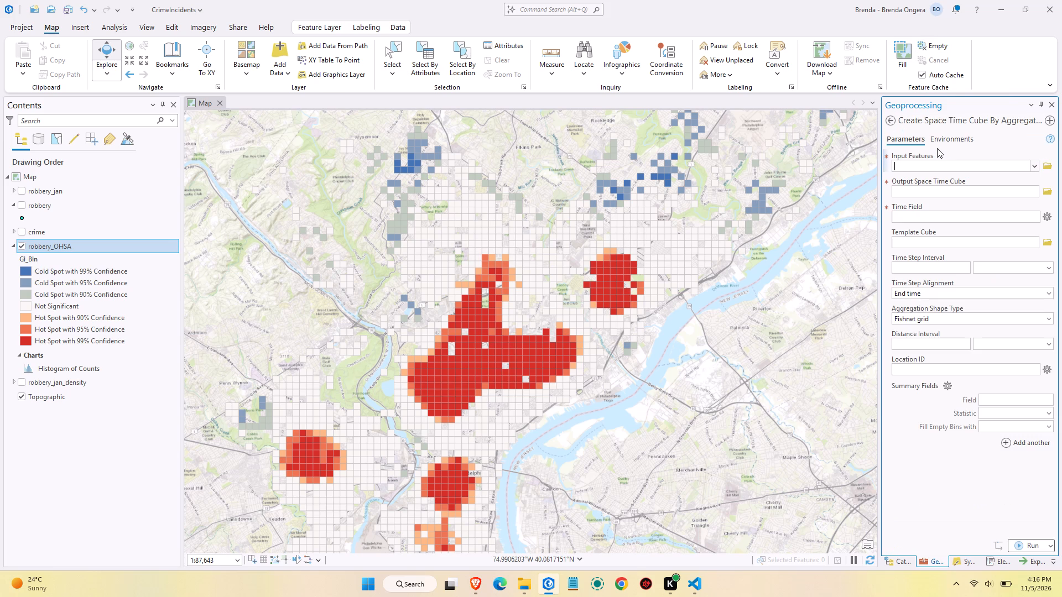
click(1034, 164)
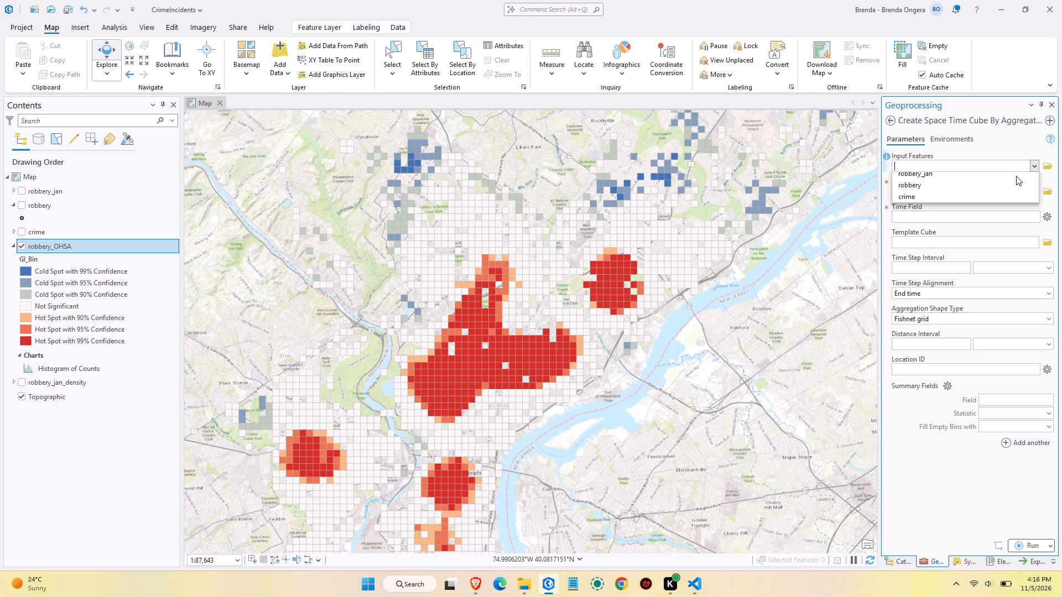
click(918, 190)
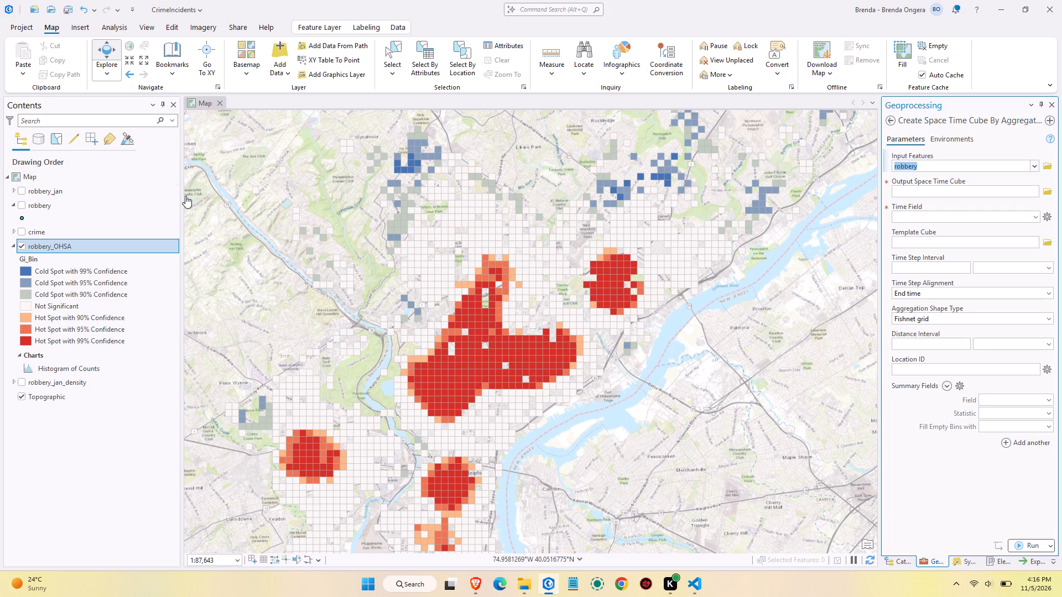
Hide the robbery_OHSA layer, collapse its legend, and show the robbery layer.
click(22, 247)
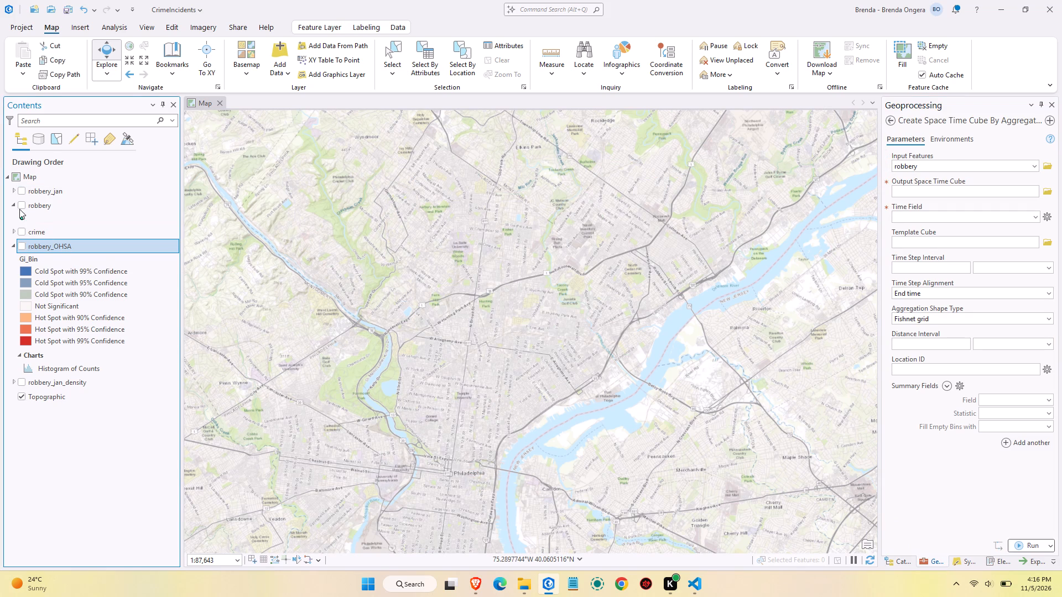
click(20, 209)
click(14, 247)
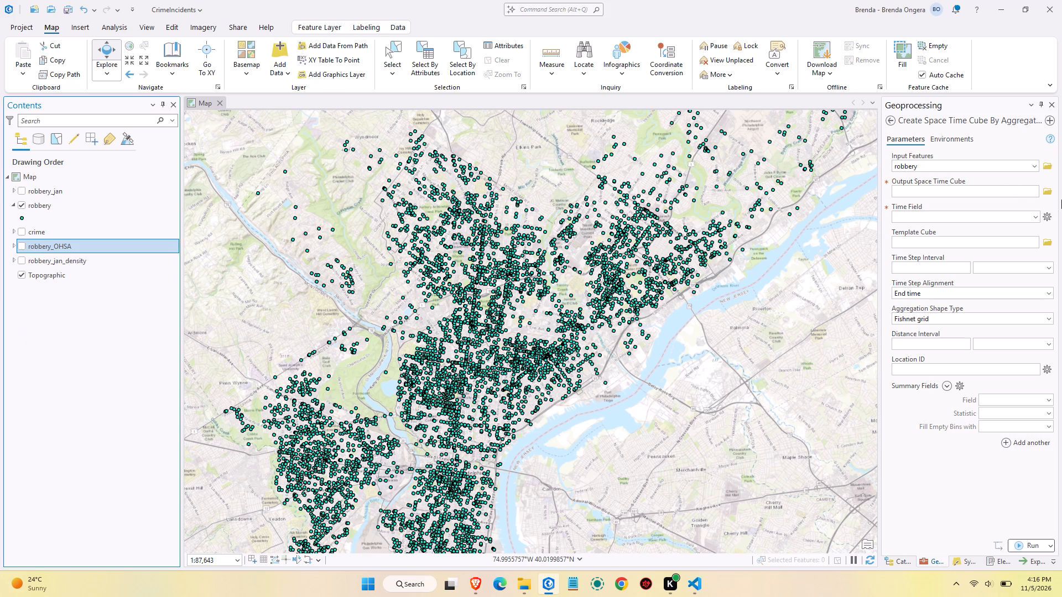
Name the output space time cube robbery_STC.nc.
click(1025, 193)
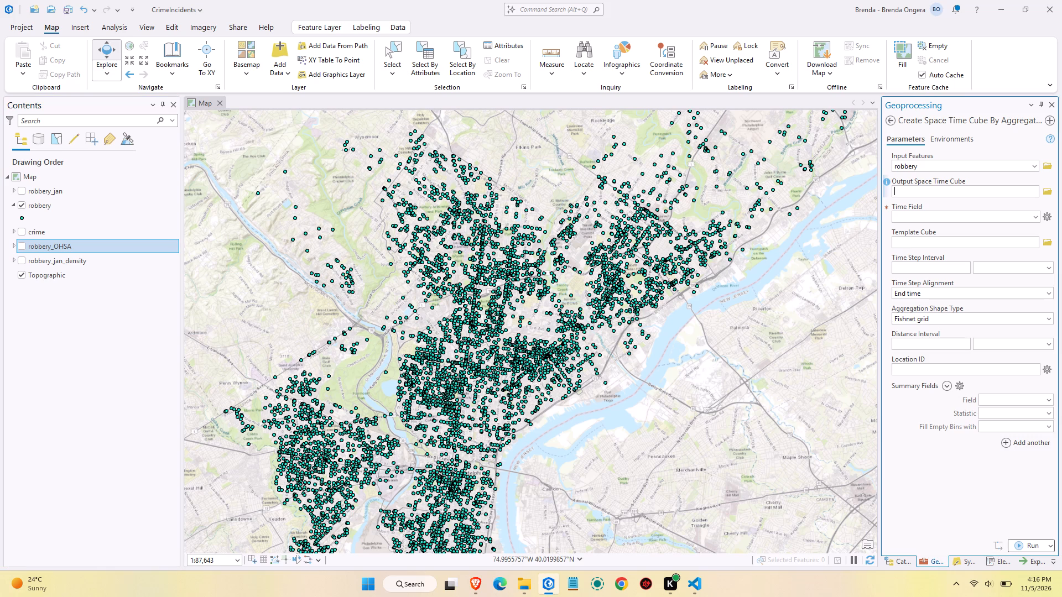
text(robbery)
key(shift+underscore)
key(s)
text(TC)
key(period)
text(nc)
Set the time field to DISPATCH_DATE and the time step interval to 1 month, and run the space time cube tool.
click(1037, 217)
click(936, 231)
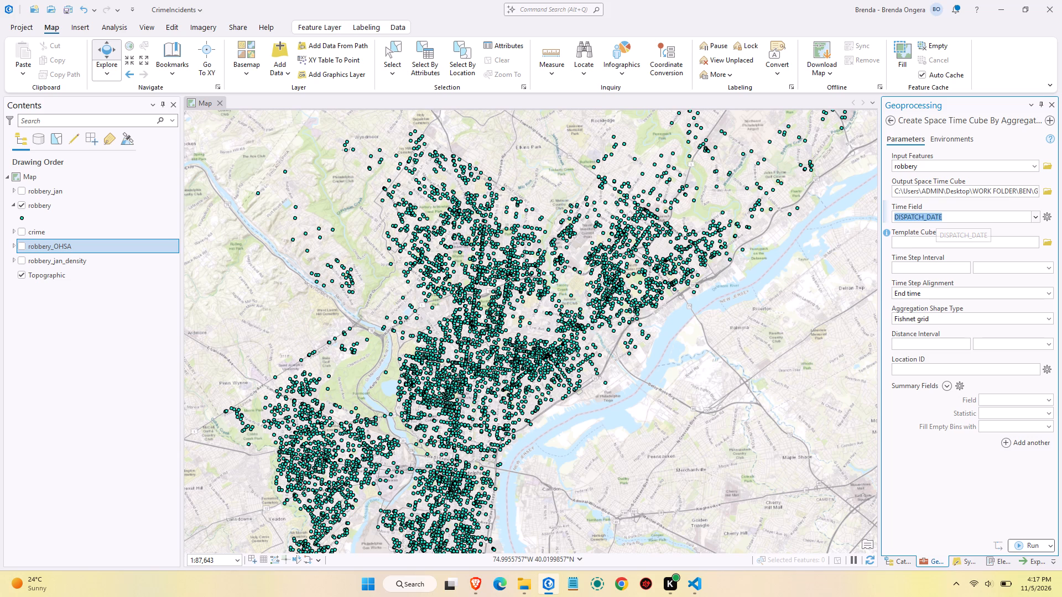
click(931, 267)
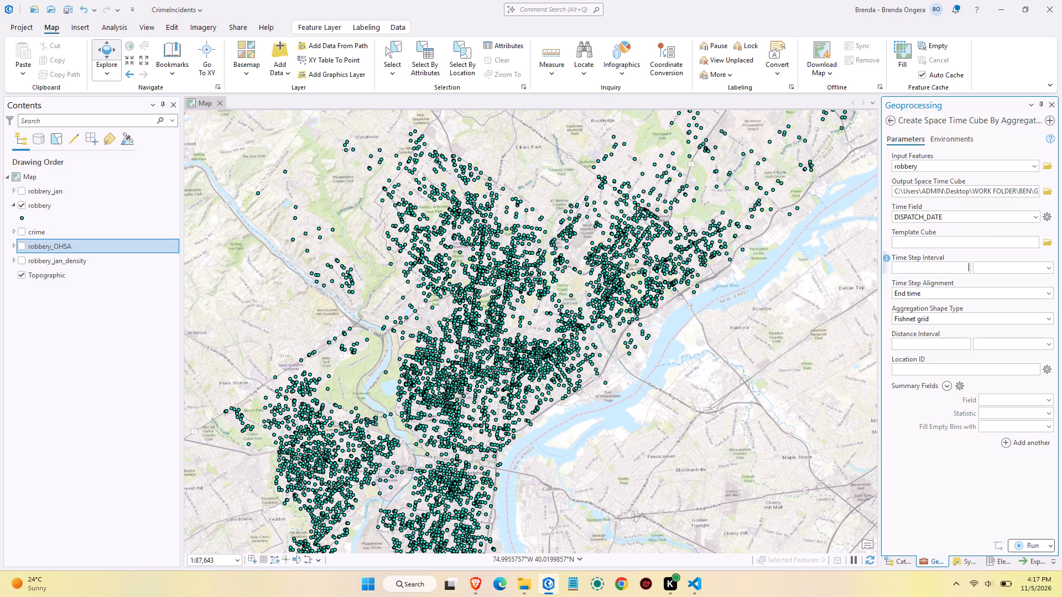
key(1)
click(1002, 270)
click(986, 332)
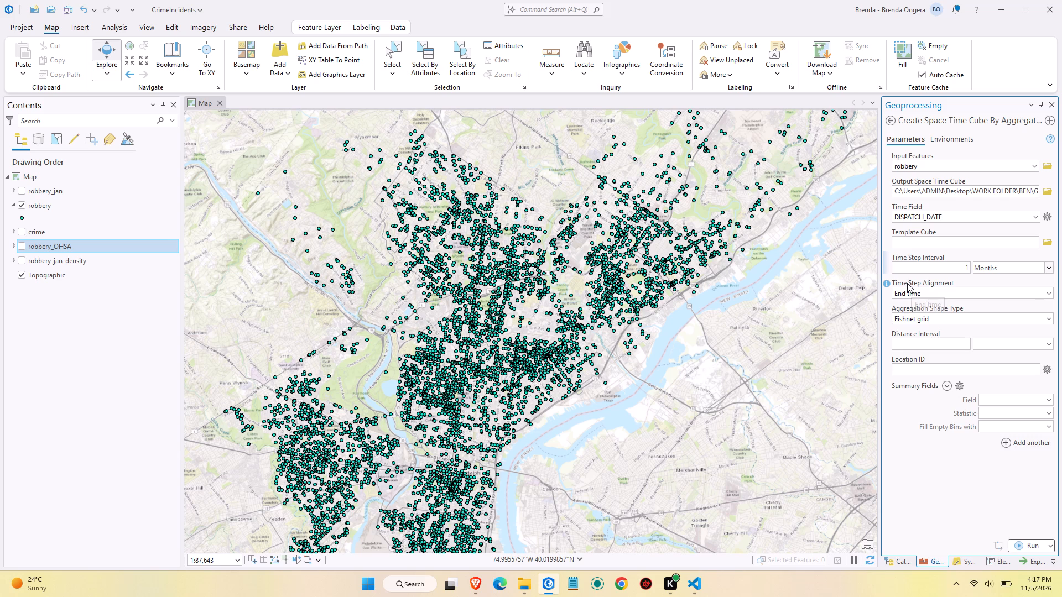
click(1028, 544)
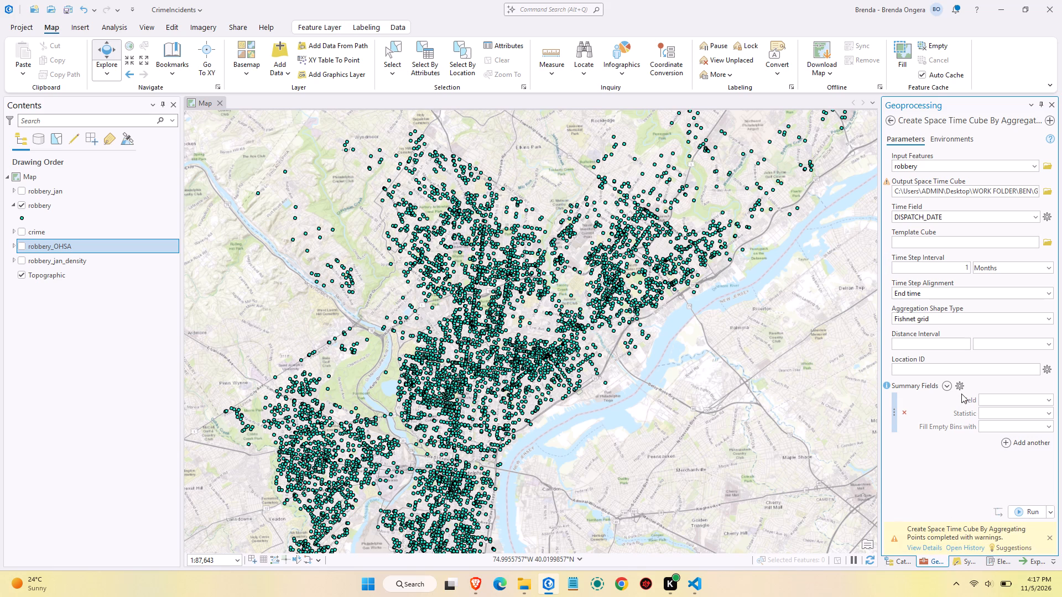
Review the run details of the space time cube tool, examining the full list of parameters it used.
scroll(961, 394, up, 1)
click(922, 549)
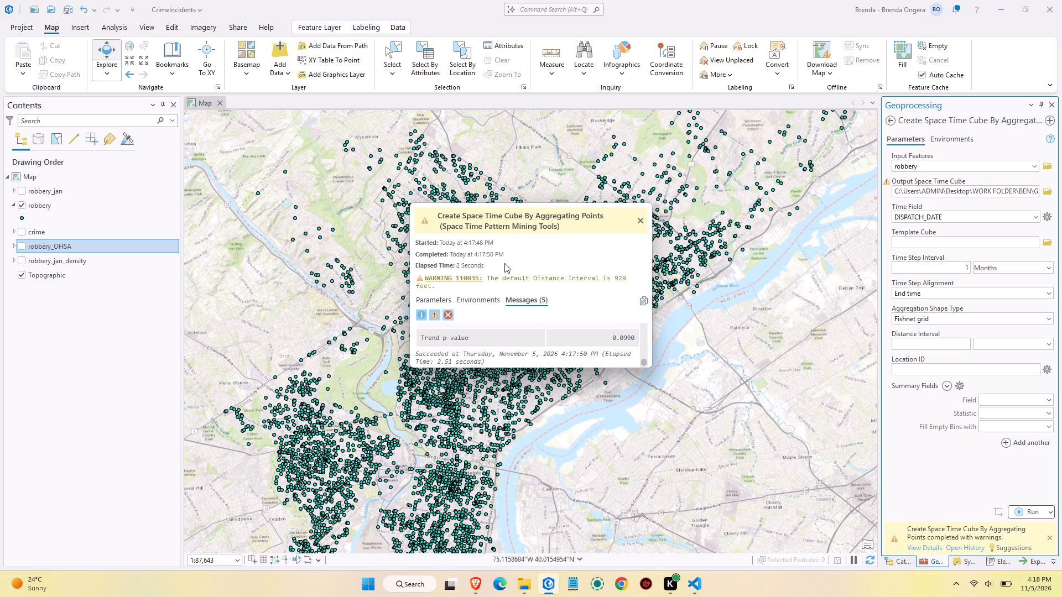
click(441, 301)
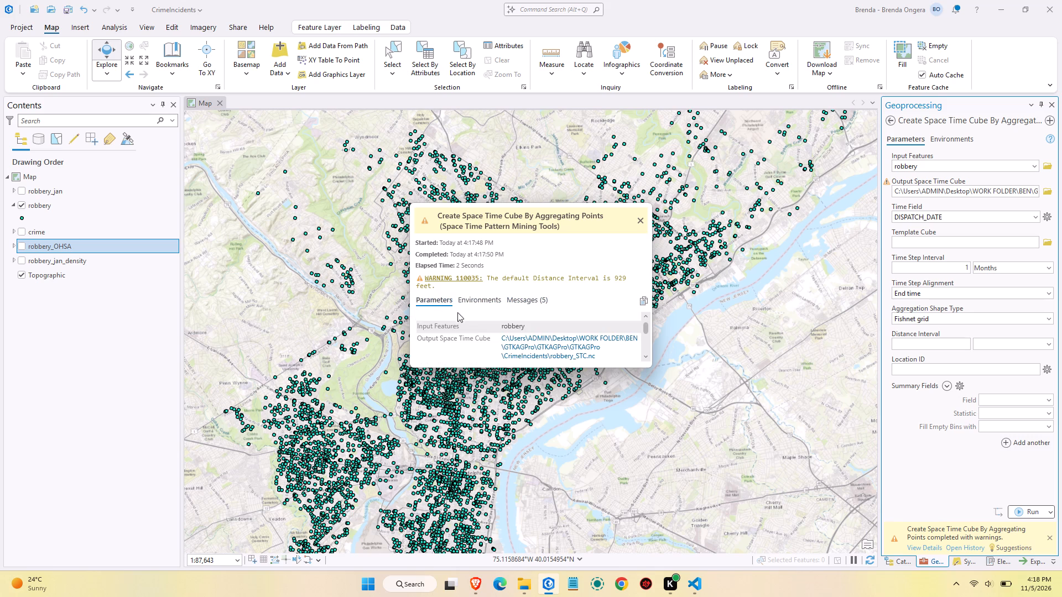
scroll(533, 328, down, 7)
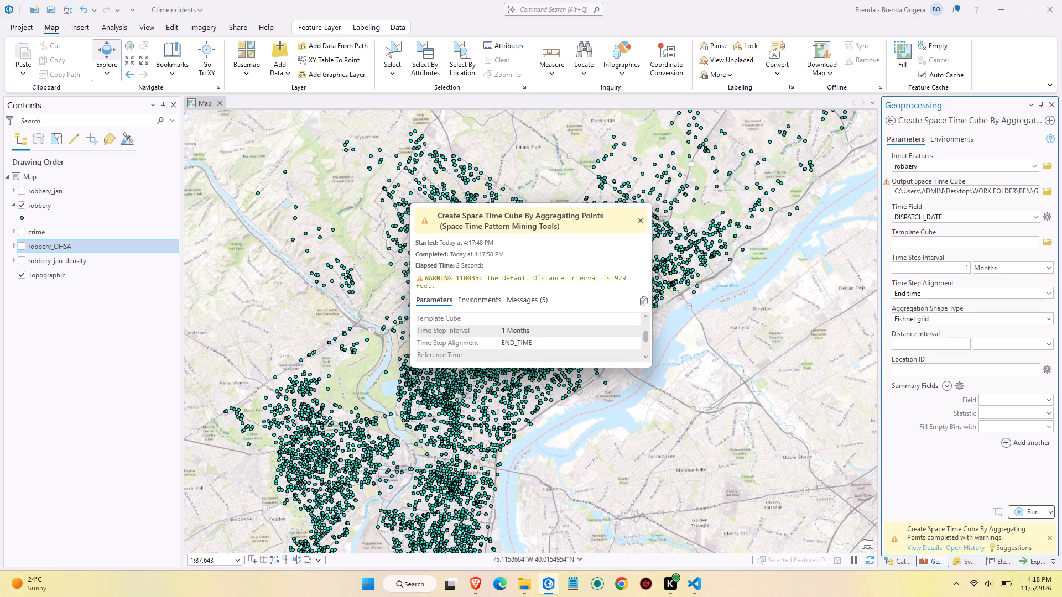
scroll(533, 325, down, 10)
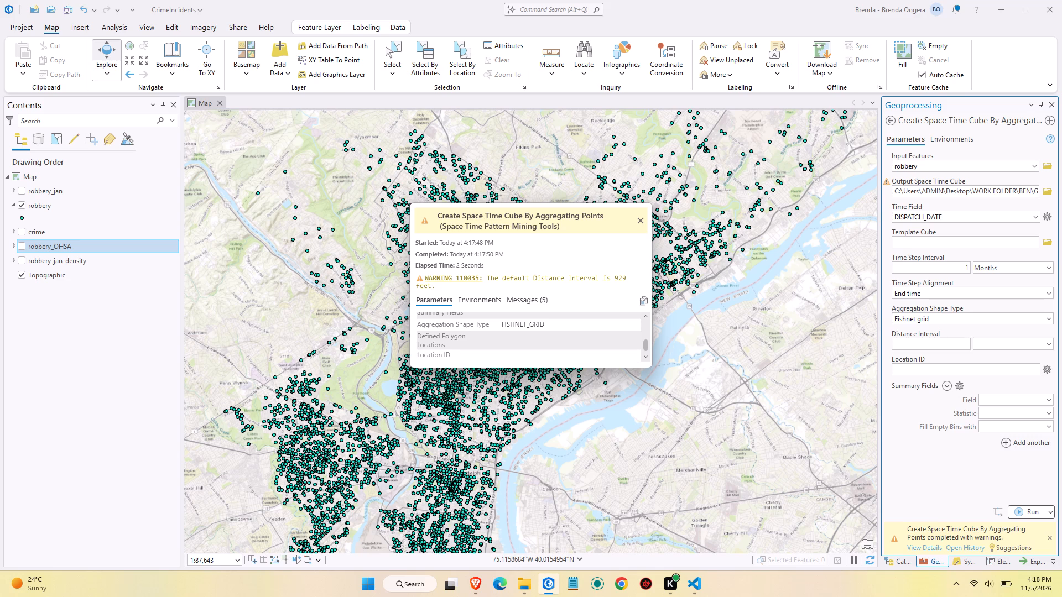
drag(540, 368, 561, 441)
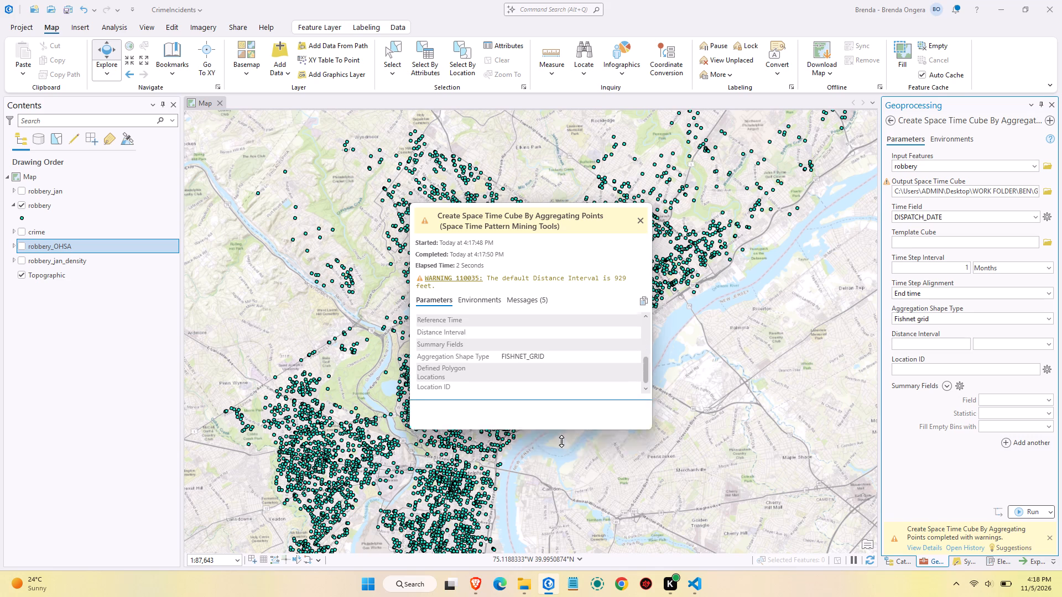
drag(561, 441, 574, 517)
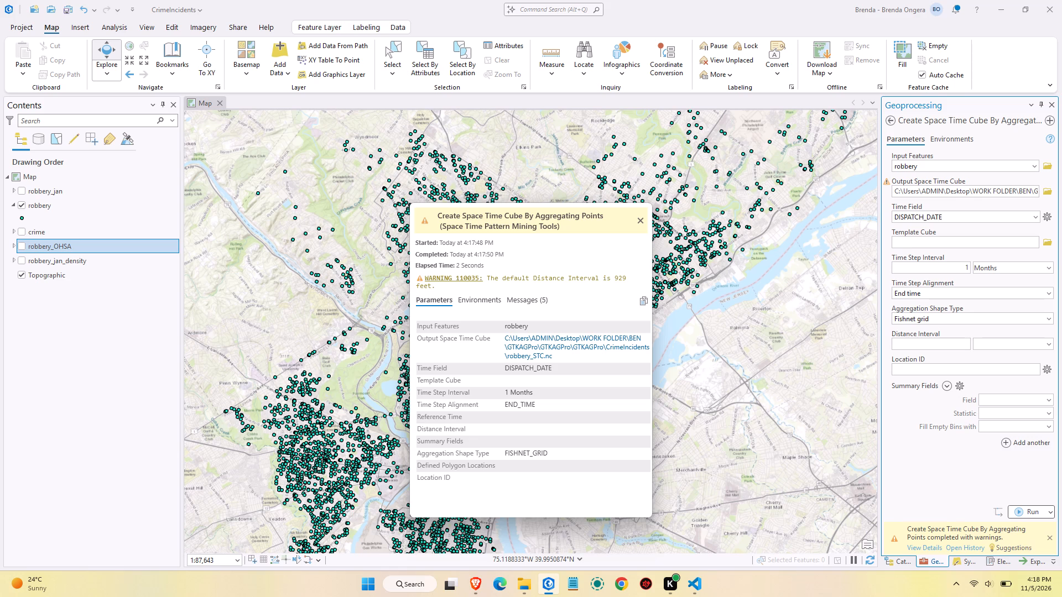
click(640, 224)
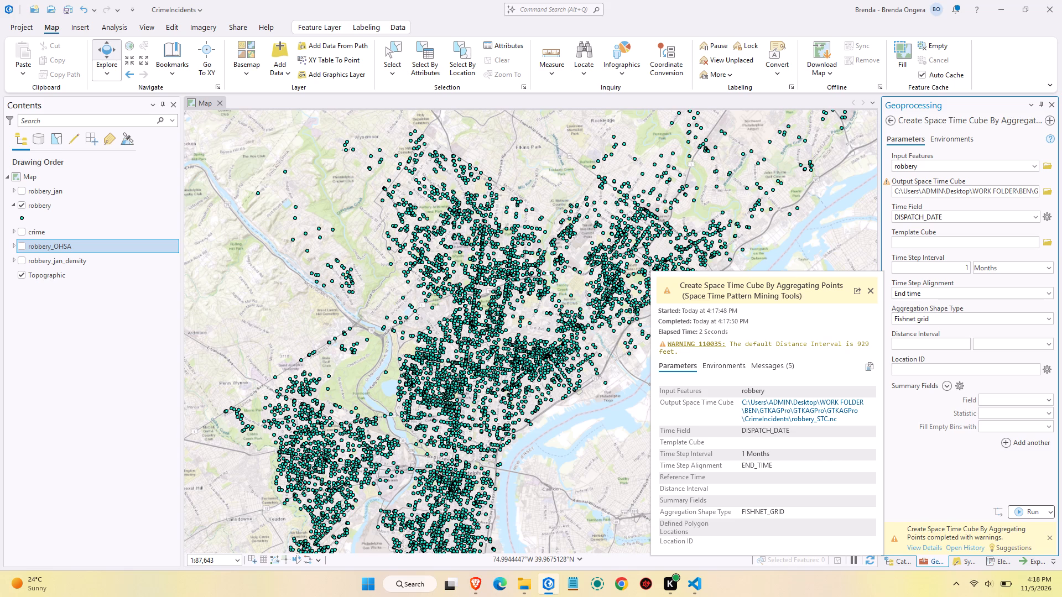
Insert a new local scene into the project.
click(87, 24)
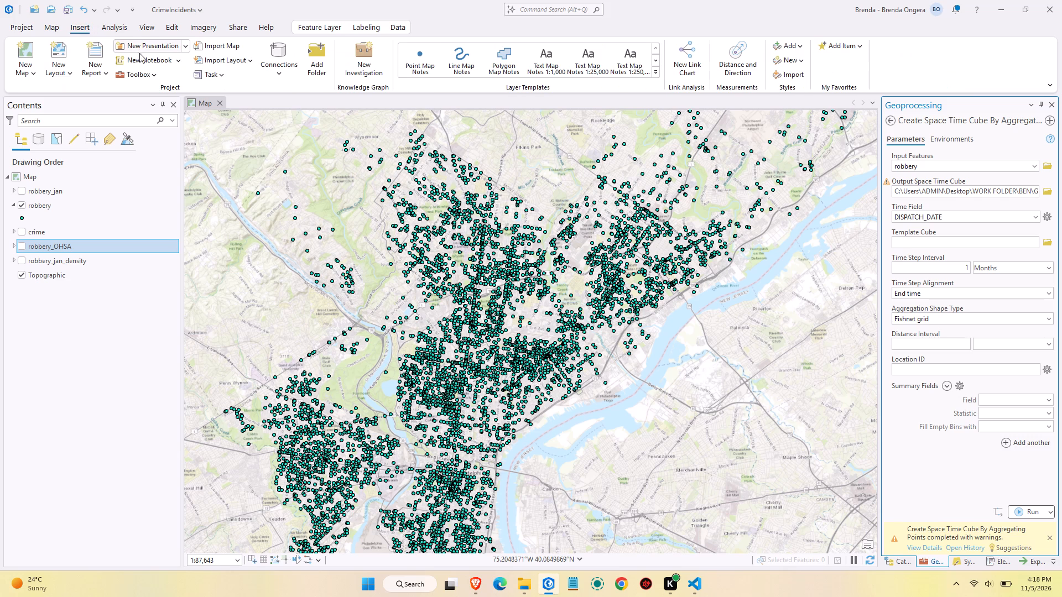
click(37, 75)
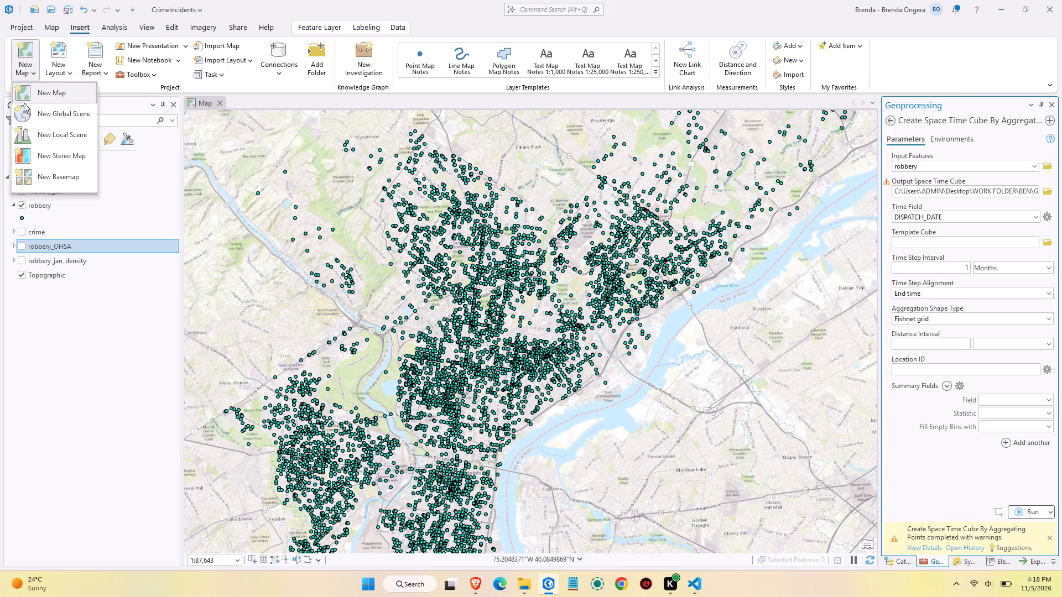
click(64, 129)
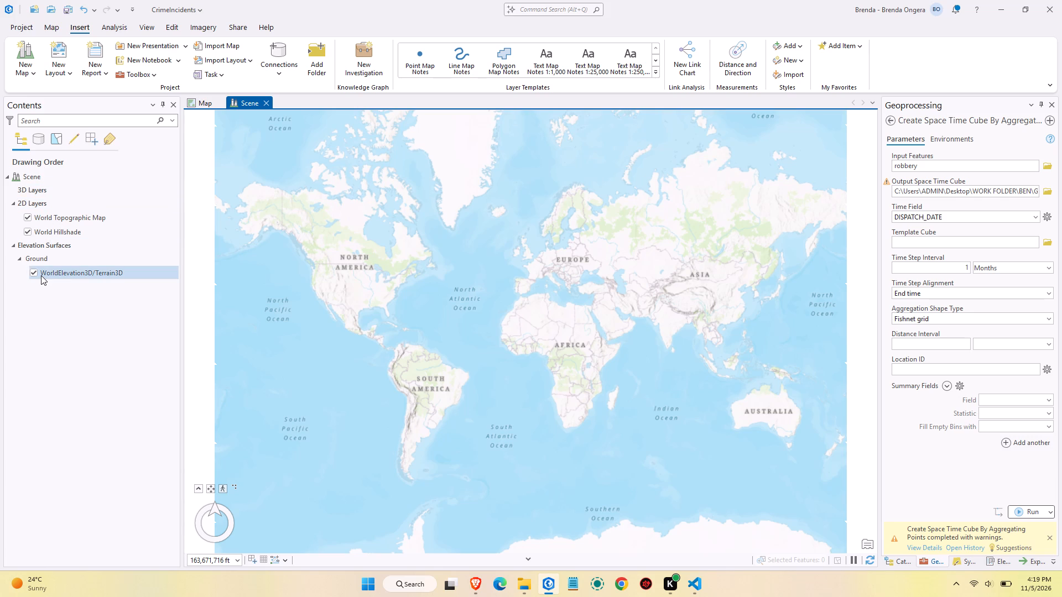
Remove the WorldElevation3D/Terrain3D elevation source from the scene's ground surface.
right_click(58, 276)
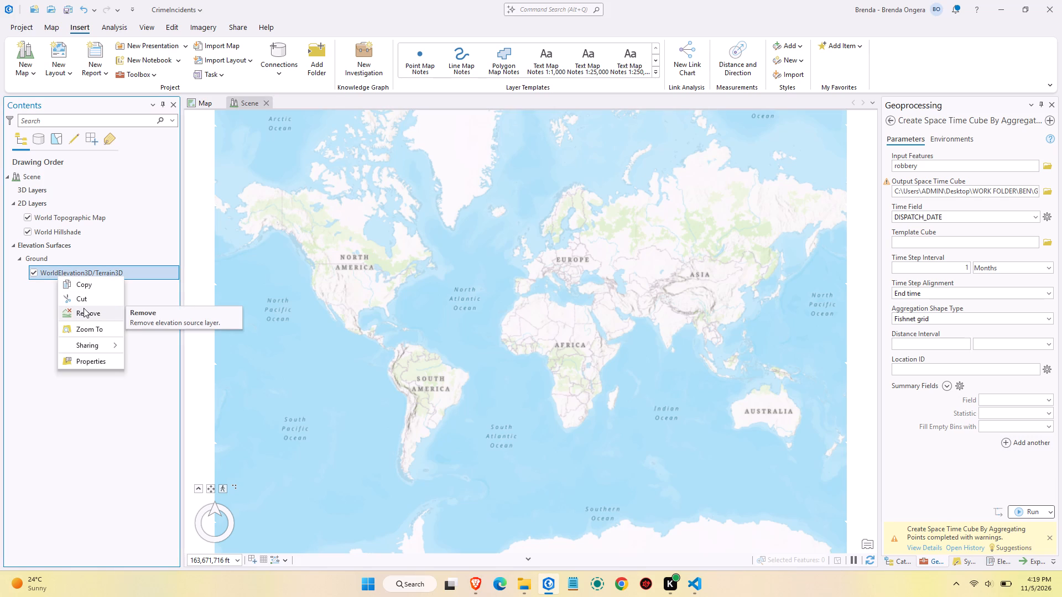
click(85, 311)
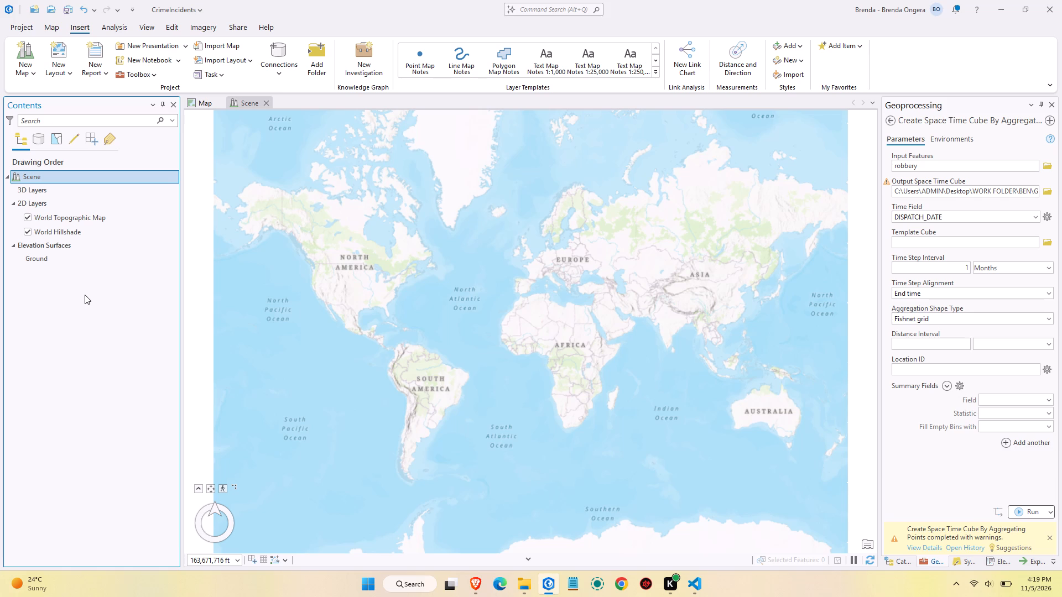
Search the geoprocessing tools for visualize space time cube and open Visualize Space Time Cube in 3D.
click(891, 121)
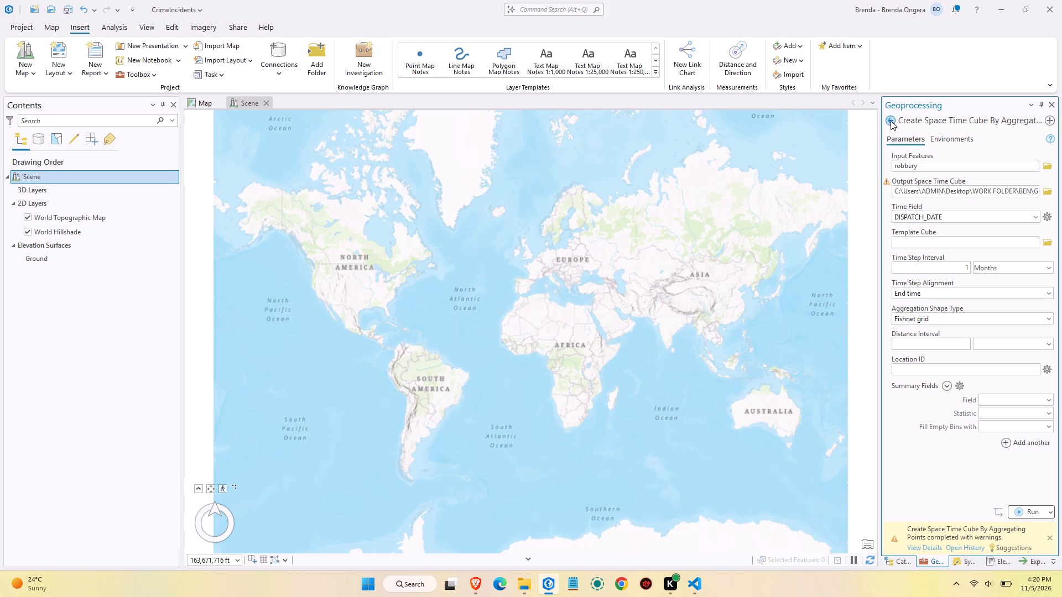
double_click(924, 122)
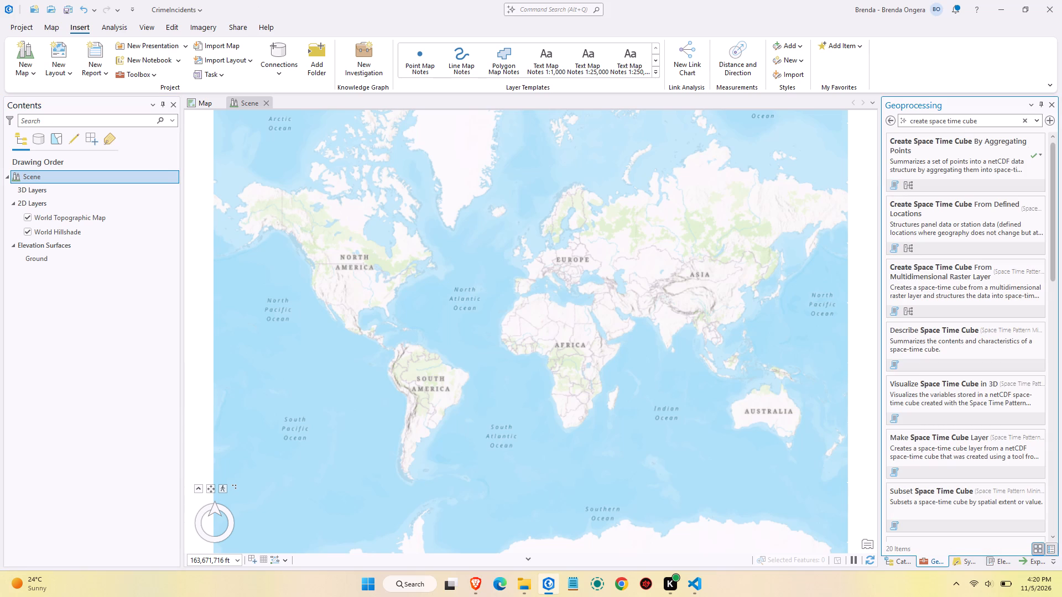
click(929, 119)
key(BackSpace)
key(BackSpace)
key(BackSpace)
key(BackSpace)
key(BackSpace)
key(BackSpace)
key(BackSpace)
key(BackSpace)
key(BackSpace)
key(BackSpace)
key(BackSpace)
key(BackSpace)
key(BackSpace)
key(BackSpace)
key(BackSpace)
key(BackSpace)
key(BackSpace)
key(BackSpace)
key(BackSpace)
key(BackSpace)
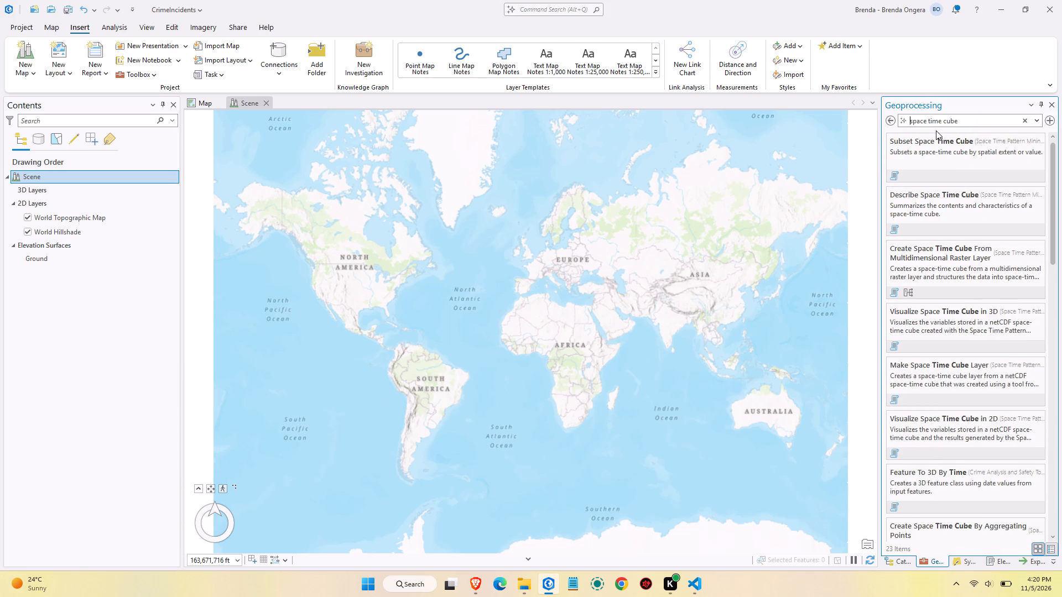
text(visualize)
key(space)
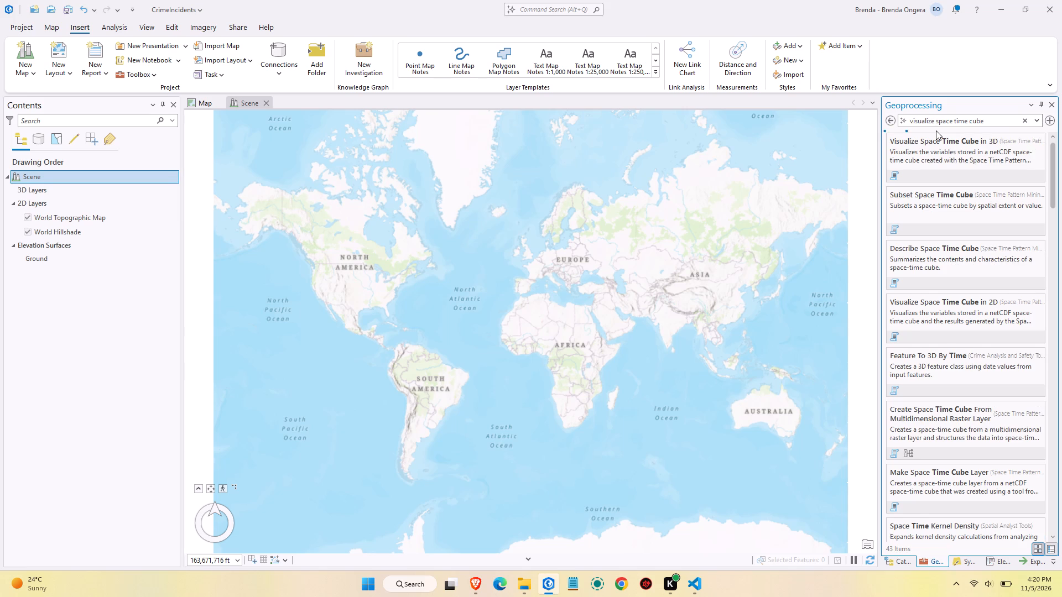
click(1003, 122)
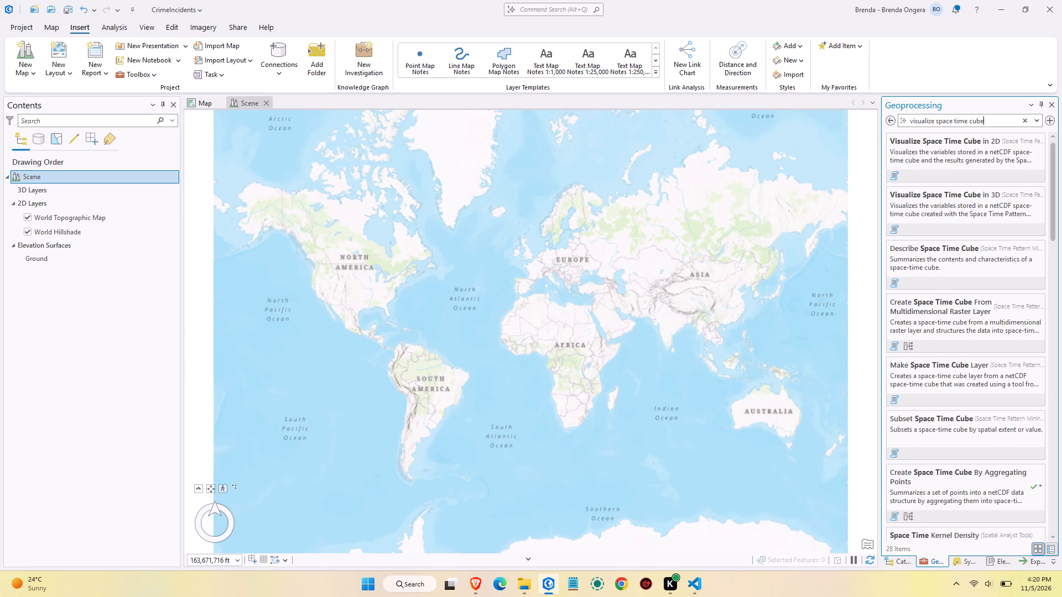
click(959, 216)
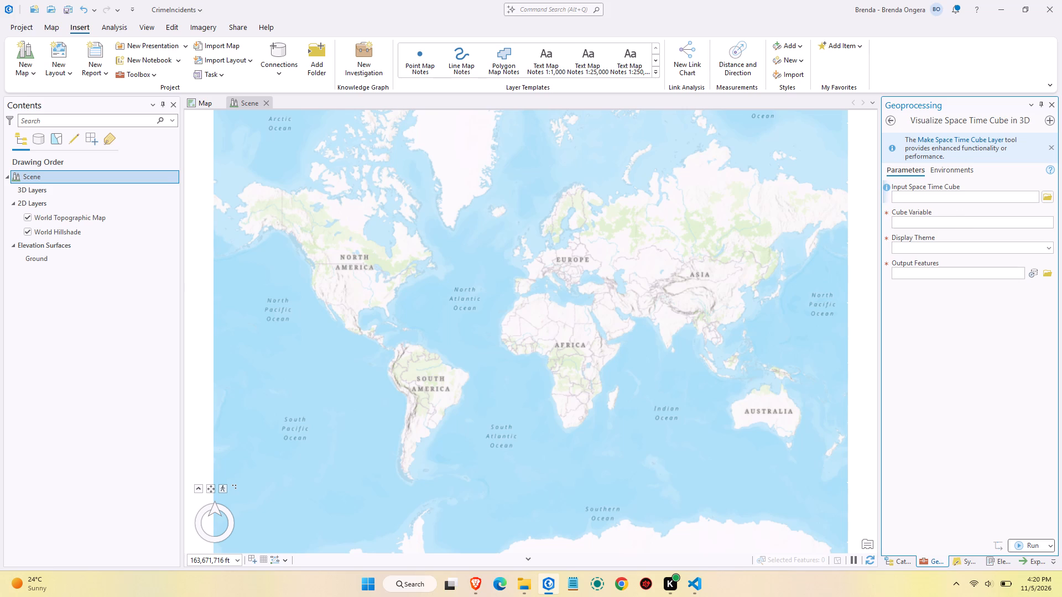
Set robbery_STC.nc from the CrimeIncidents folder as the input cube, with cube variable COUNT and display theme Value.
click(1045, 195)
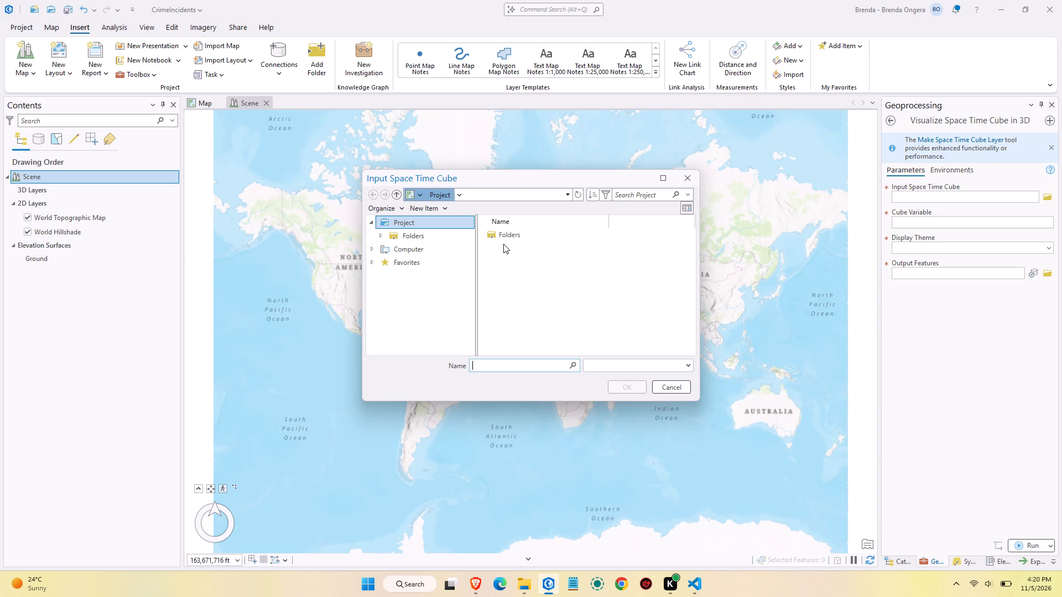
click(526, 271)
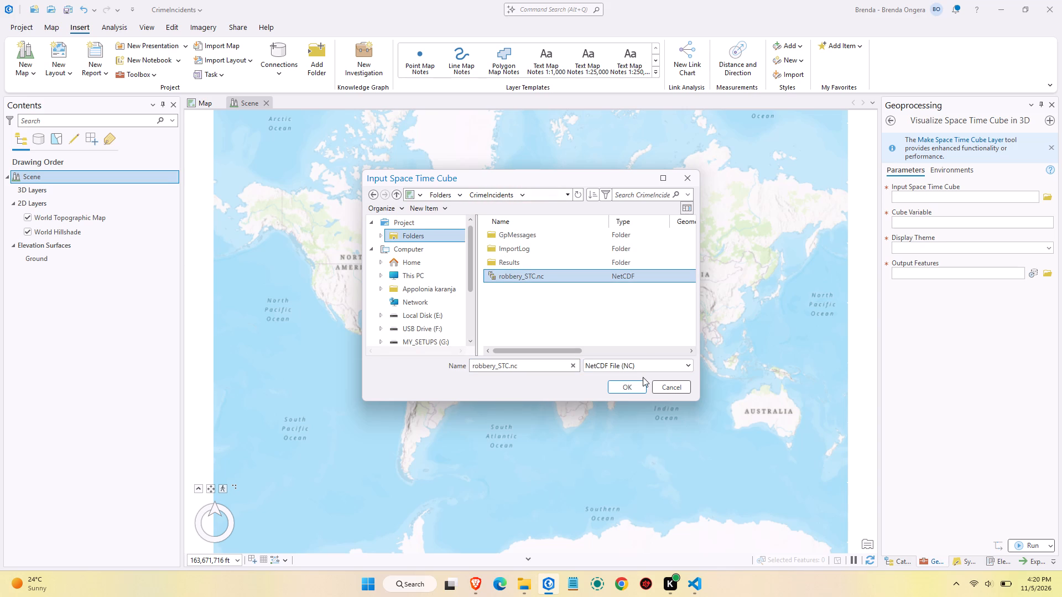
click(639, 384)
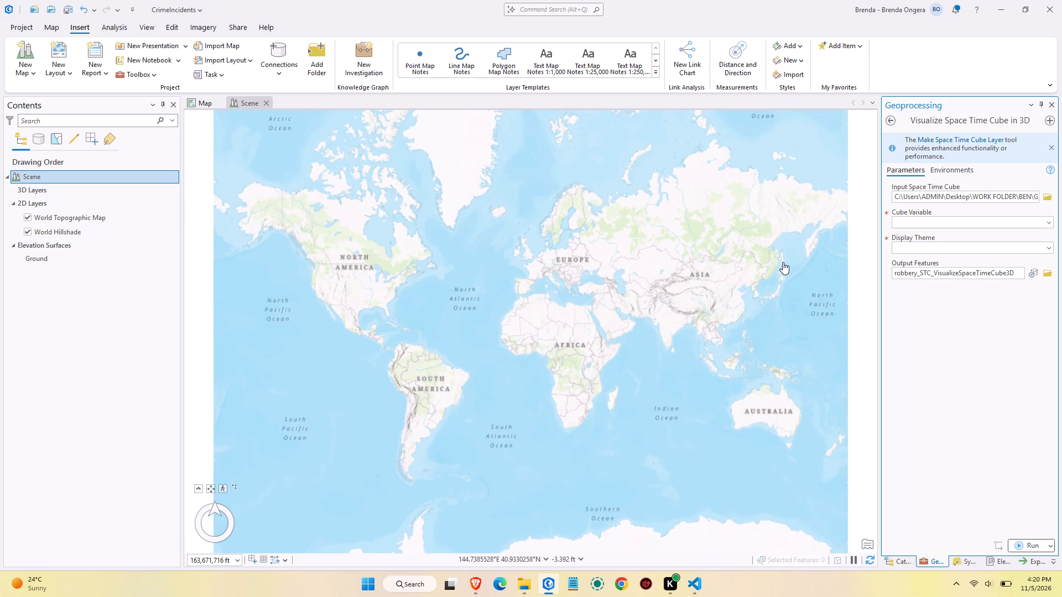
click(1048, 224)
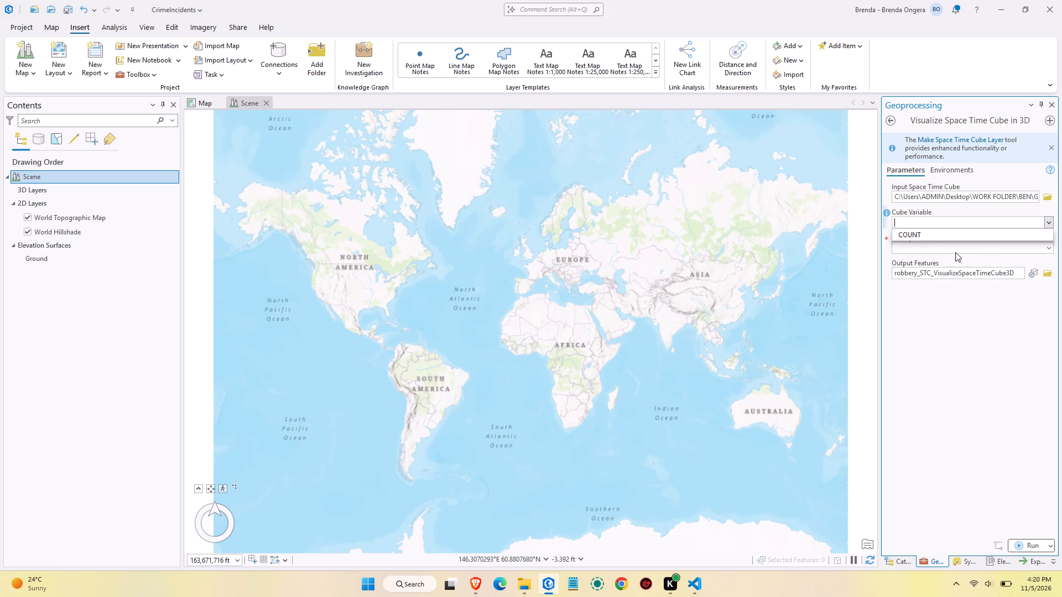
click(944, 236)
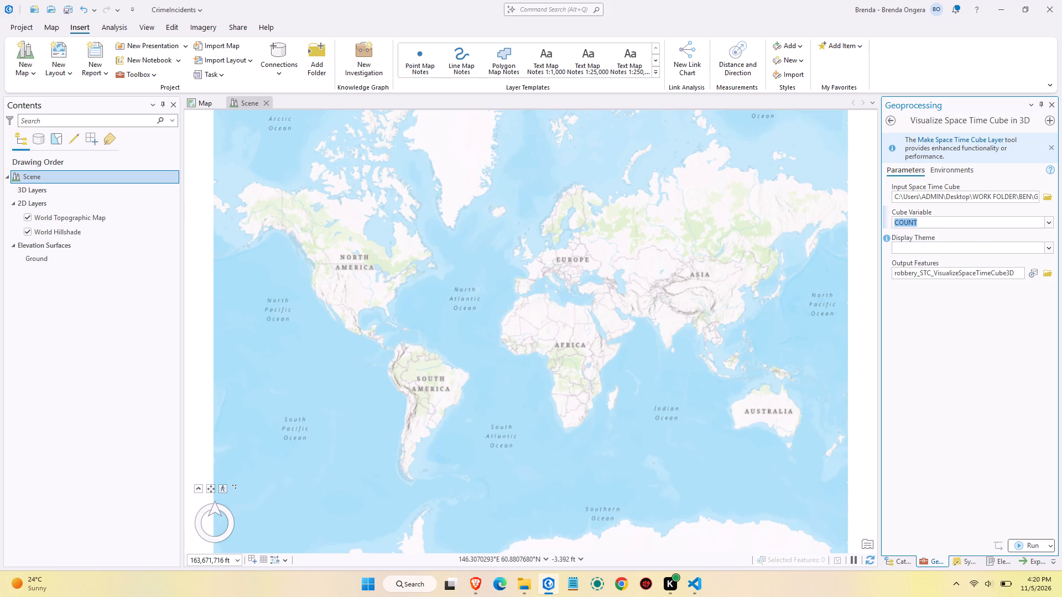
click(1047, 249)
click(969, 260)
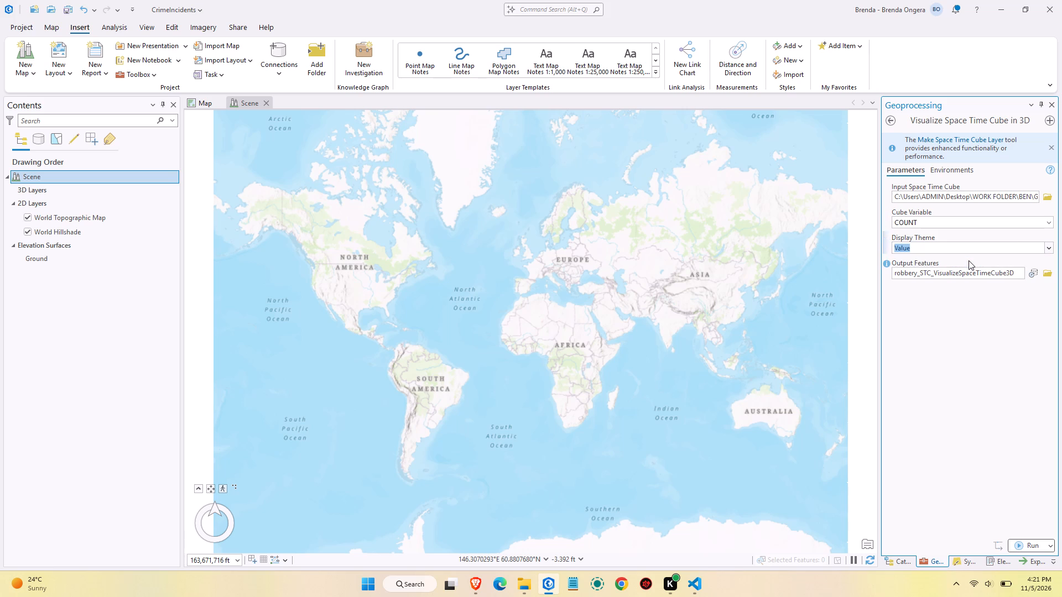
Shorten the output features name to robbery_STC_3D and run the 3D visualization tool.
click(1004, 275)
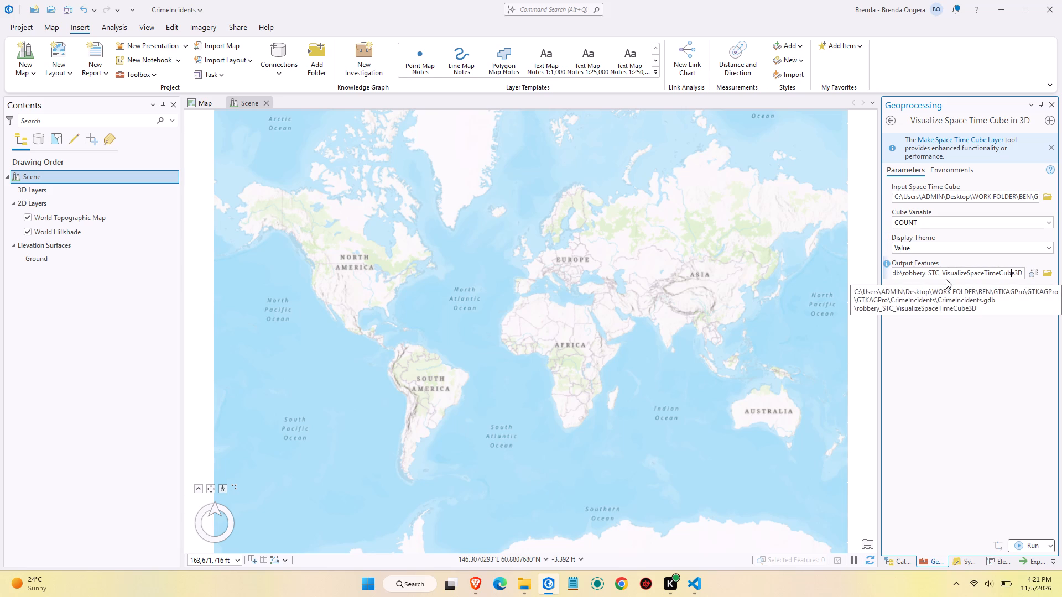
drag(943, 273, 1013, 272)
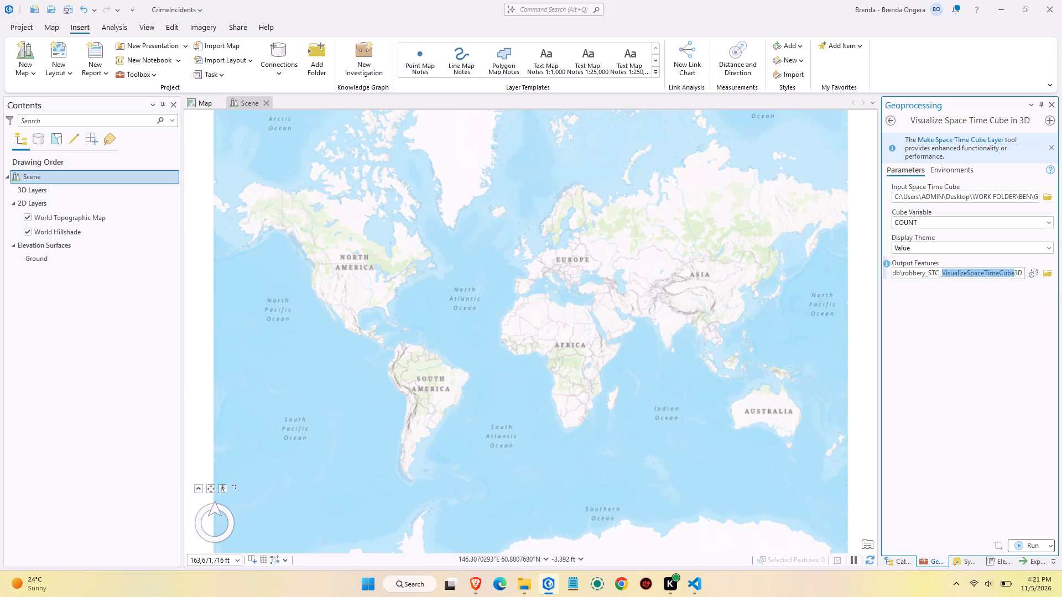
key(BackSpace)
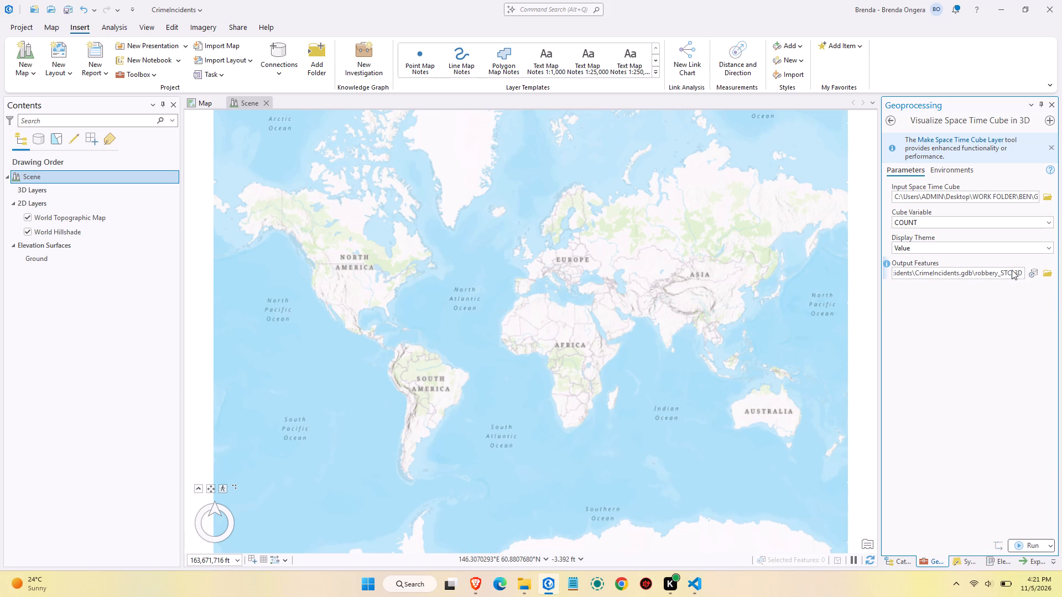
click(996, 305)
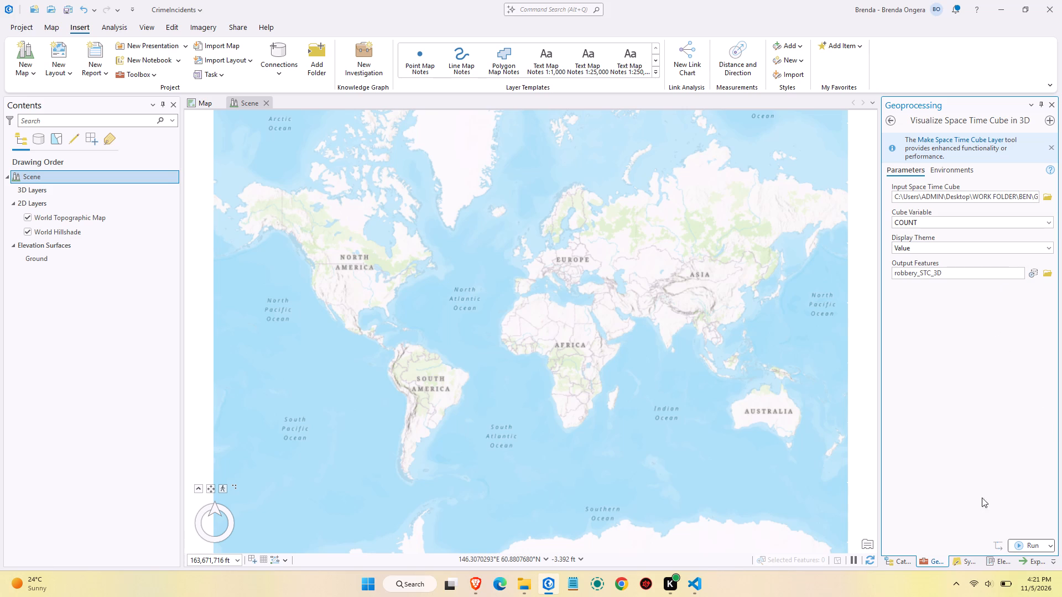
click(1030, 542)
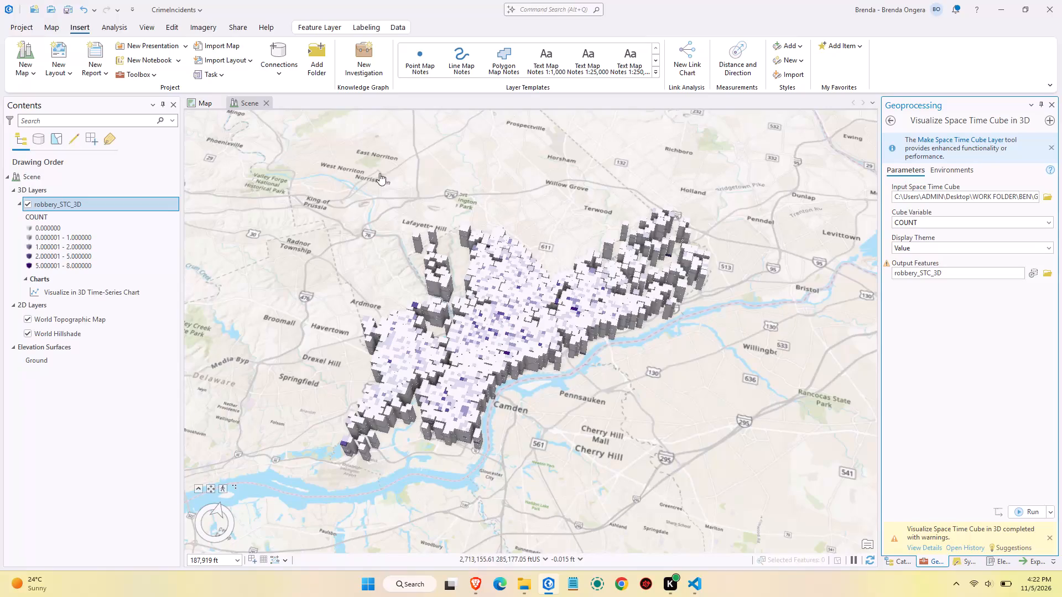
Zoom to the robbery_STC_3D layer and examine its stacked time bins up close from low oblique angles.
right_click(56, 206)
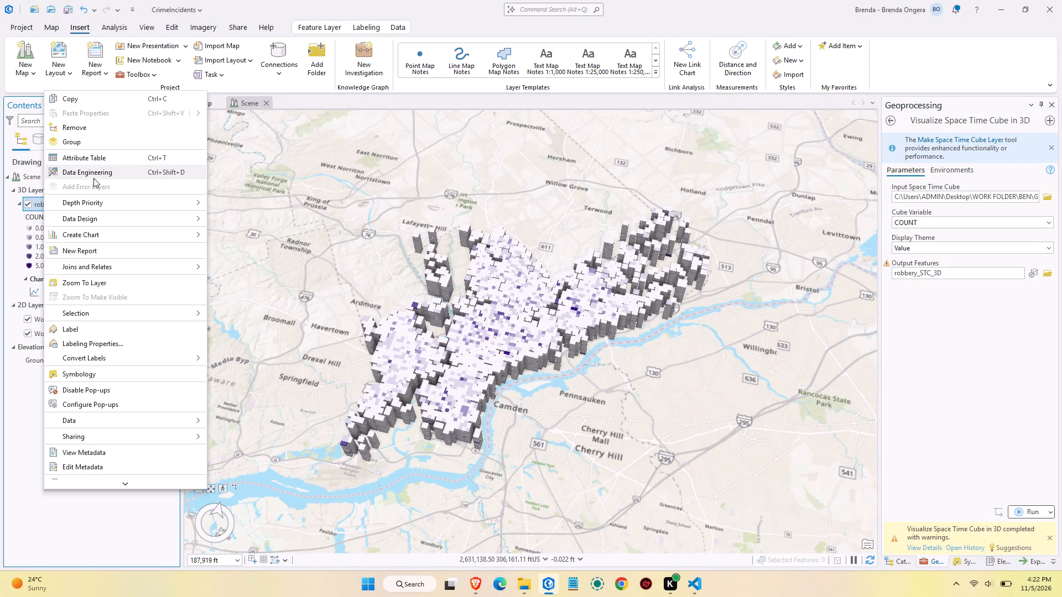
click(91, 284)
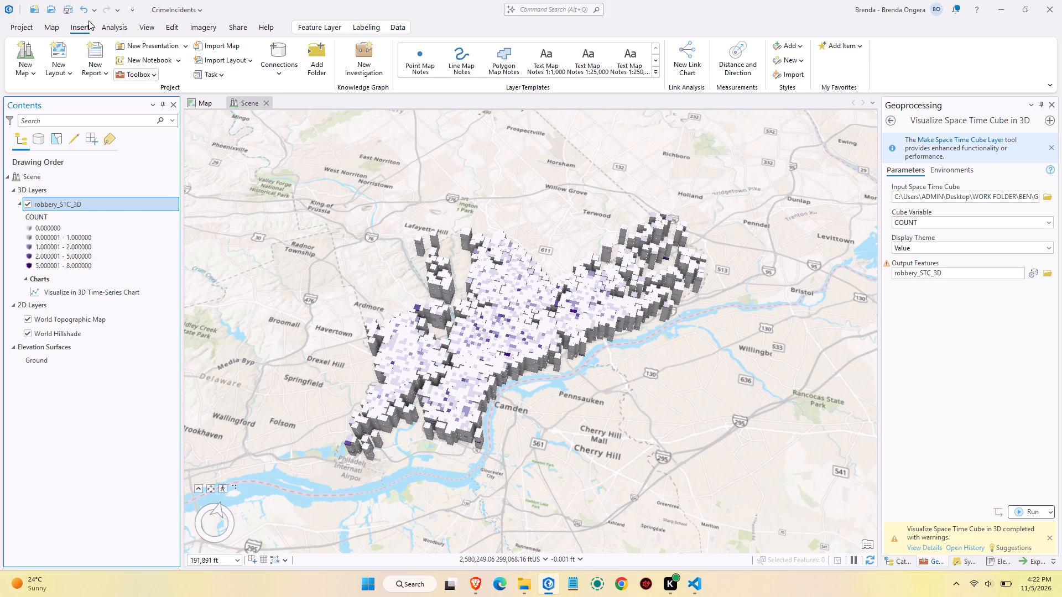
click(57, 30)
click(108, 53)
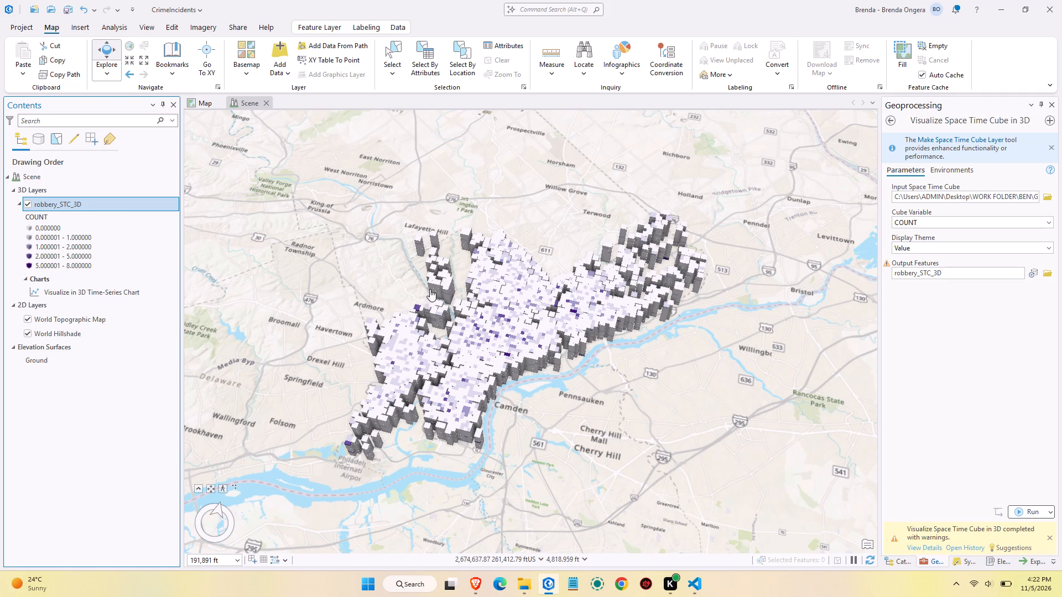
middle_drag(440, 355, 386, 347)
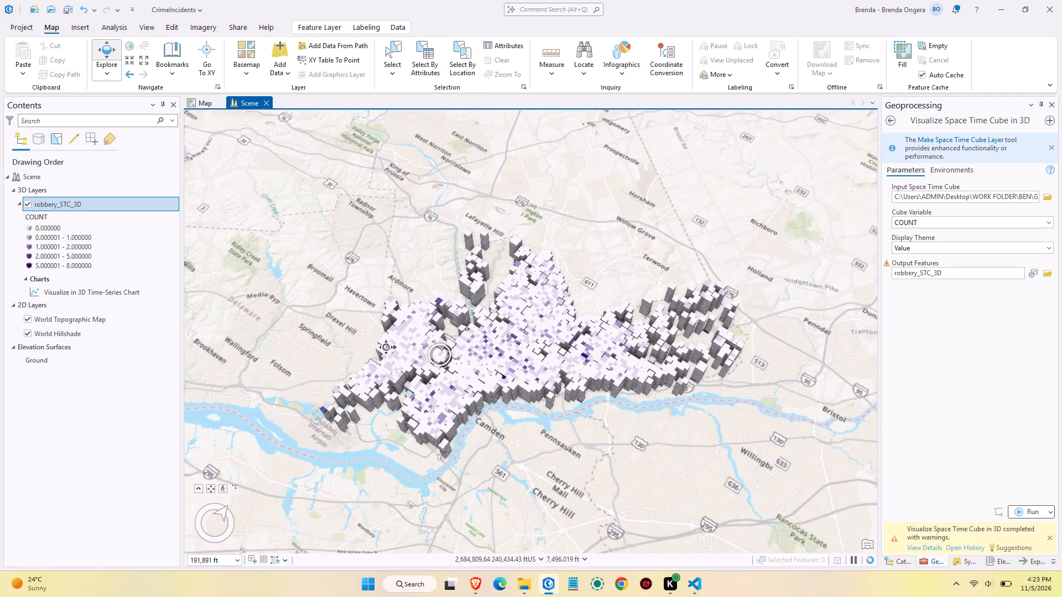
middle_drag(386, 347, 502, 249)
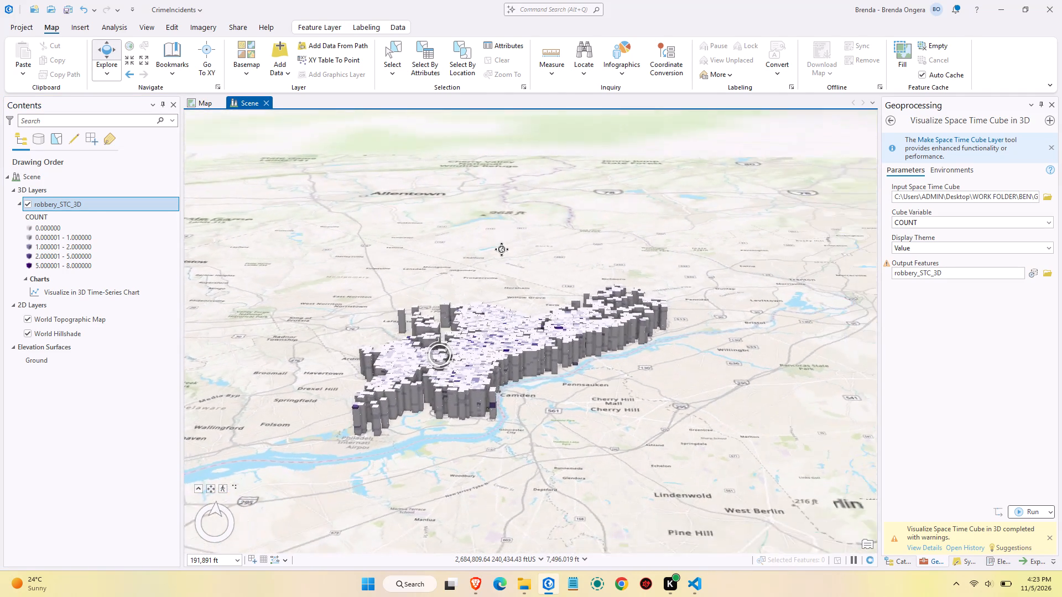
middle_drag(502, 249, 564, 215)
scroll(520, 384, up, 4)
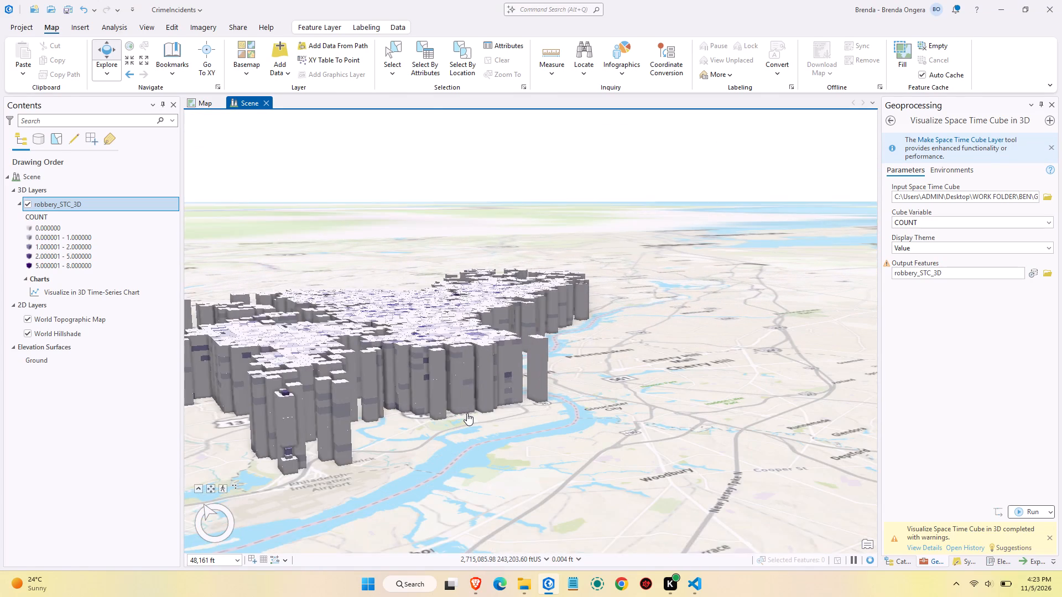
scroll(460, 409, up, 1)
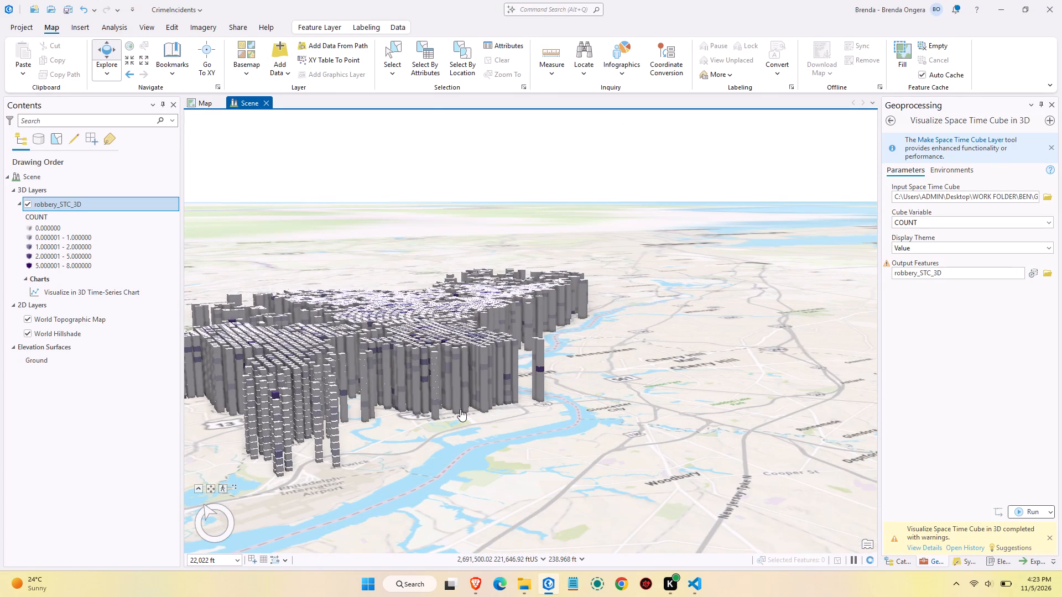
drag(461, 407, 506, 397)
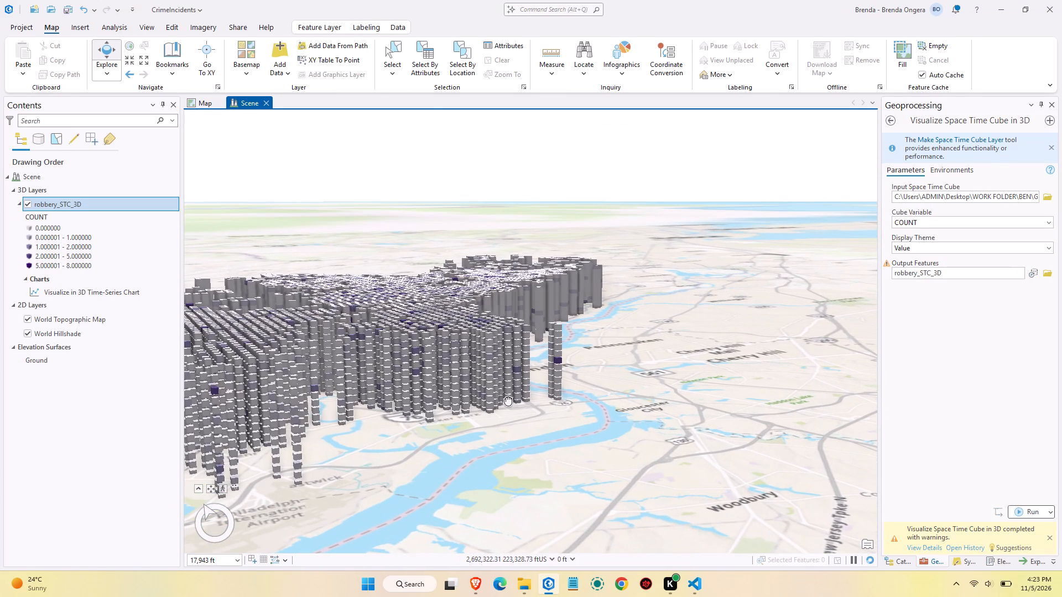
drag(506, 397, 521, 396)
middle_drag(469, 386, 518, 371)
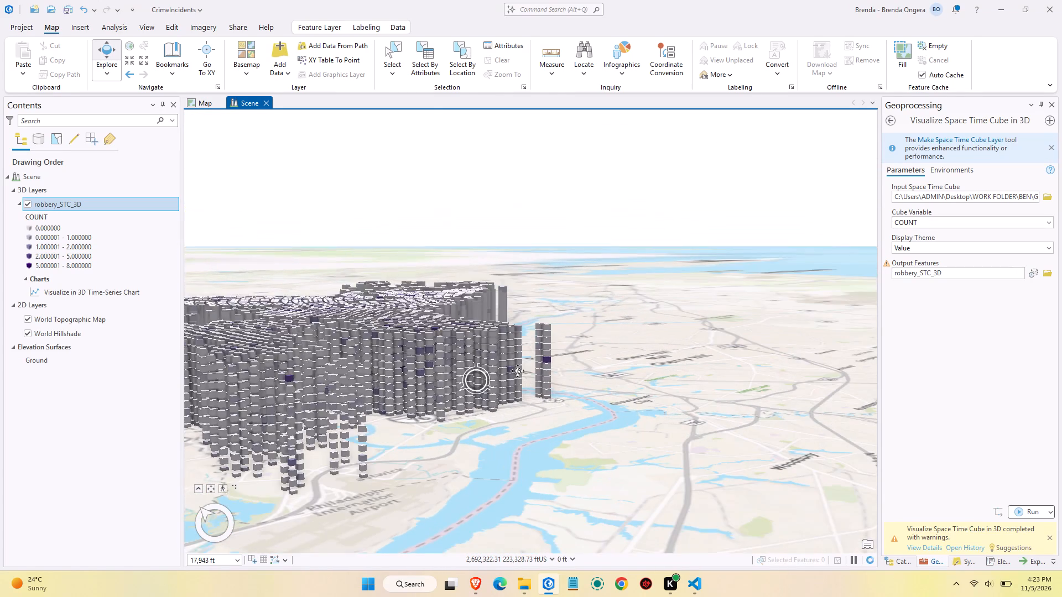
middle_drag(518, 371, 539, 400)
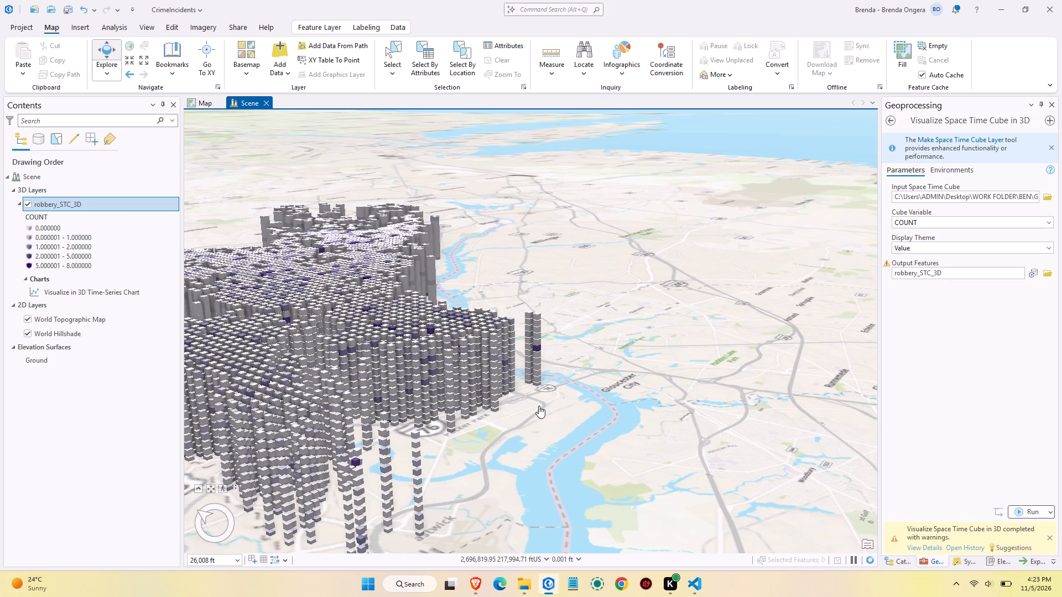
scroll(538, 370, up, 3)
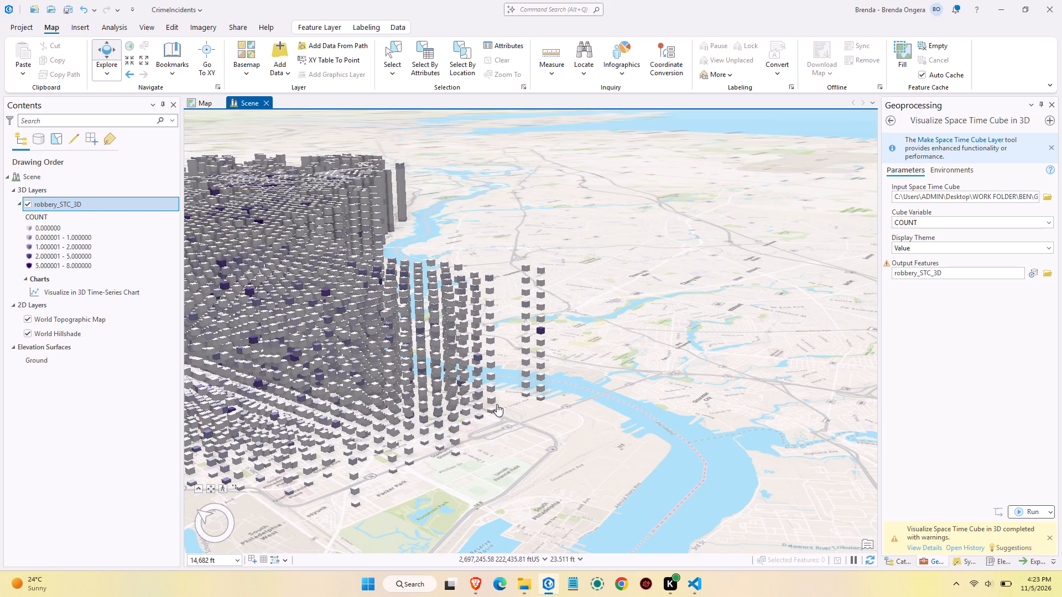
scroll(499, 405, down, 3)
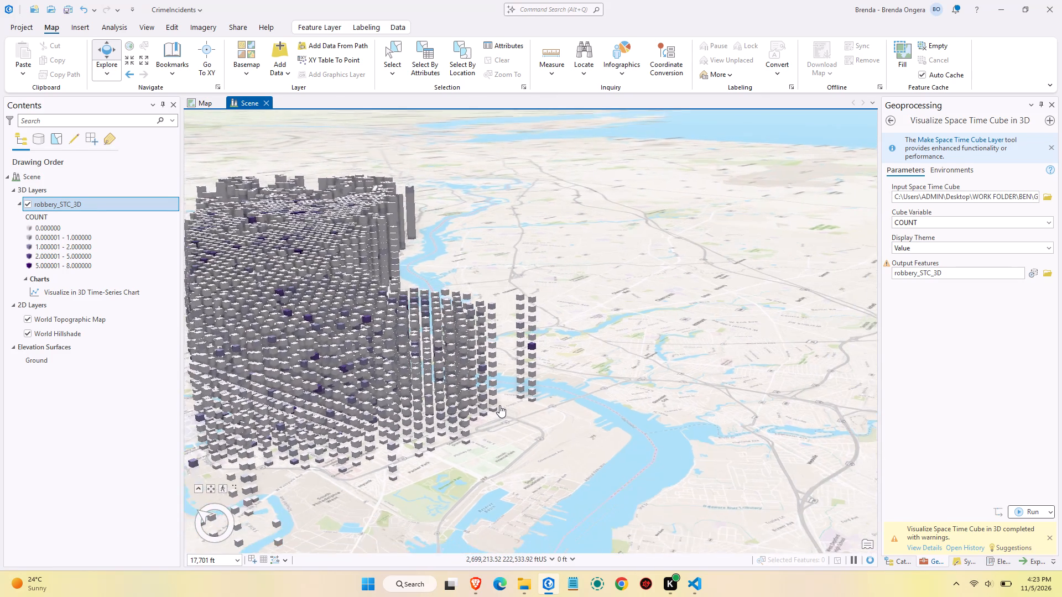
scroll(499, 404, down, 3)
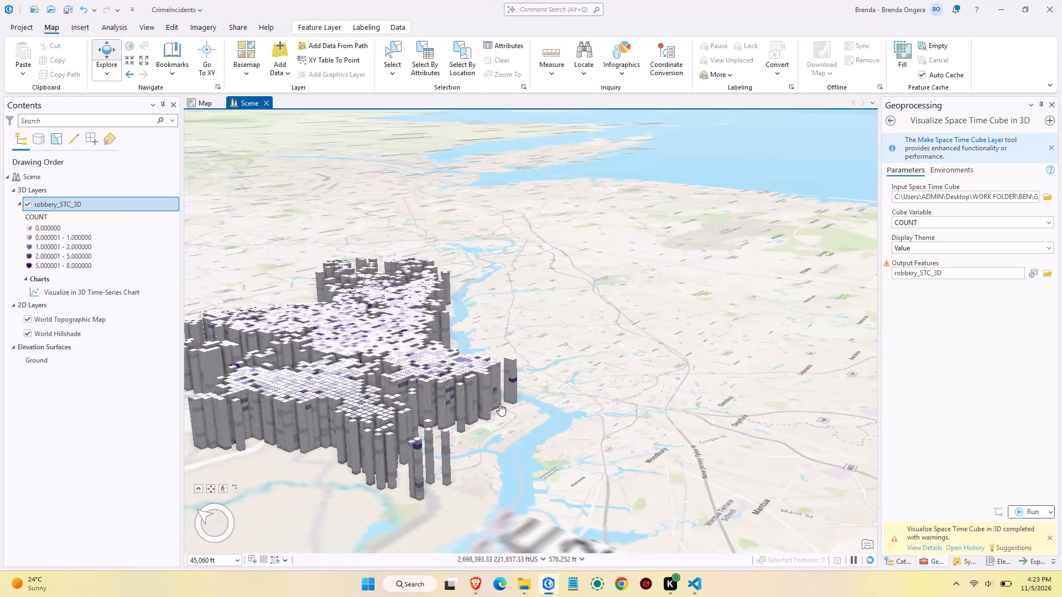
Examine the full extent of the robbery space time cube in the 3D scene from several directions and heights.
drag(454, 374, 690, 355)
drag(540, 310, 541, 331)
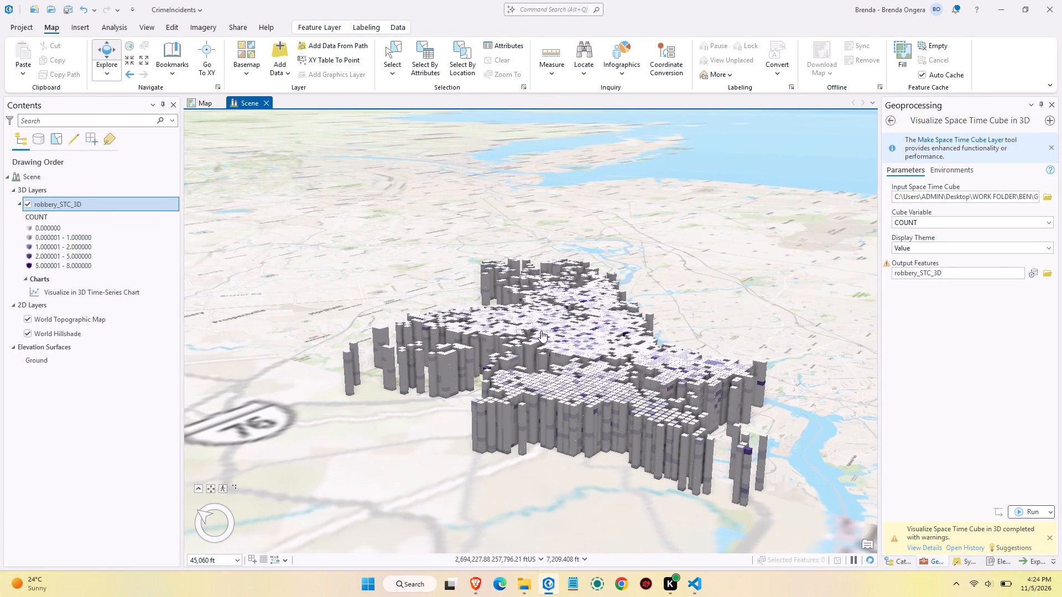
middle_drag(541, 331, 523, 393)
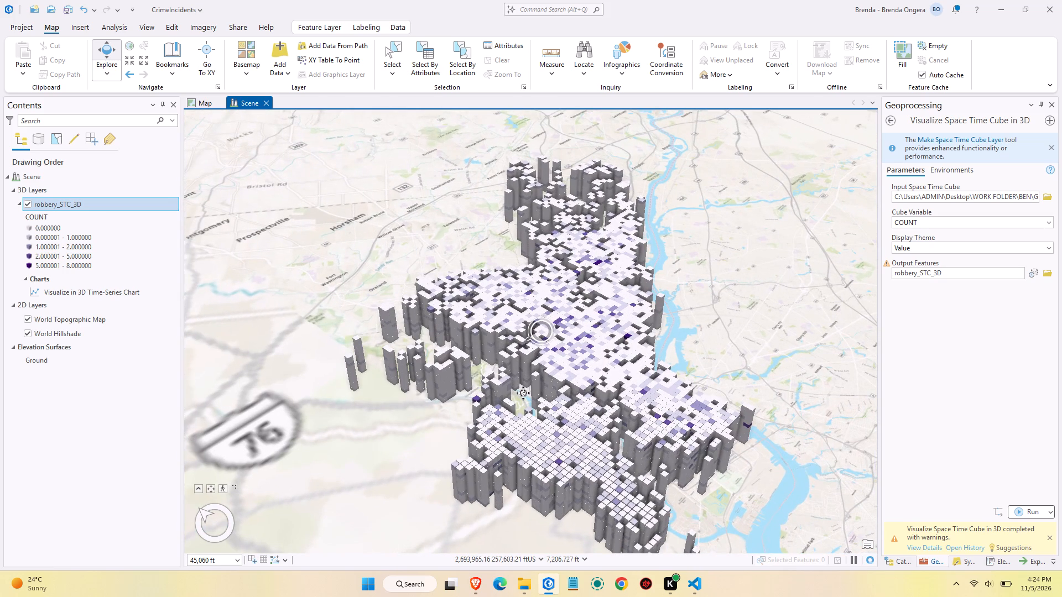
scroll(519, 378, up, 1)
middle_drag(519, 378, 514, 368)
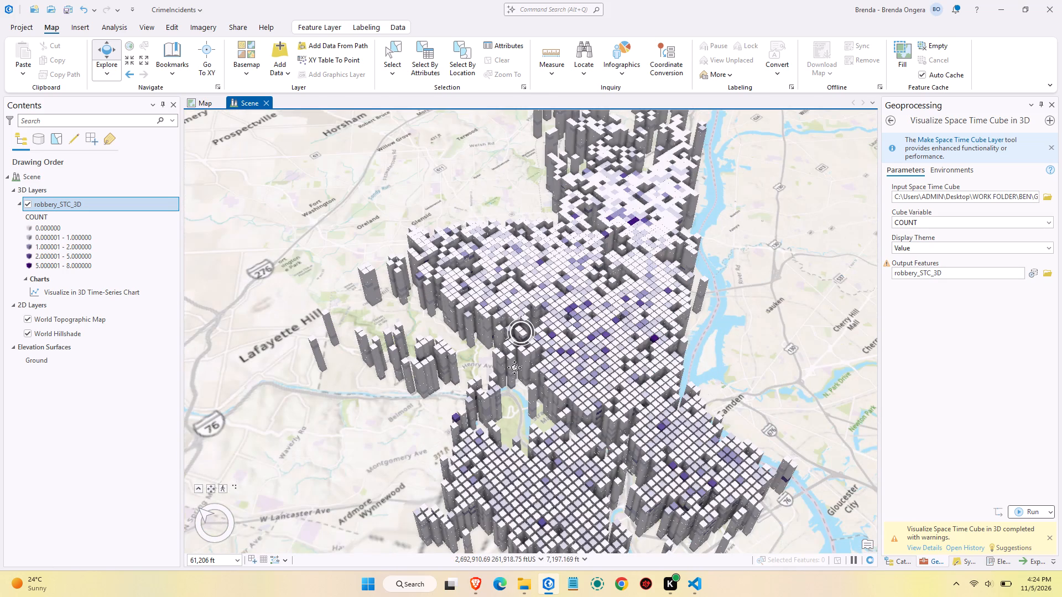
middle_drag(514, 368, 502, 383)
scroll(514, 368, down, 2)
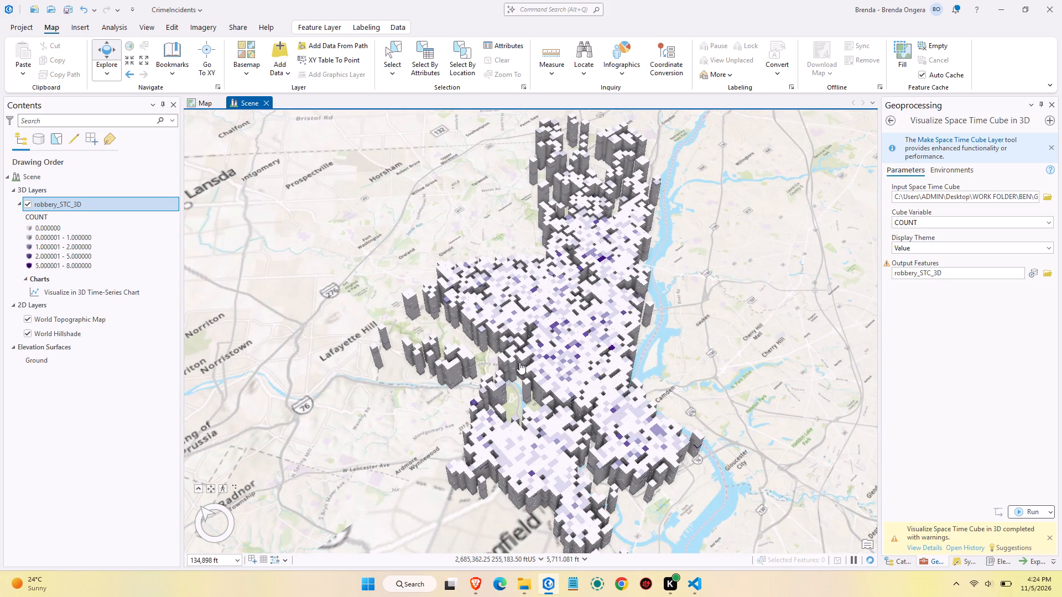
middle_drag(523, 363, 443, 308)
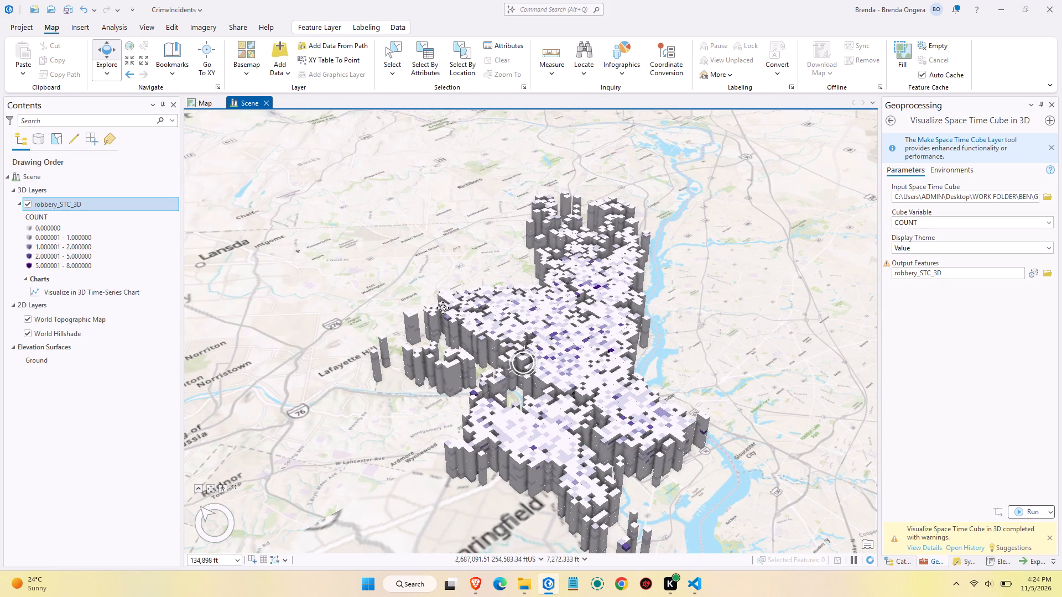
middle_drag(443, 308, 424, 260)
middle_click(424, 260)
middle_drag(467, 458, 477, 411)
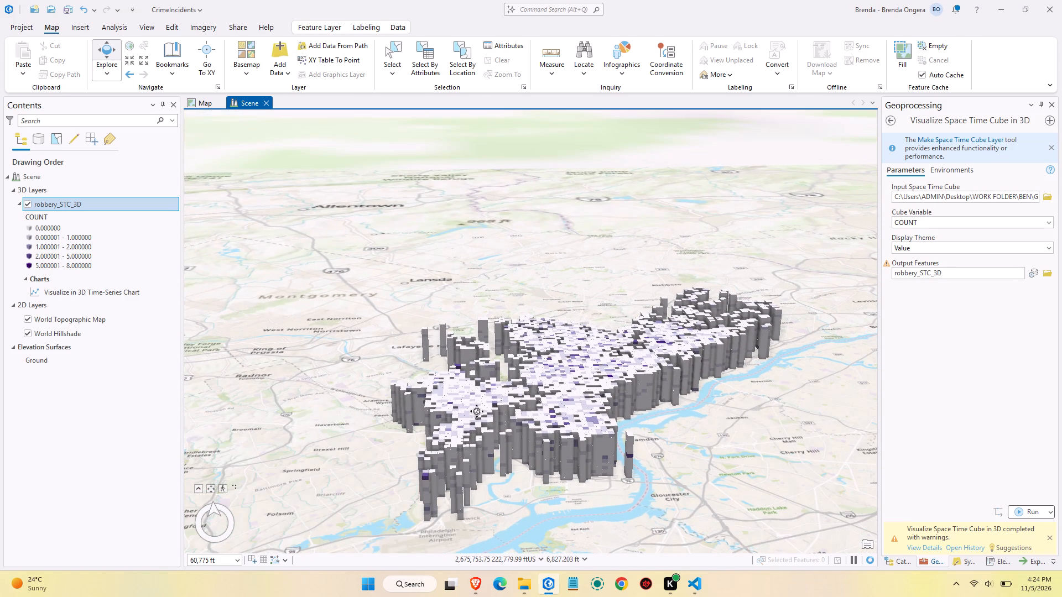
middle_drag(477, 411, 502, 477)
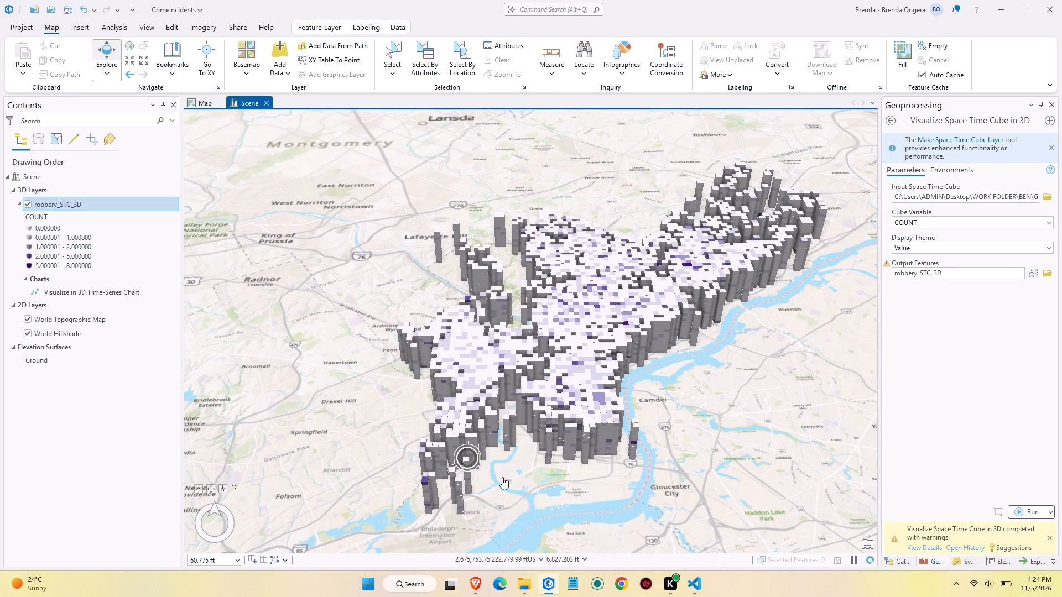
middle_drag(502, 477, 474, 511)
middle_drag(536, 459, 665, 398)
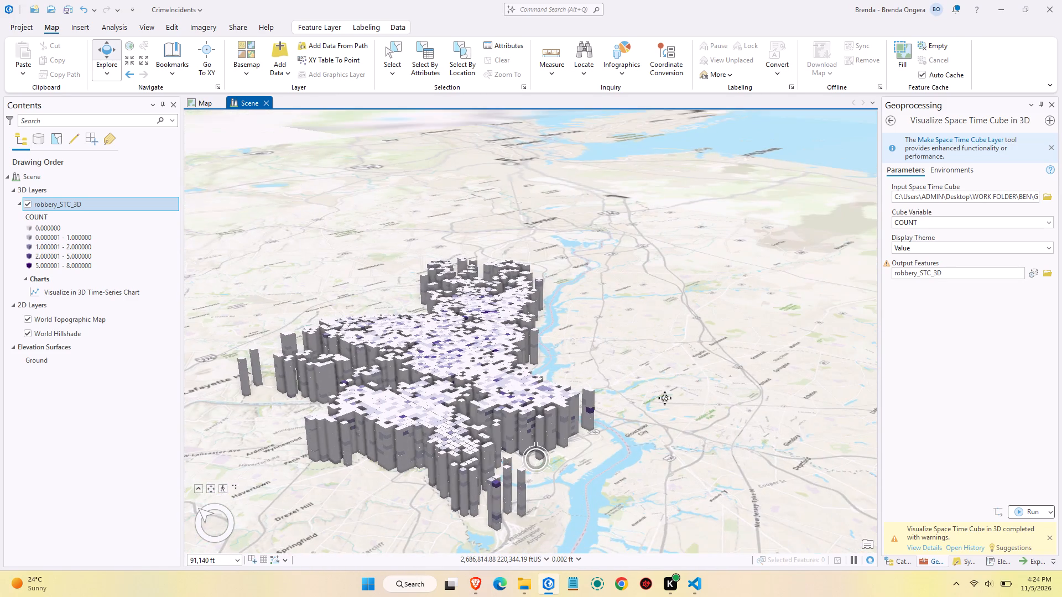
middle_drag(665, 398, 658, 463)
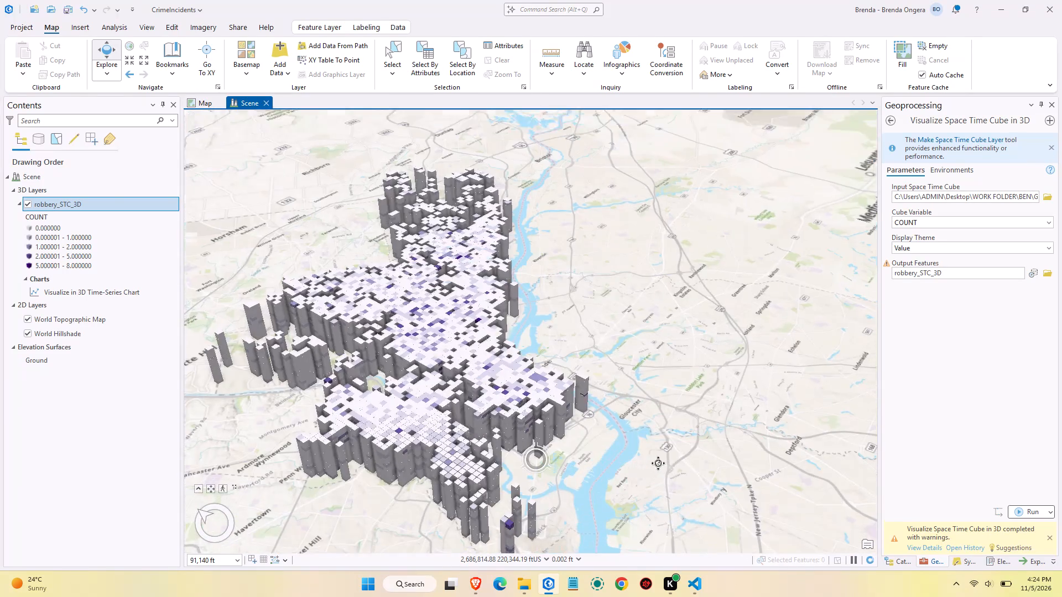
middle_drag(658, 463, 655, 485)
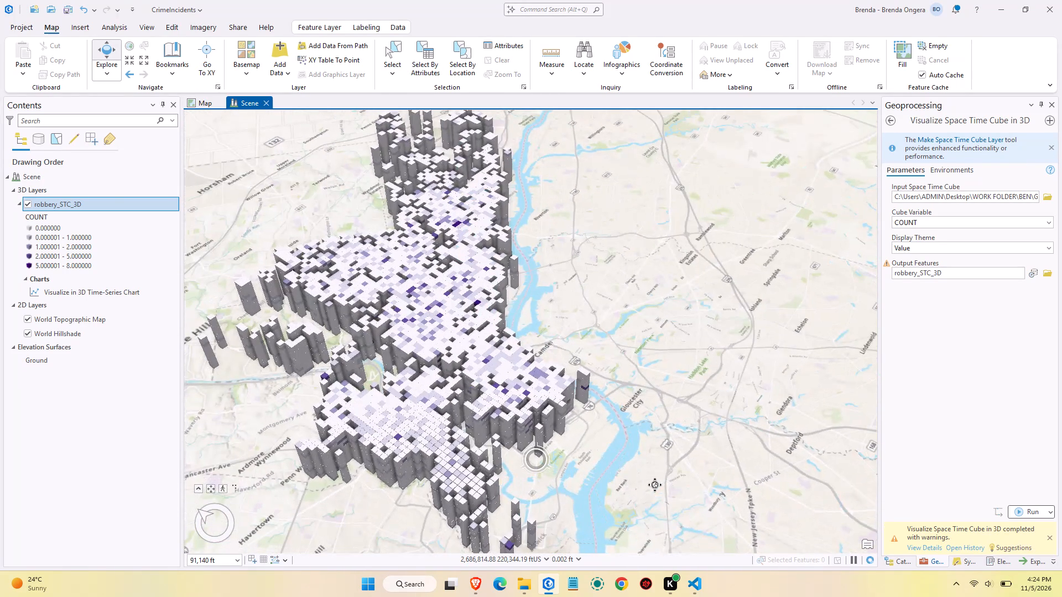
middle_drag(655, 485, 629, 468)
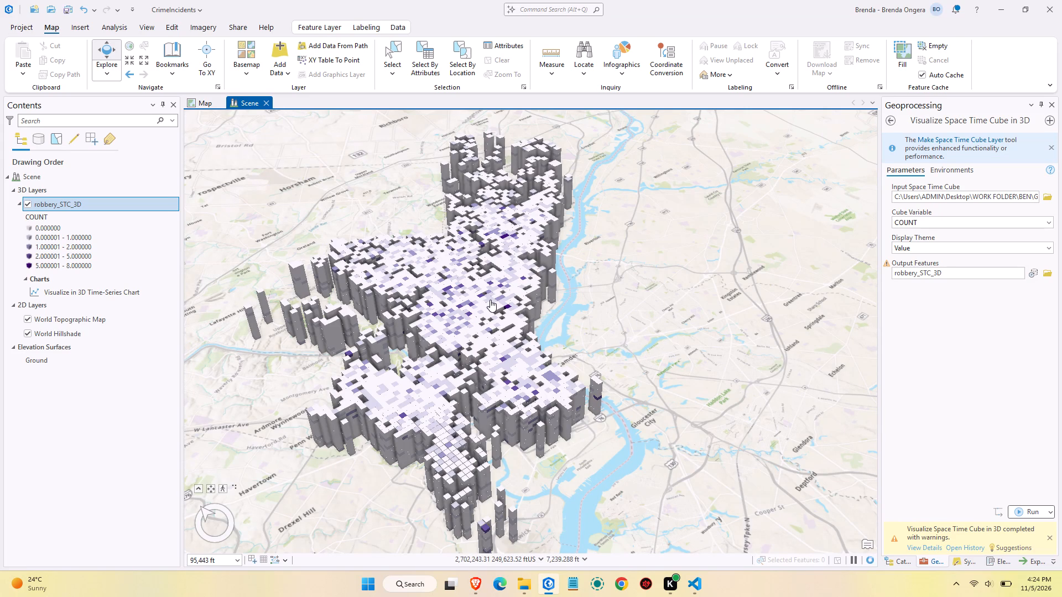
Capture a rectangular screenshot covering the layer list, the 3D robbery cube scene and the Visualize Space Time Cube in 3D parameters.
key(shift+super+s)
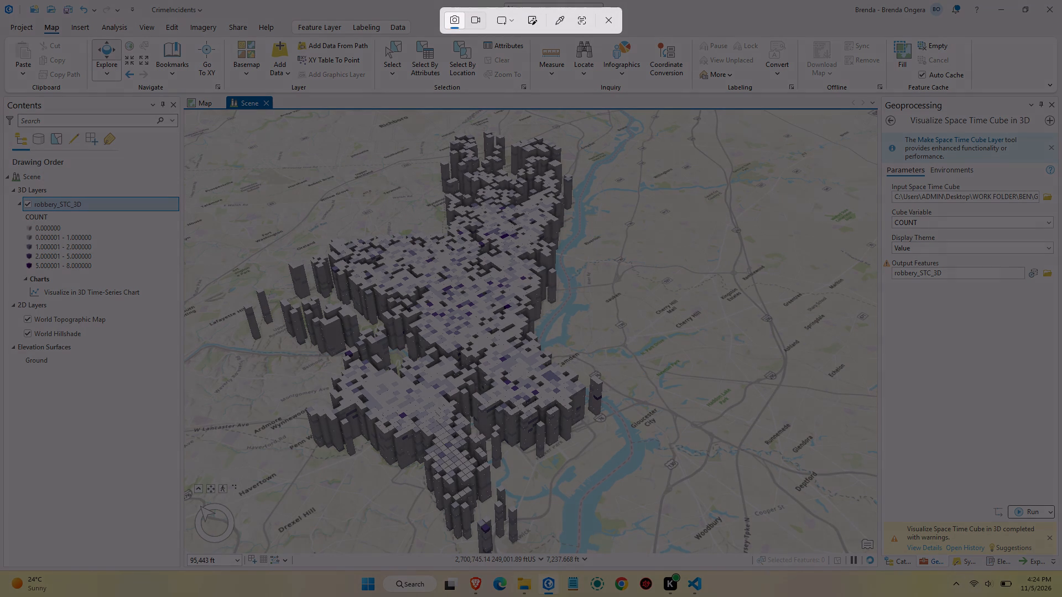
drag(0, 94, 951, 485)
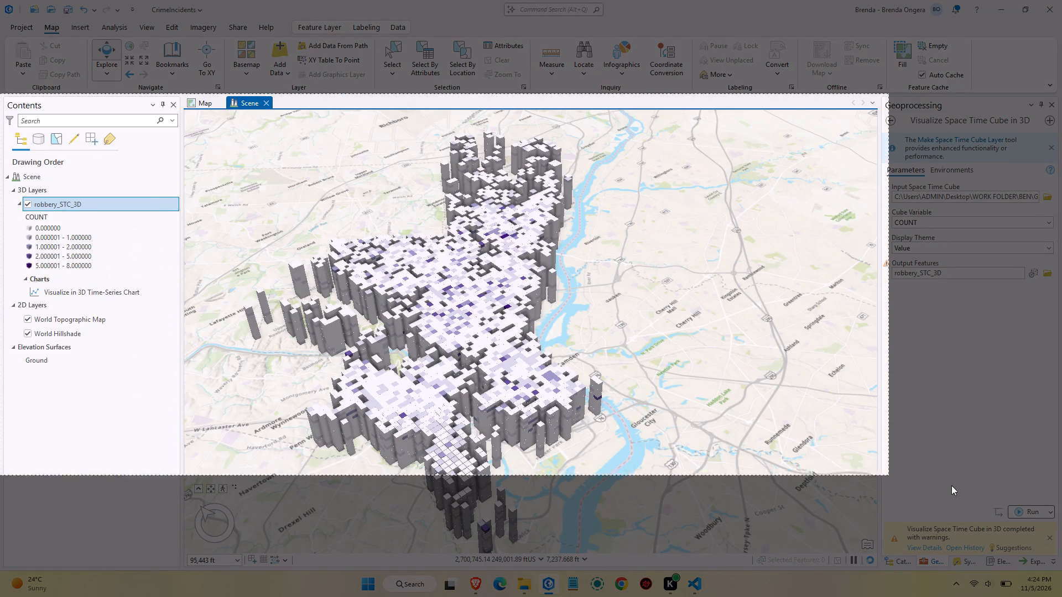
drag(951, 485, 1061, 582)
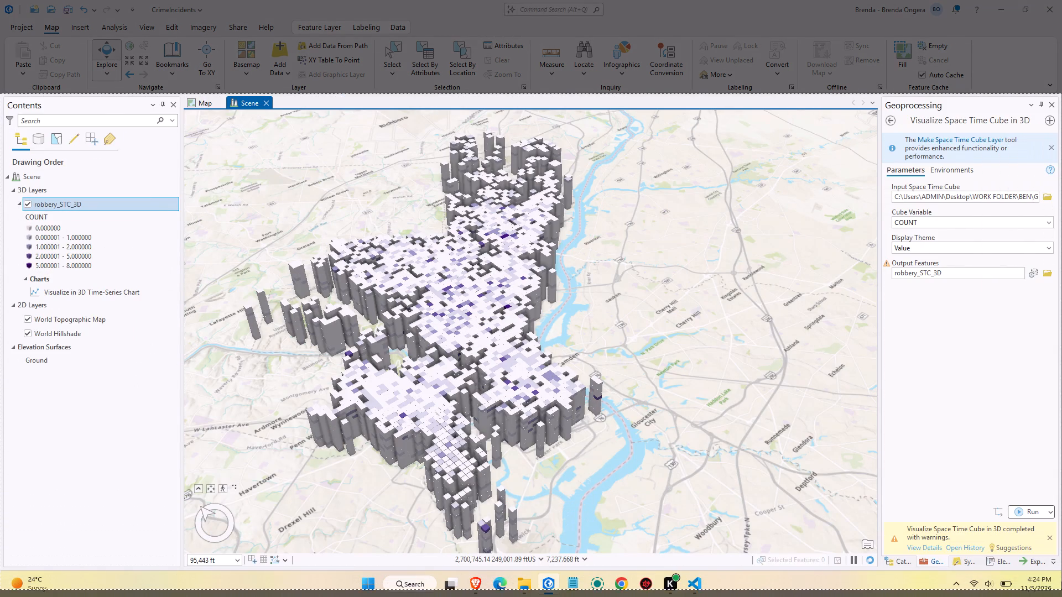
drag(1061, 582, 1061, 571)
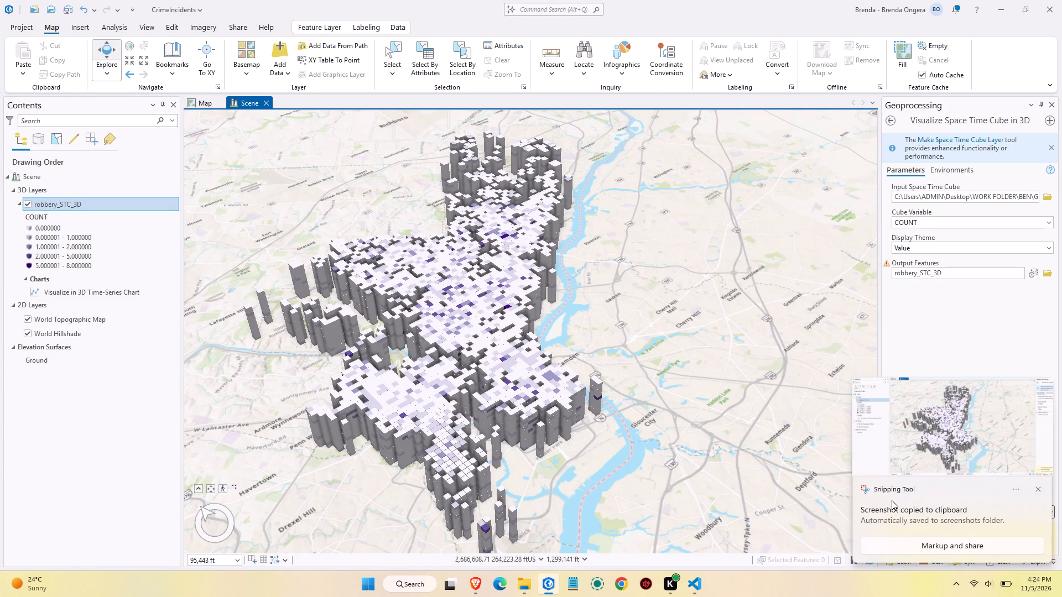
Open the captured screenshot for saving and browse to the chapter 7 folder inside BEN.
click(925, 449)
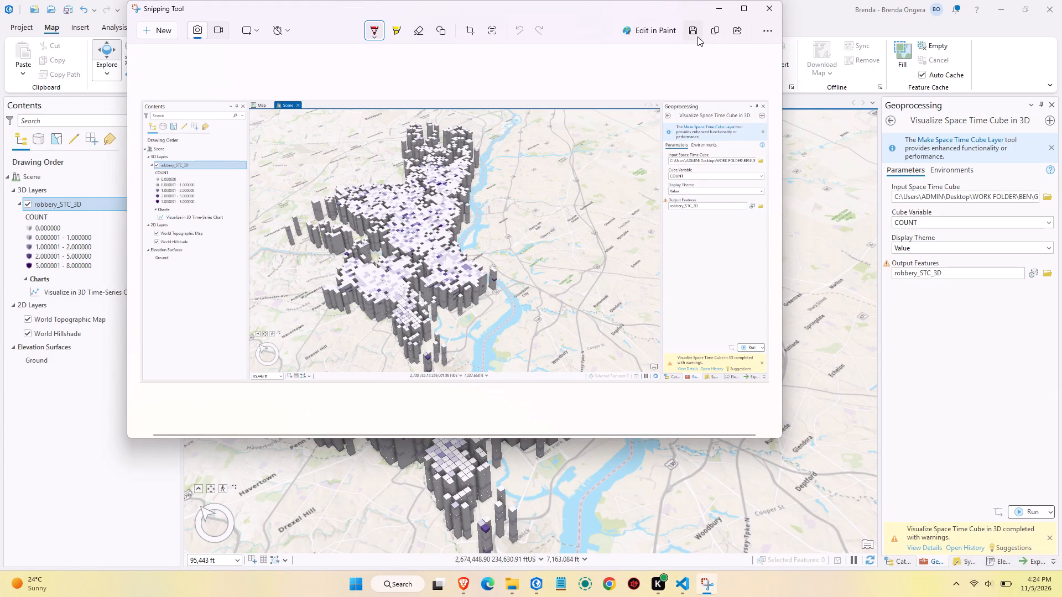
click(697, 36)
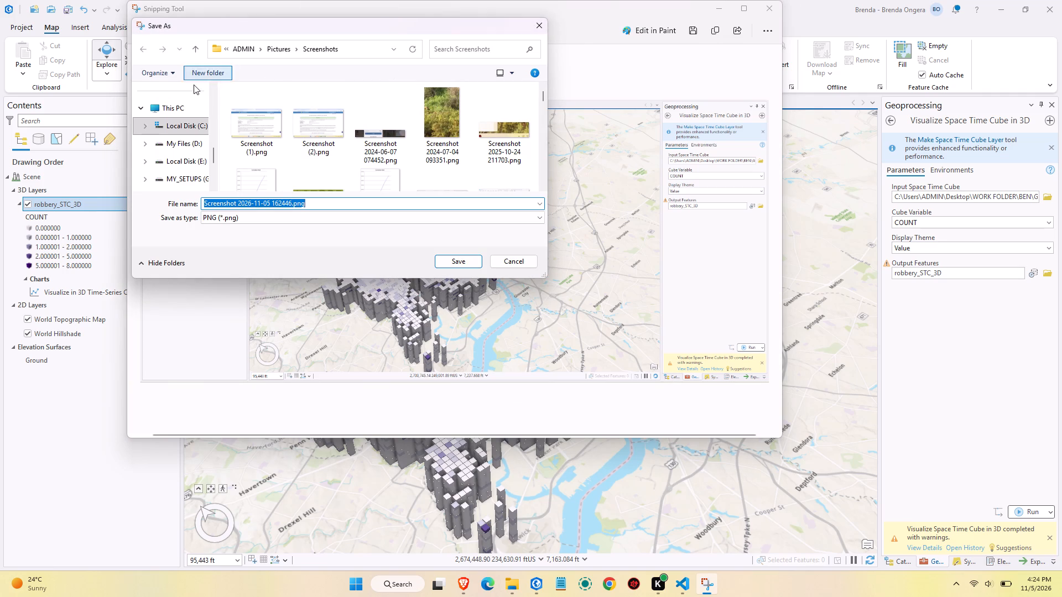
scroll(170, 147, down, 2)
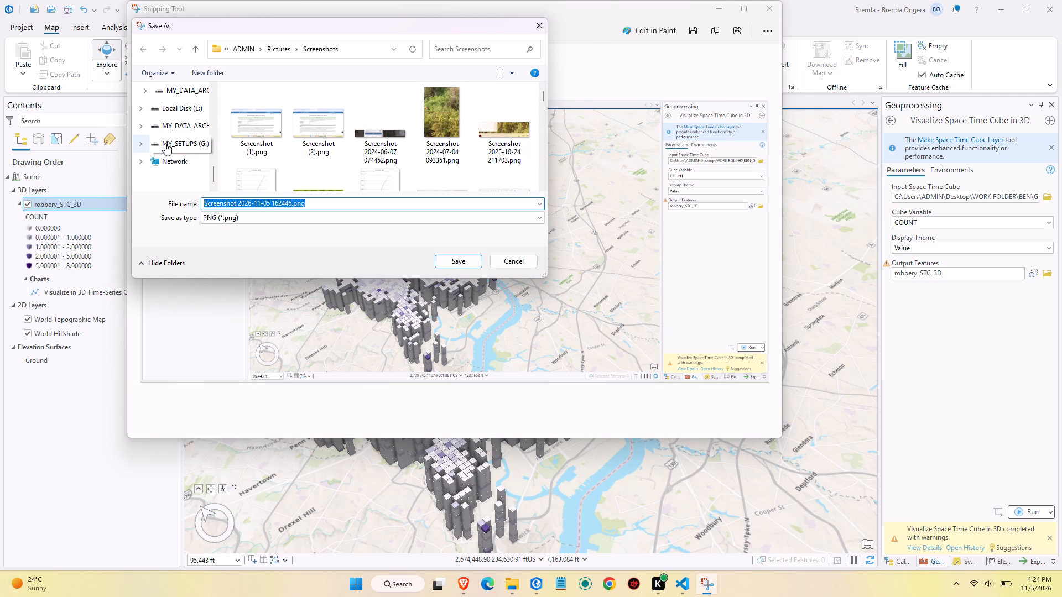
scroll(166, 143, up, 5)
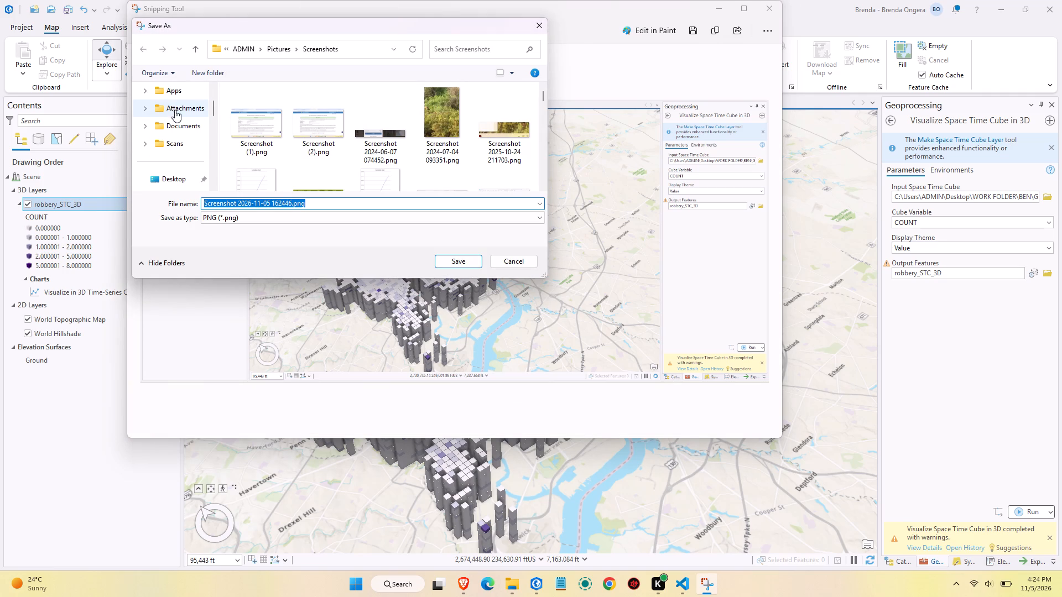
scroll(173, 131, up, 2)
scroll(176, 137, down, 2)
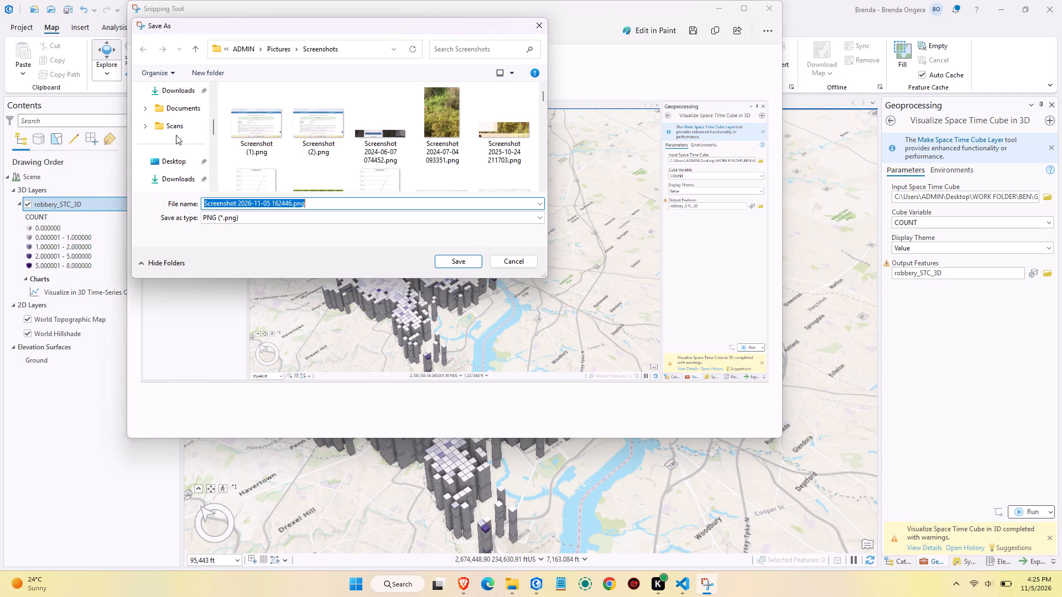
scroll(173, 175, down, 2)
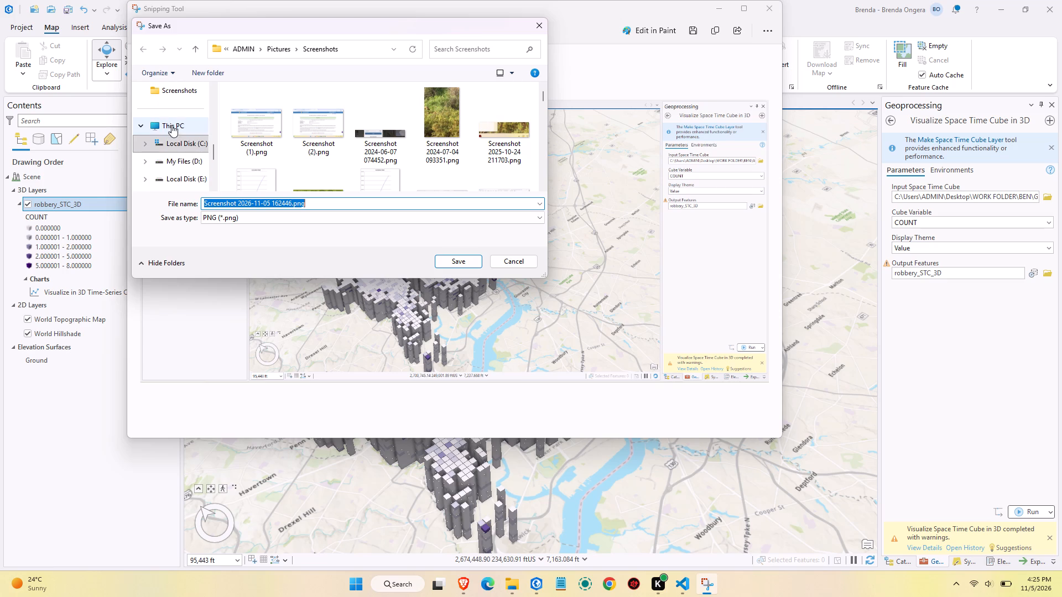
scroll(178, 138, up, 1)
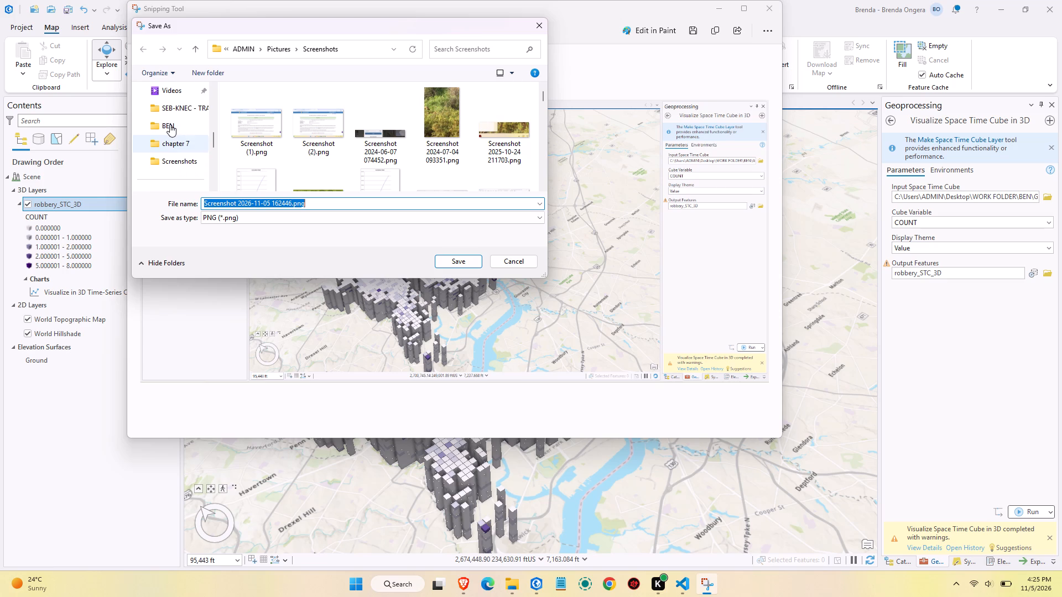
click(169, 124)
double_click(291, 106)
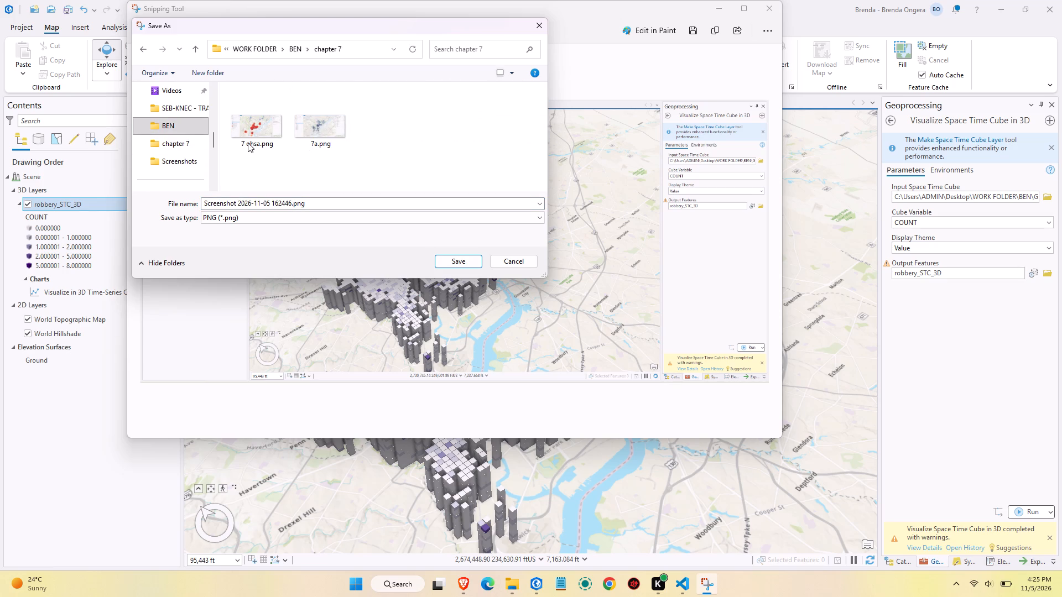
Save the screenshot as 7 3d.png, basing the name on the existing 7 ohsa.png, and close the Snipping Tool.
click(247, 142)
click(221, 203)
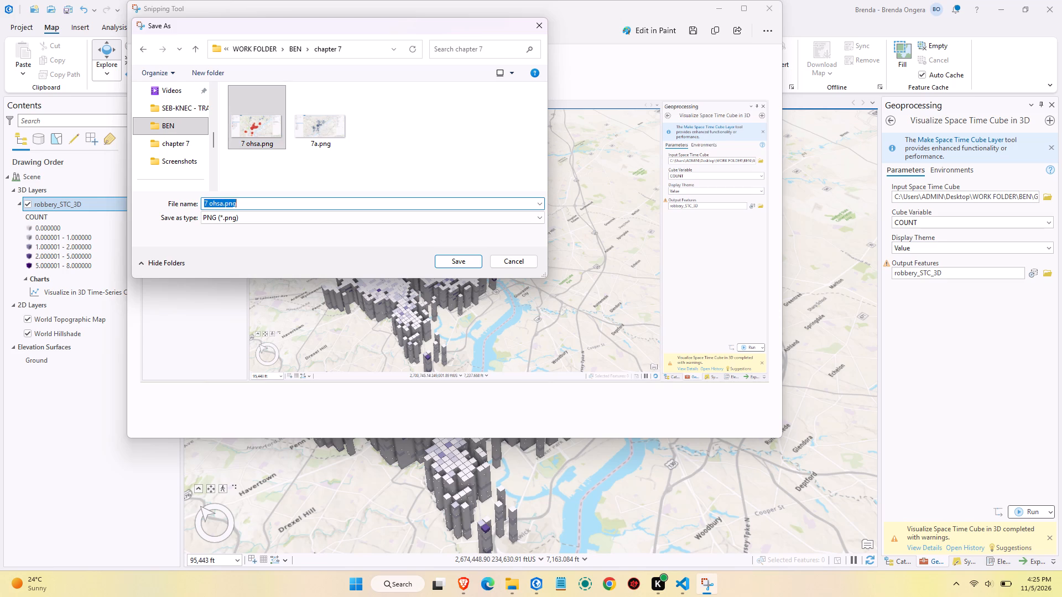
click(222, 206)
key(BackSpace)
key(BackSpace)
key(BackSpace)
key(BackSpace)
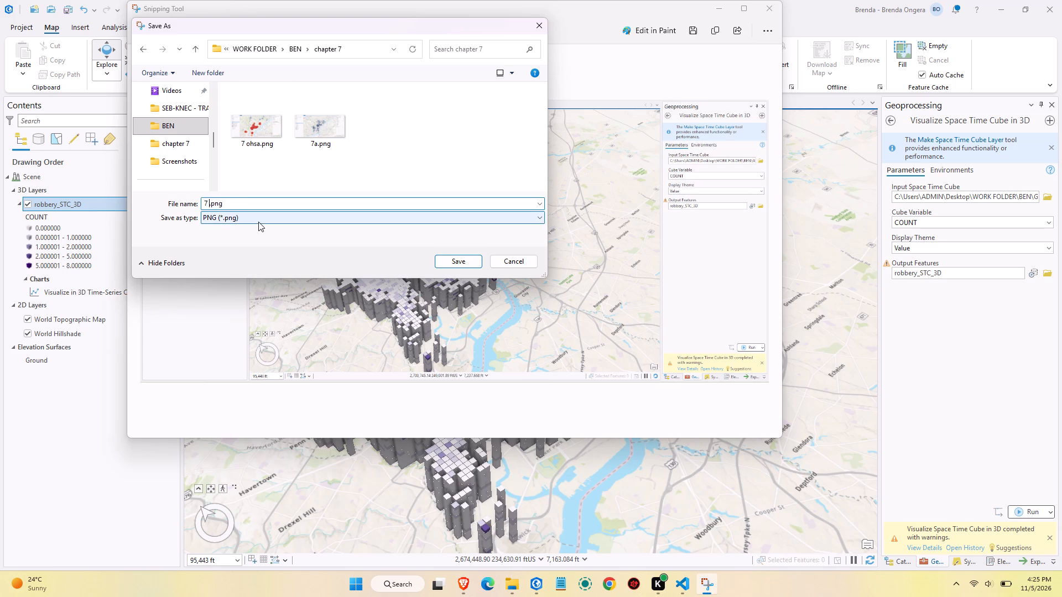
text(3d)
key(Return)
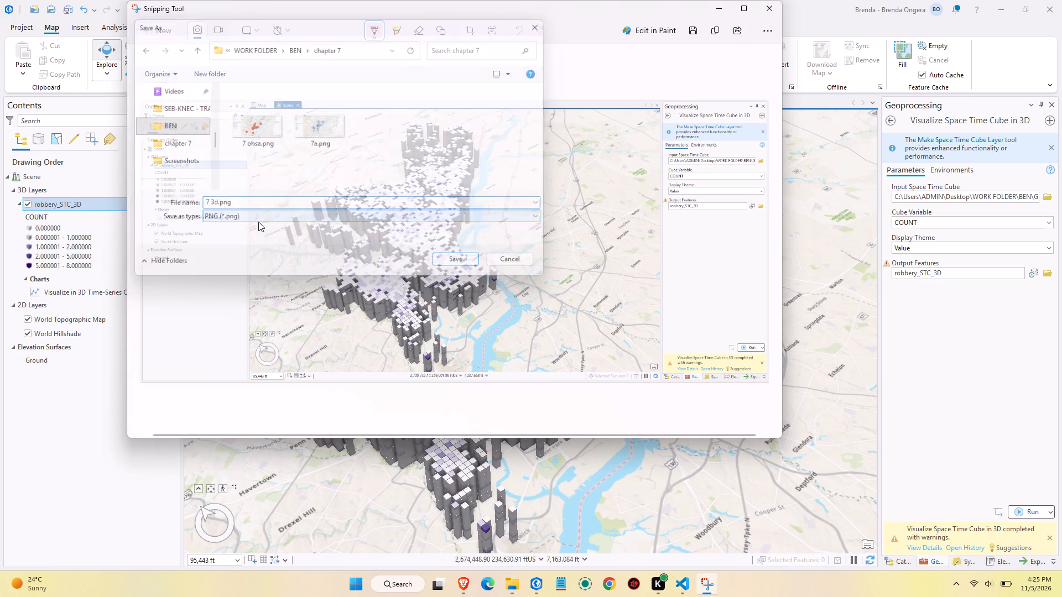
click(767, 7)
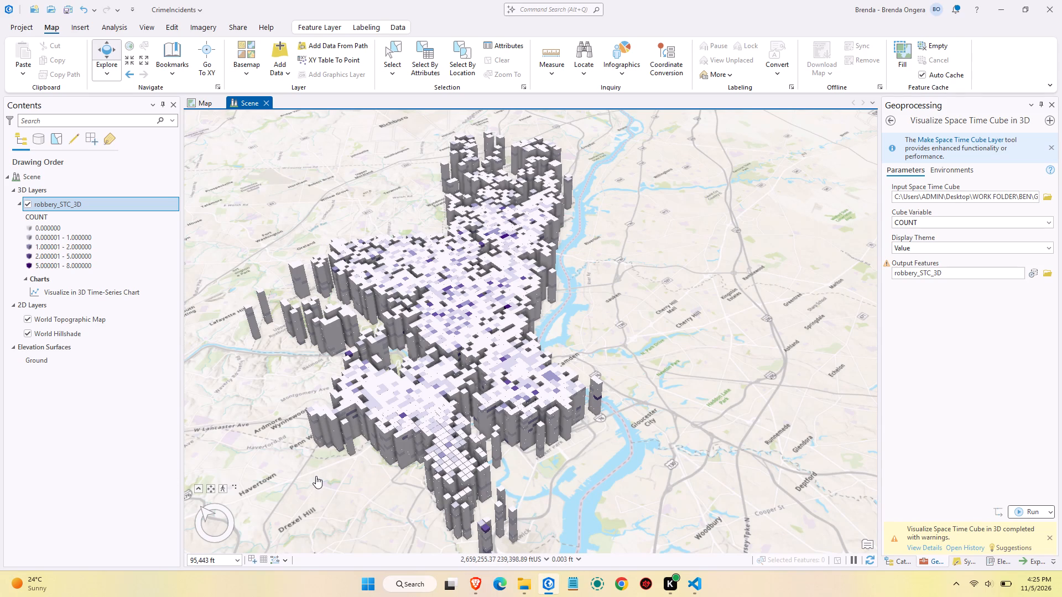
Return to the 2D map with the robbery points and save the CrimeIncidents project.
click(200, 104)
click(66, 9)
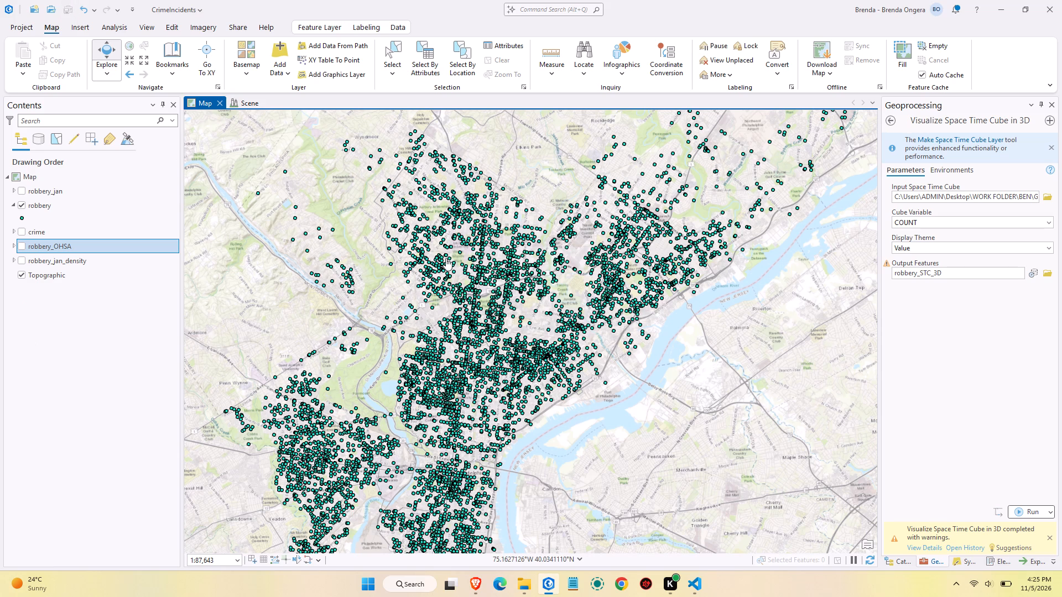
drag(451, 305, 527, 261)
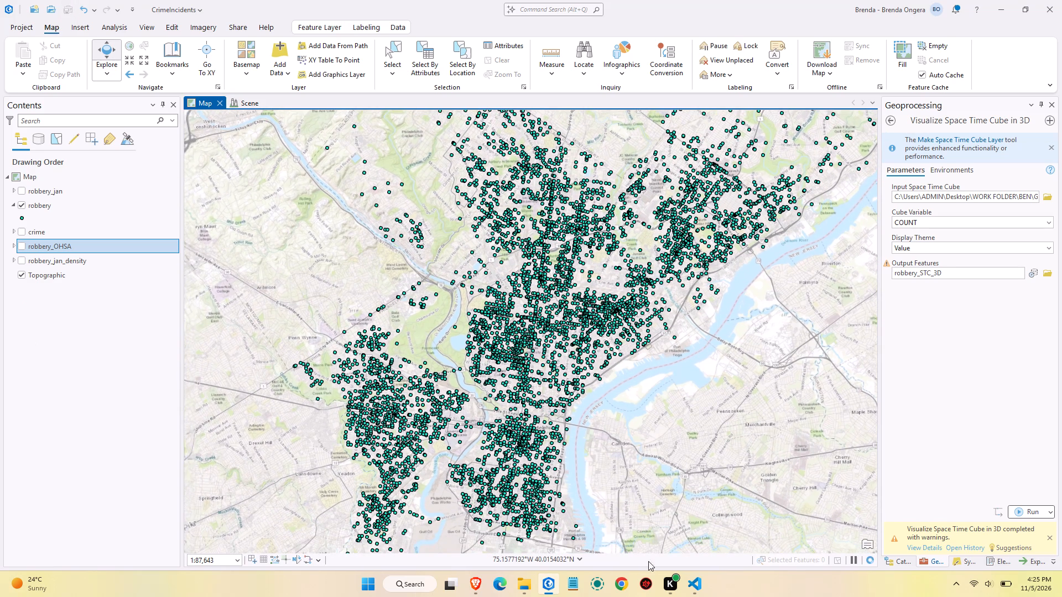
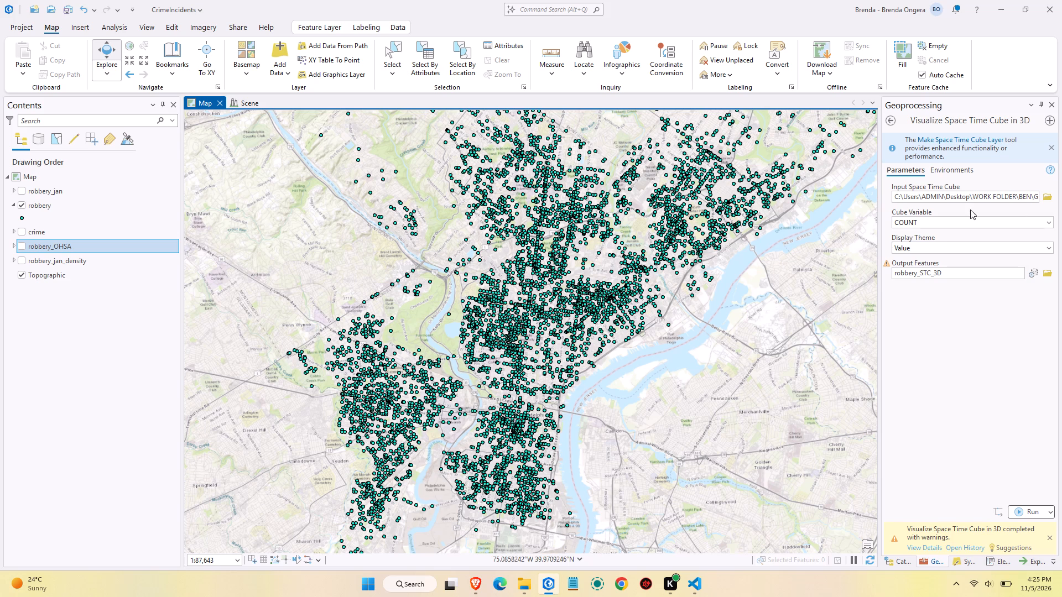
Search the geoprocessing tools for emerging hotspot and open the Emerging Hot Spot Analysis tool.
click(893, 118)
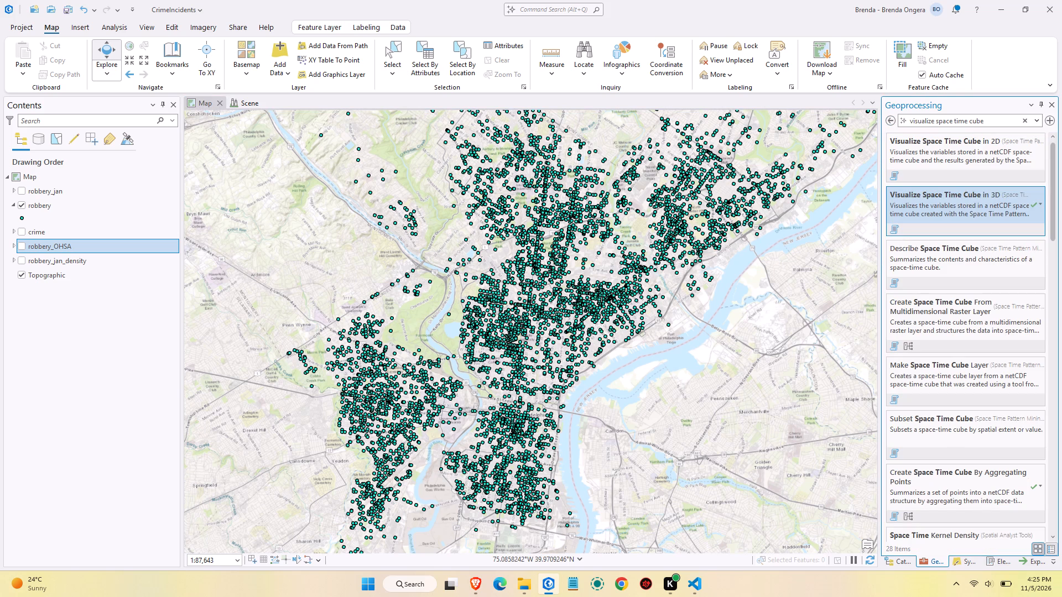
drag(987, 122, 773, 124)
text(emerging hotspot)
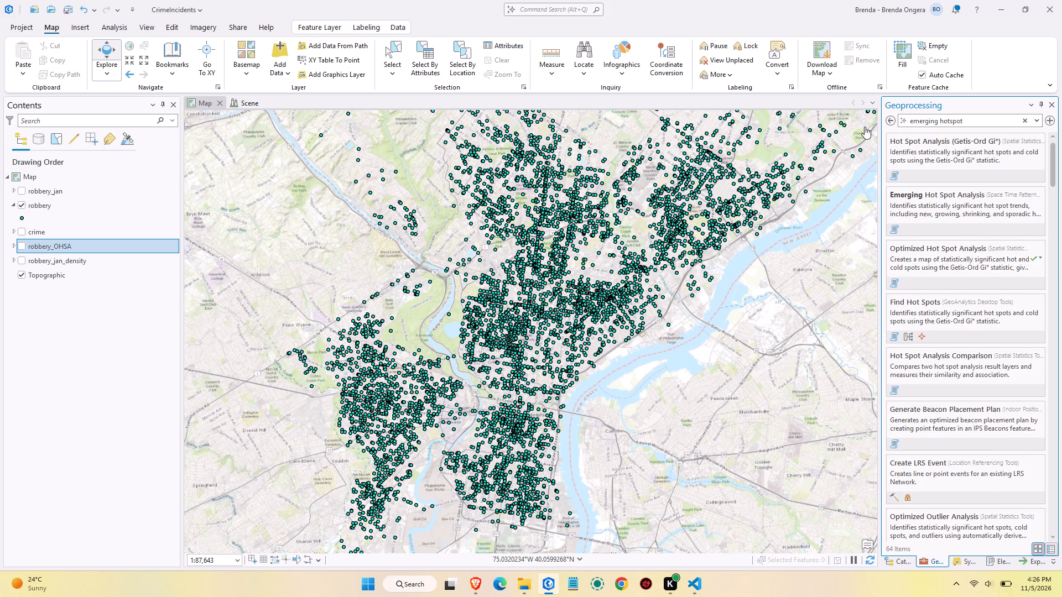
click(948, 211)
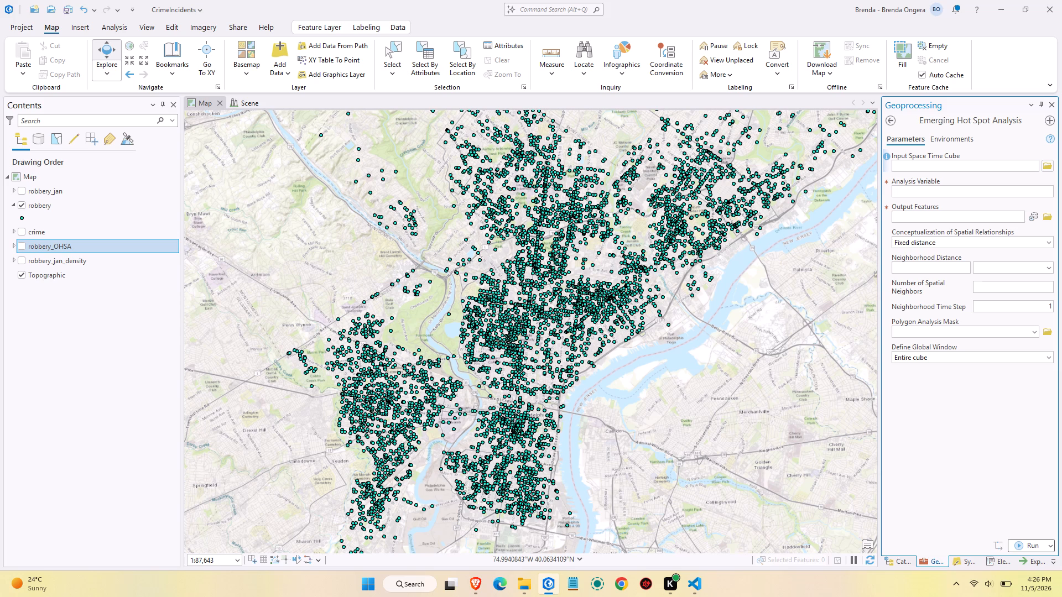
Set robbery_STC.nc from the CrimeIncidents folder as the input space time cube and COUNT as the analysis variable.
click(1045, 169)
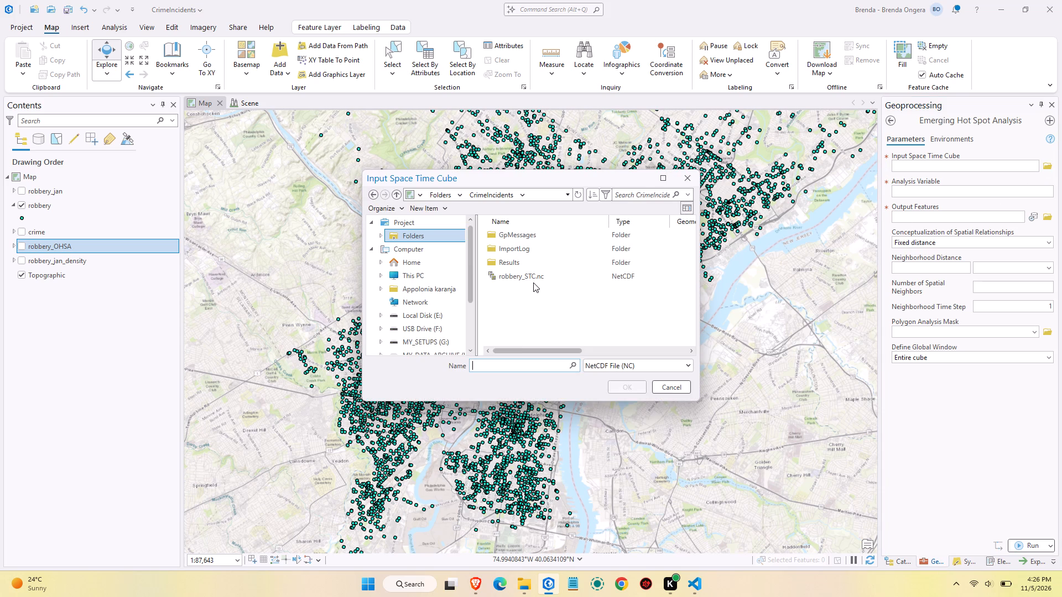
click(533, 279)
click(613, 381)
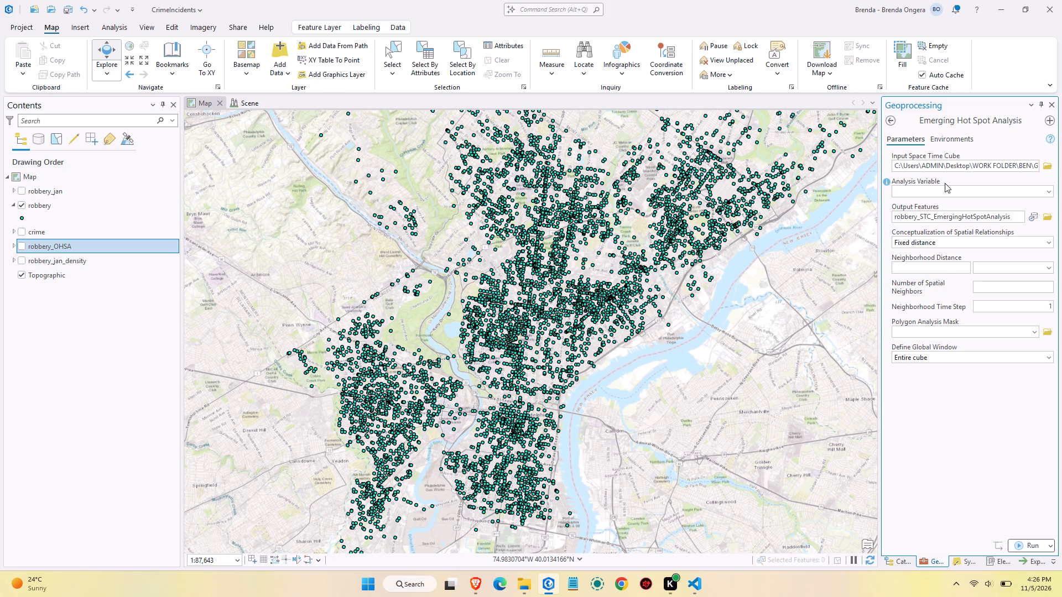
click(1049, 192)
click(975, 201)
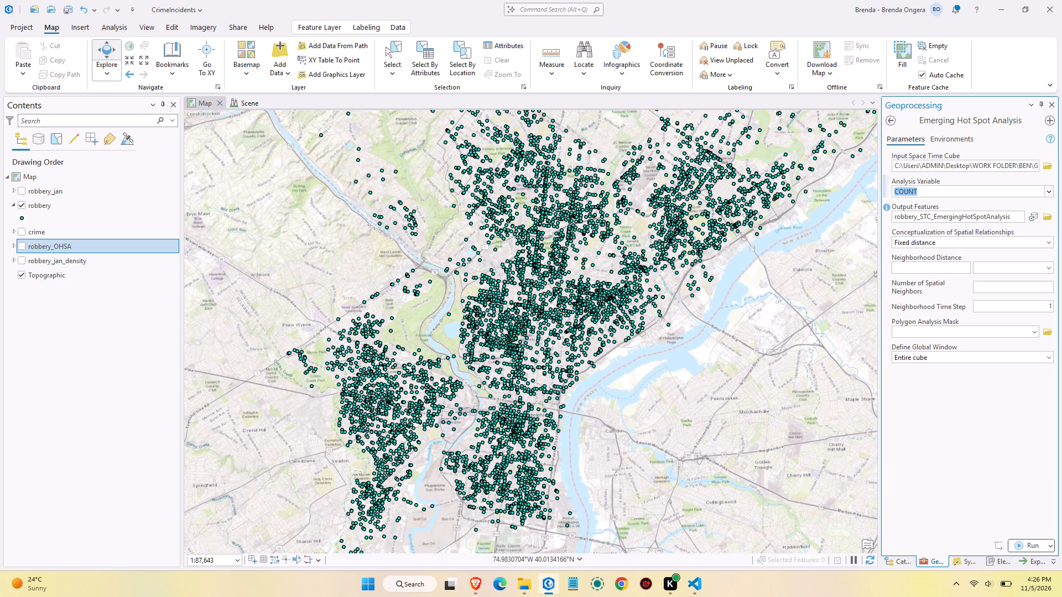
Name the output features robbery_STC_EHSA and run the Emerging Hot Spot Analysis.
click(989, 215)
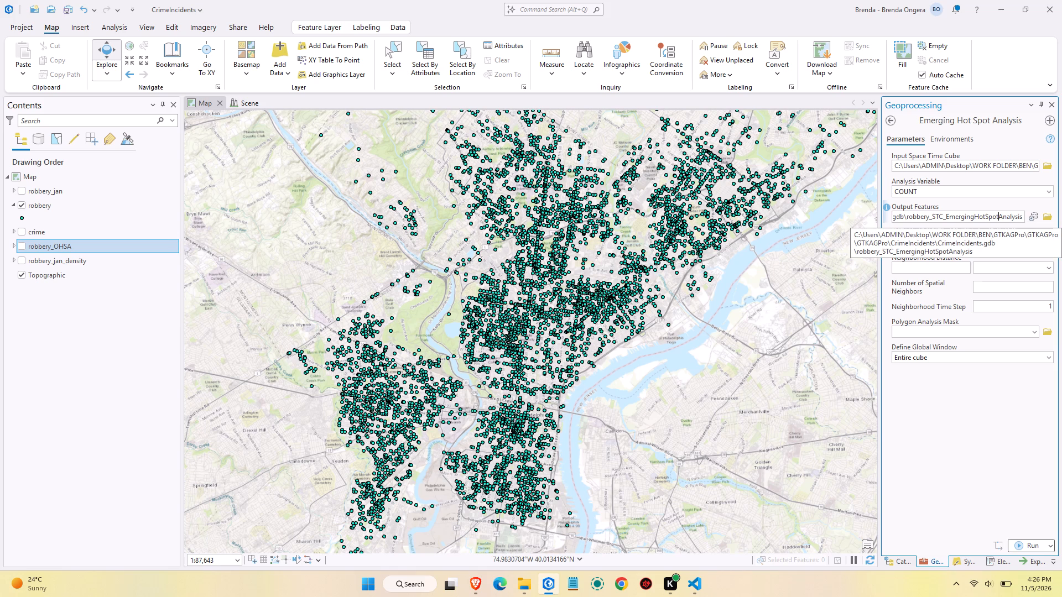
drag(949, 216, 1045, 223)
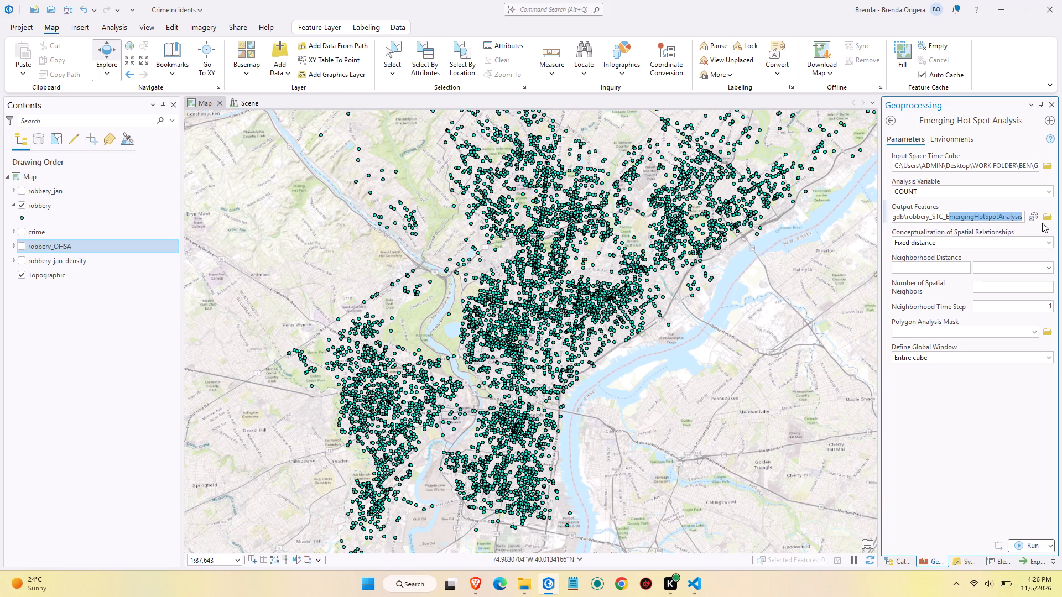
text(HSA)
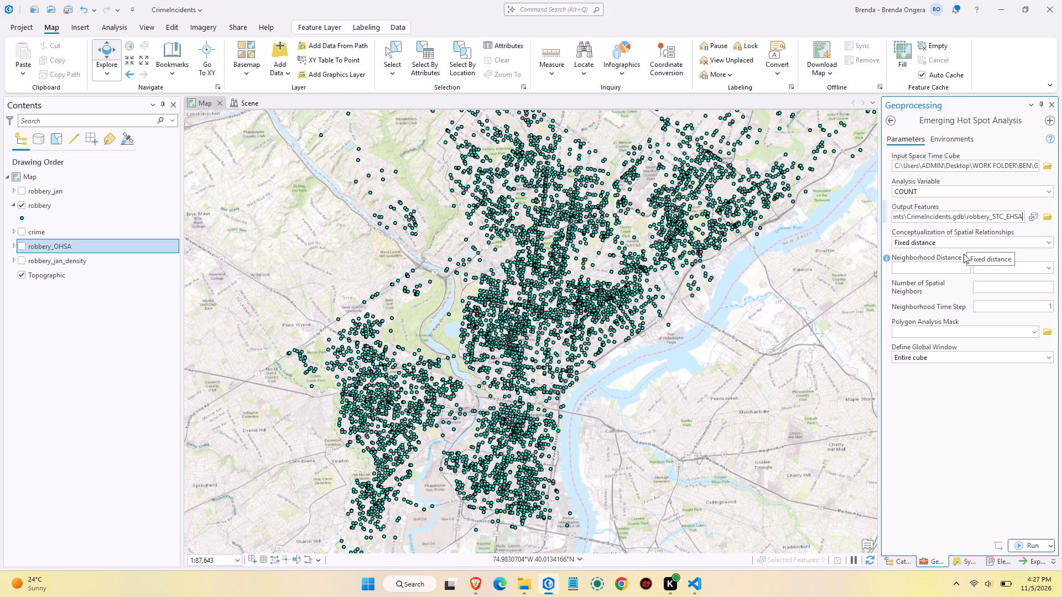
click(981, 472)
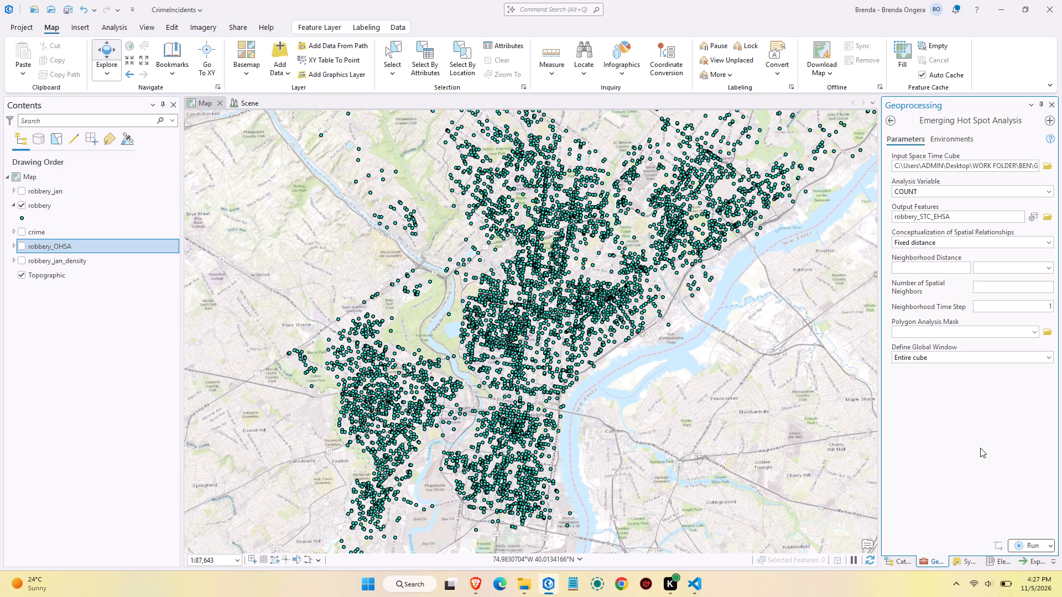
click(1034, 544)
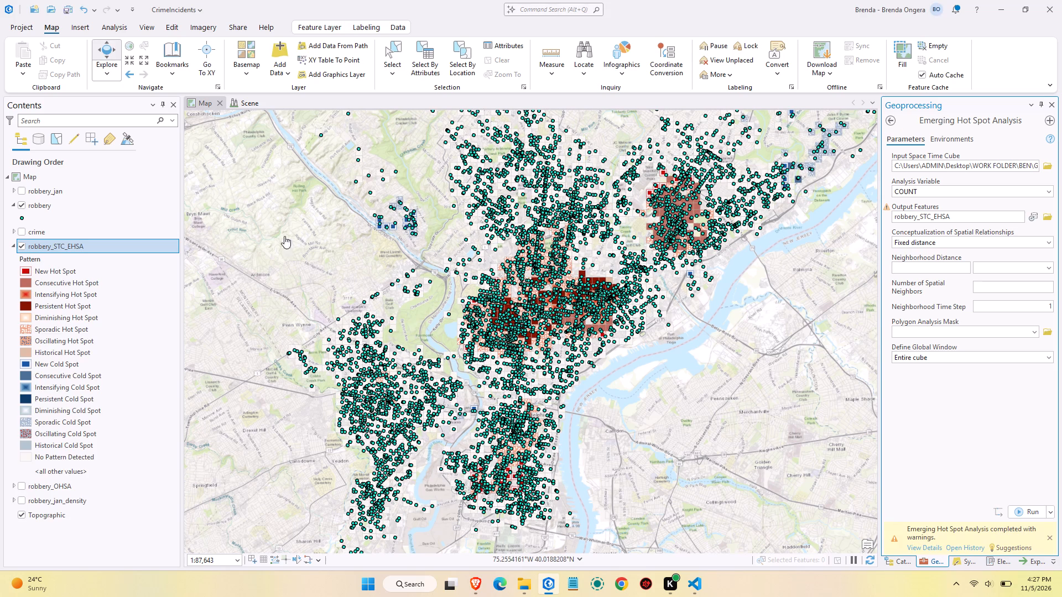
Hide the robbery point layer on the 2D map.
click(21, 205)
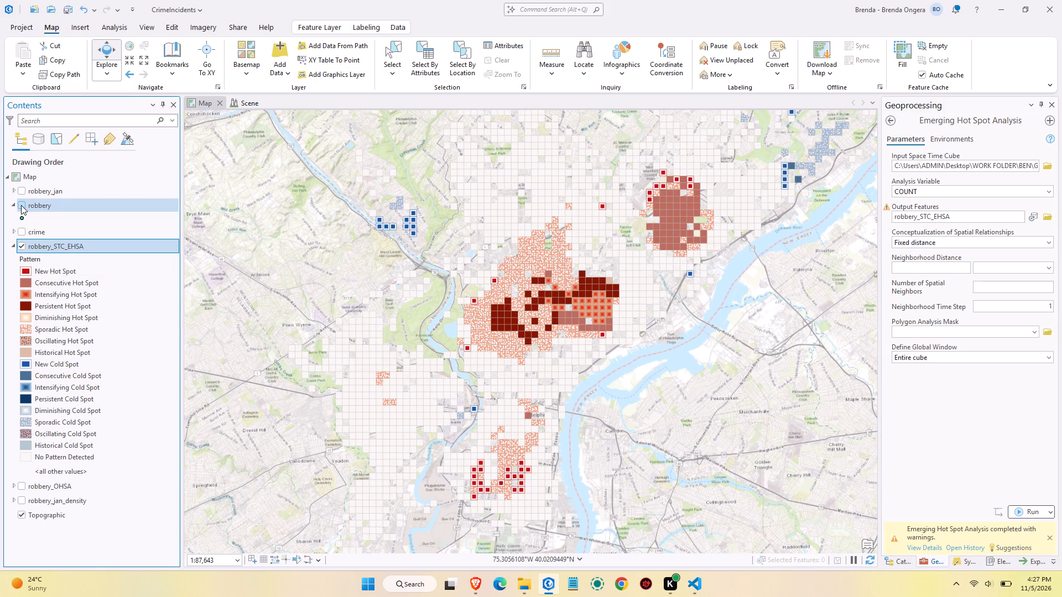
Examine the robbery_STC_EHSA emerging hot spot patterns across Philadelphia on the 2D map, briefly overlaying the robbery points.
click(21, 205)
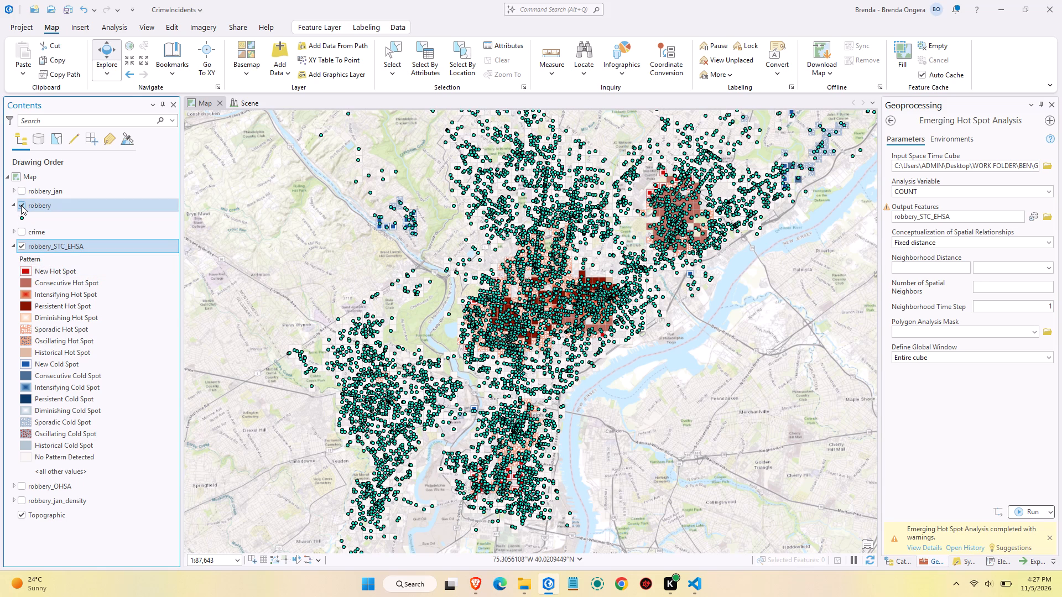
click(21, 205)
drag(538, 245, 525, 304)
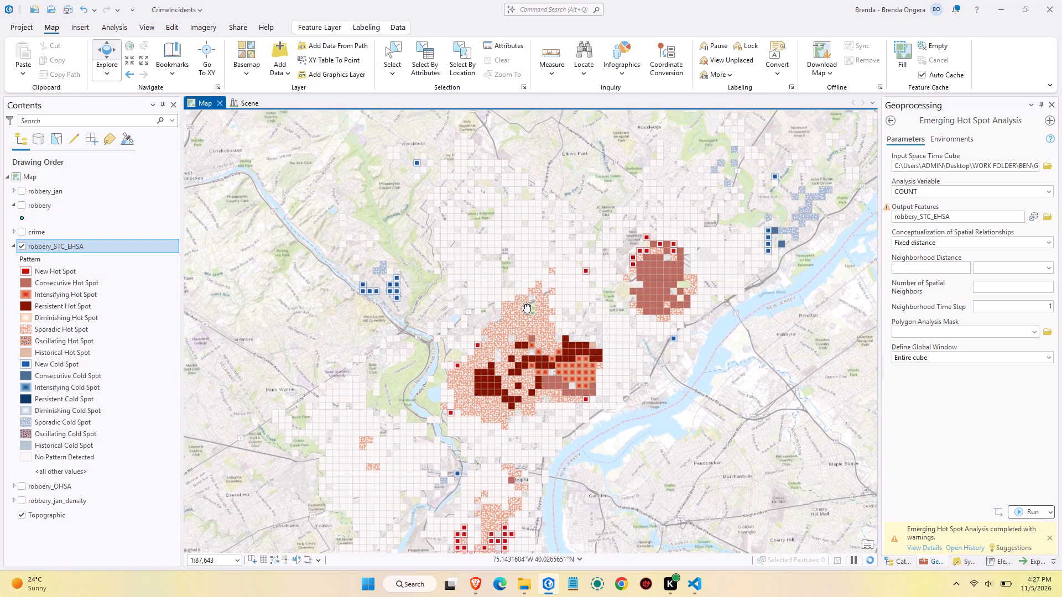
drag(525, 304, 525, 303)
scroll(527, 299, down, 1)
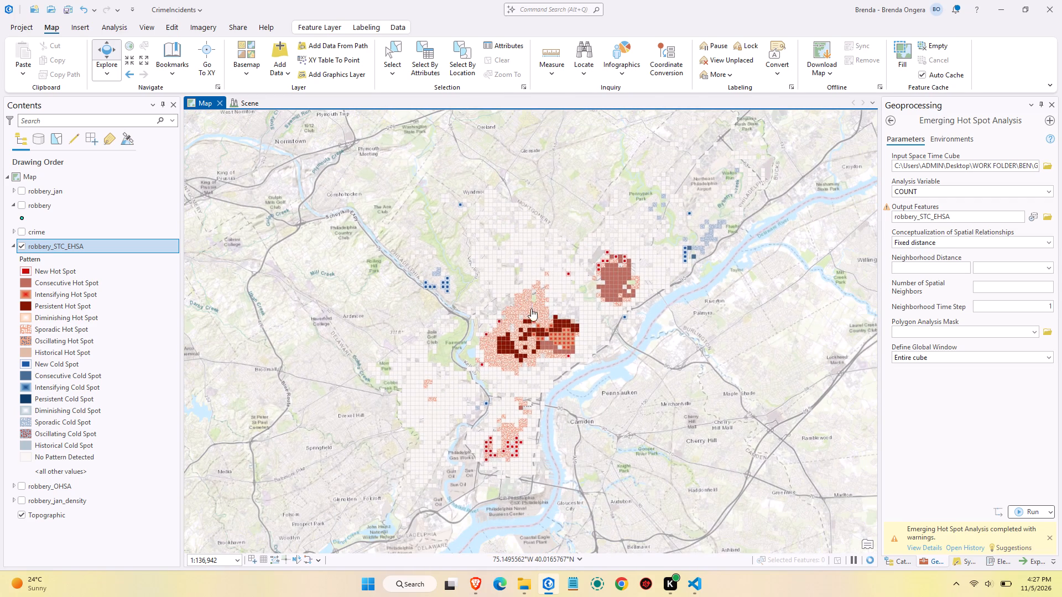
drag(542, 331, 516, 294)
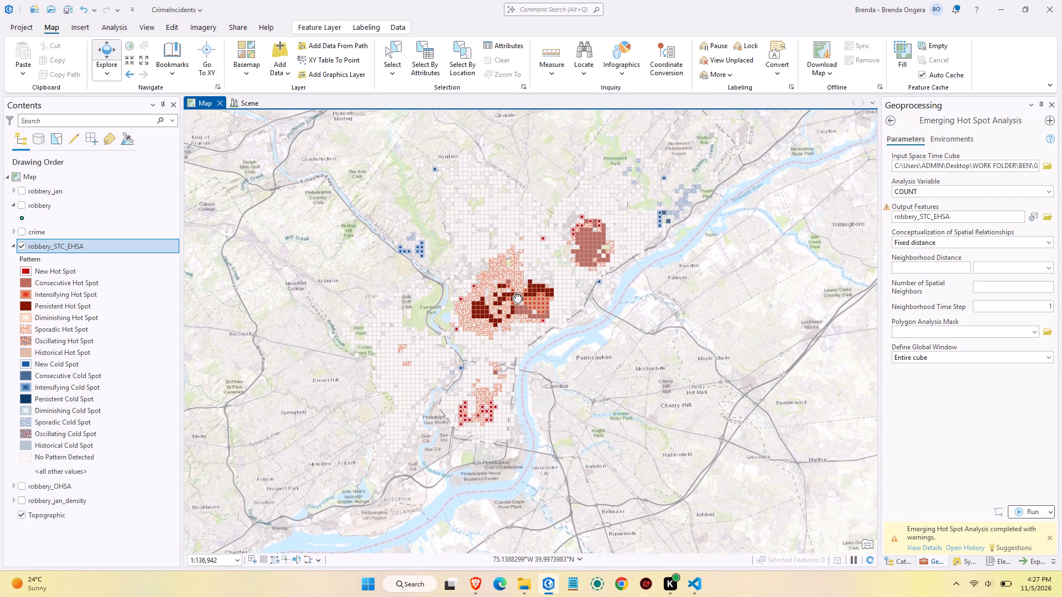
drag(516, 294, 524, 308)
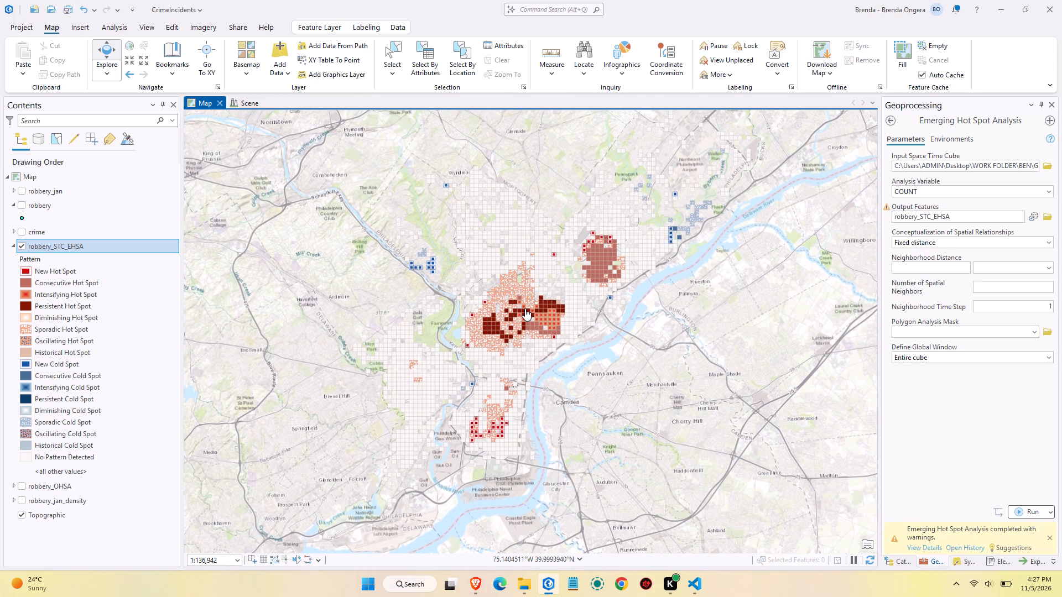
scroll(525, 308, up, 1)
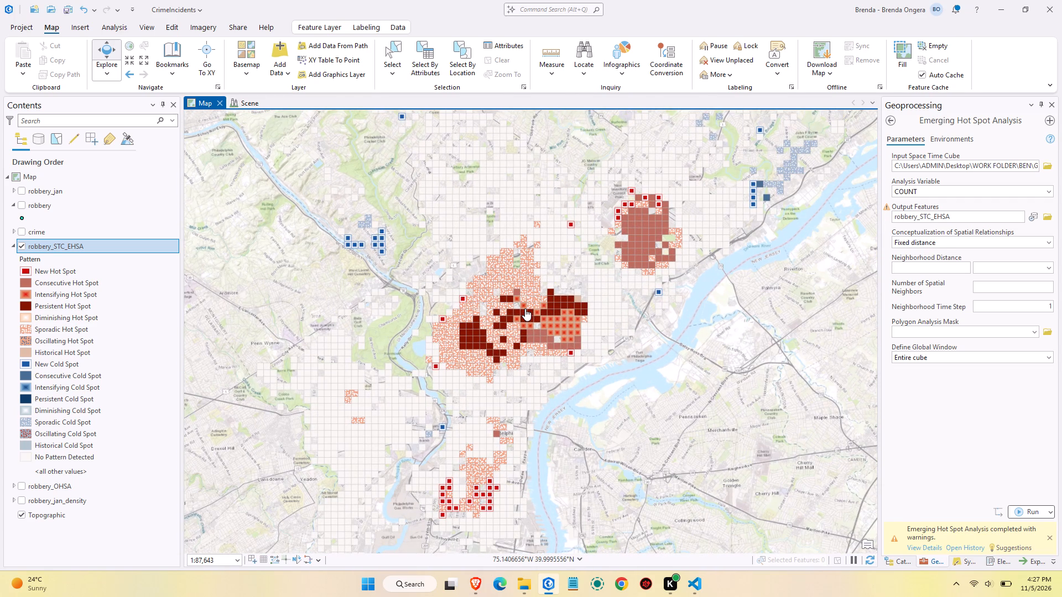
drag(570, 287, 549, 306)
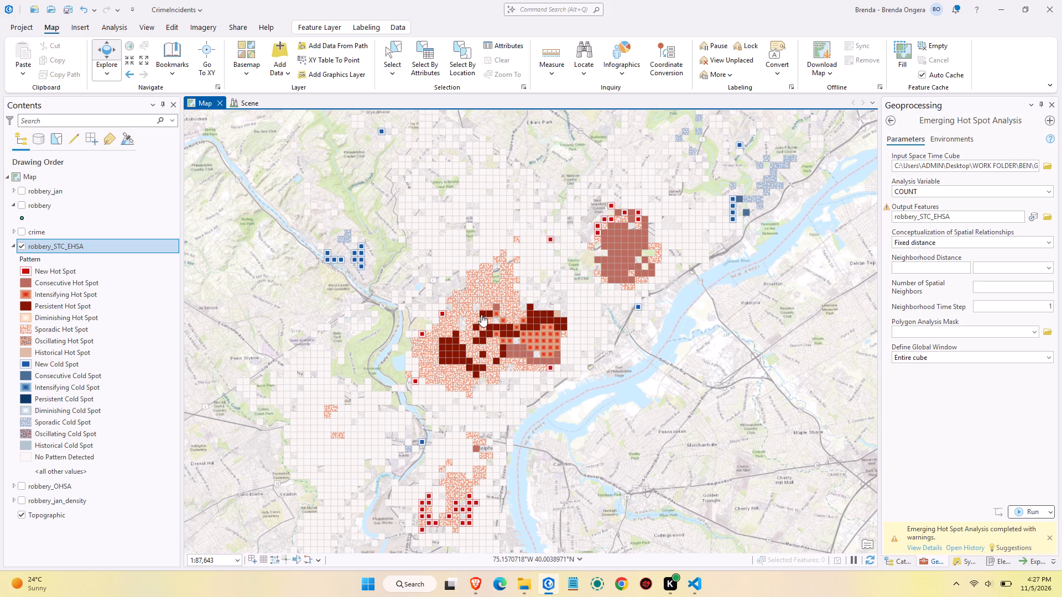
scroll(482, 337, up, 2)
drag(487, 333, 560, 363)
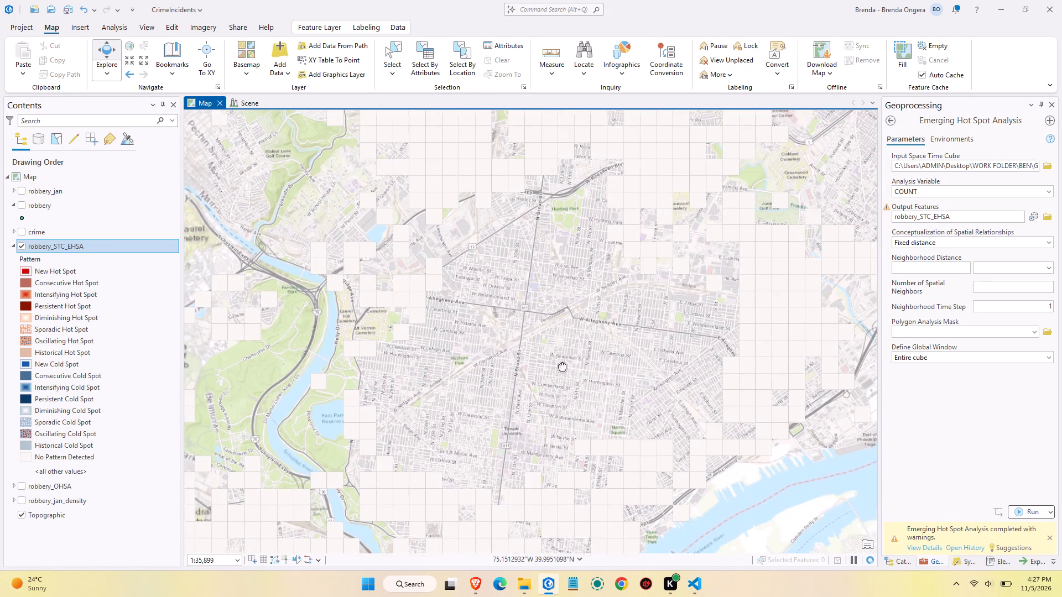
drag(560, 363, 562, 364)
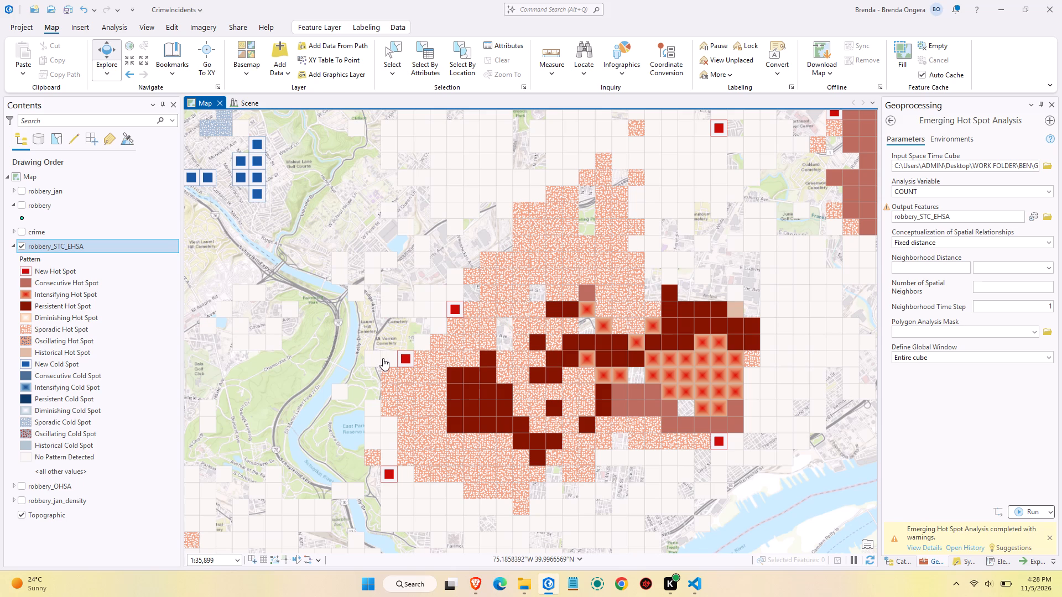
click(486, 391)
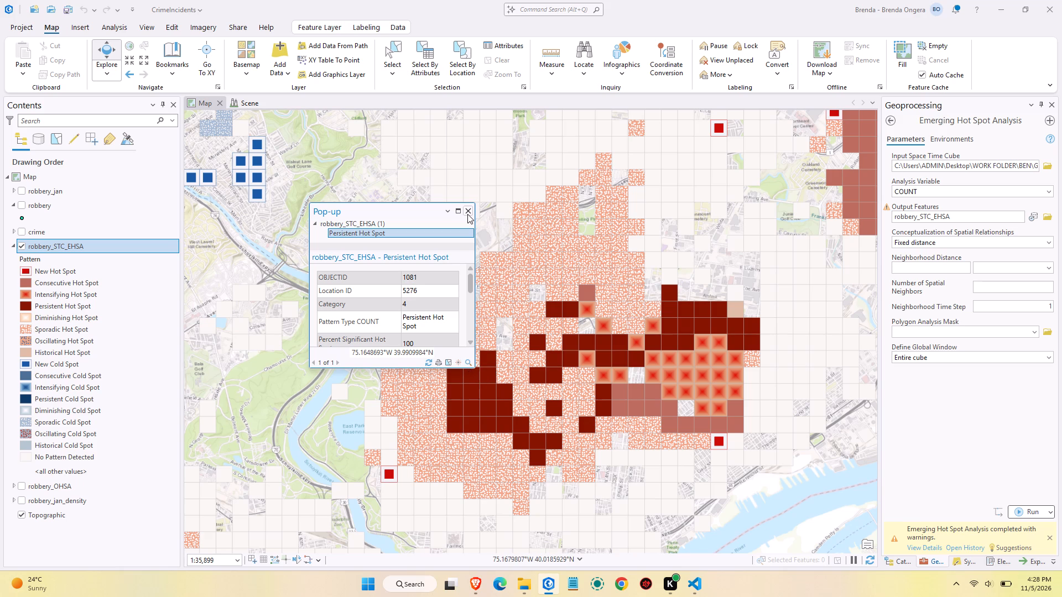
Inspect the attributes of the intensifying hot spot cell amid the central persistent hot spots, and close its pop-up.
click(584, 357)
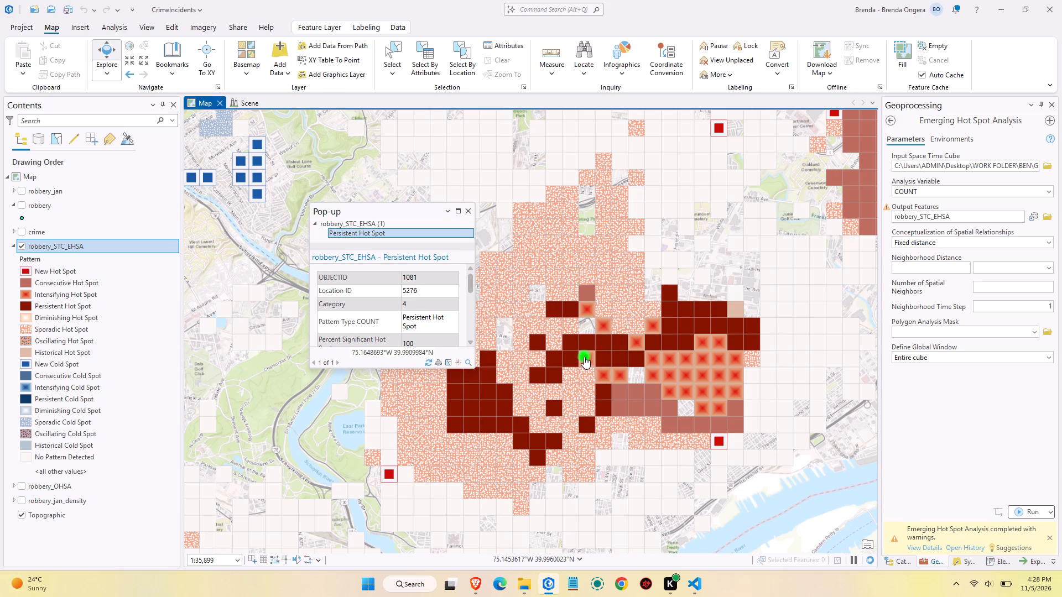
scroll(409, 296, down, 1)
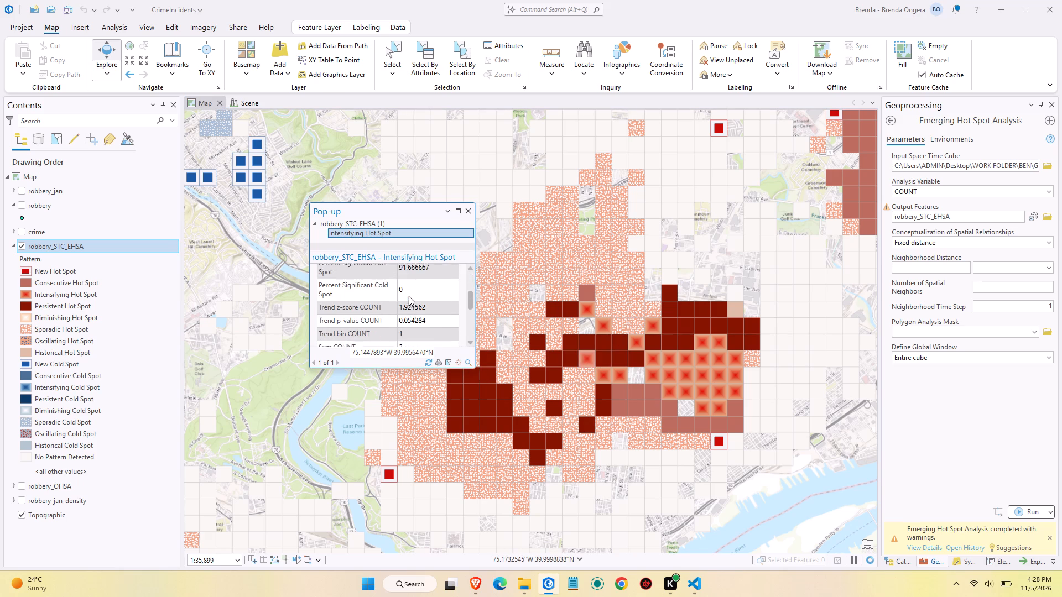
scroll(409, 296, up, 1)
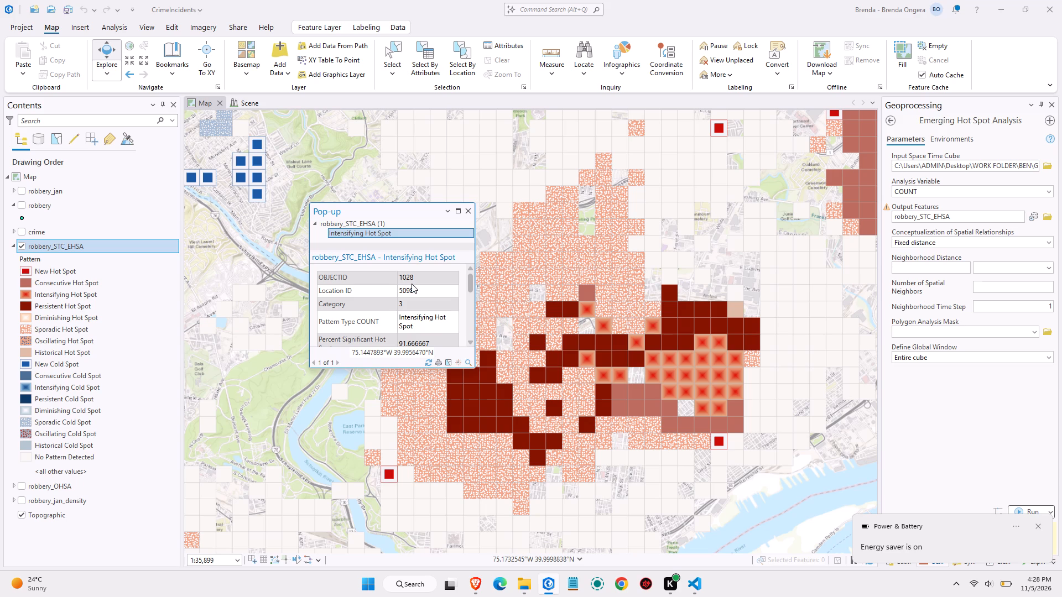
click(469, 210)
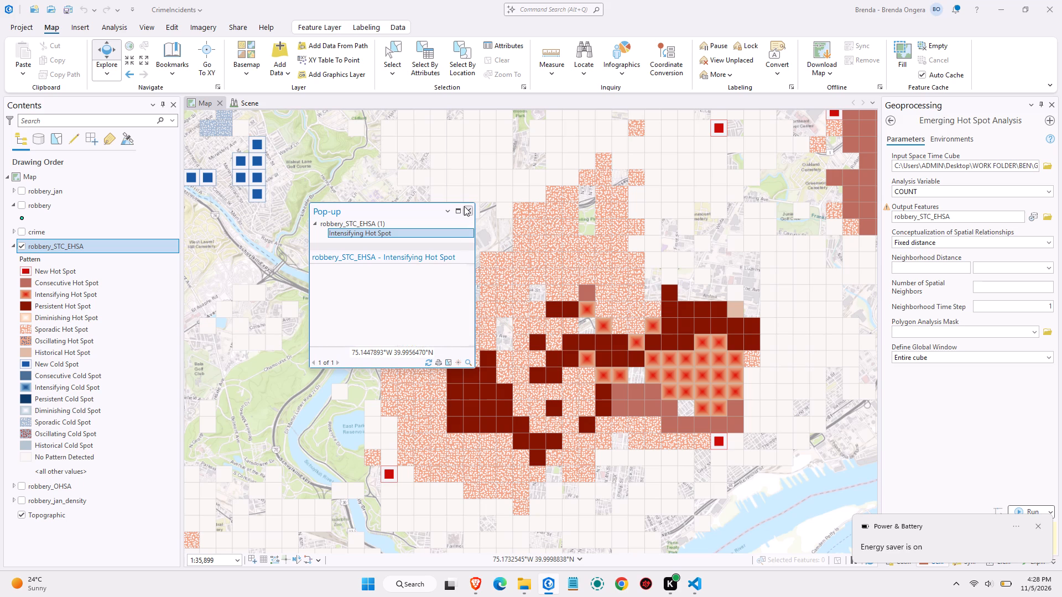
click(497, 60)
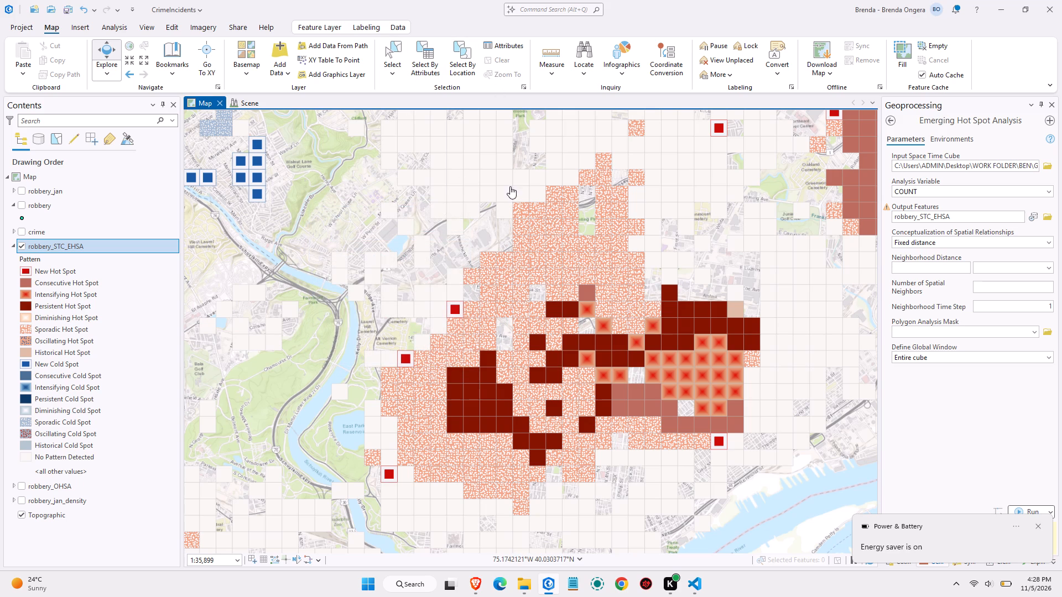
Capture a snip of the robbery_STC_EHSA layer across Philadelphia, including the Contents legend, the map and the Emerging Hot Spot Analysis parameters.
scroll(522, 213, down, 1)
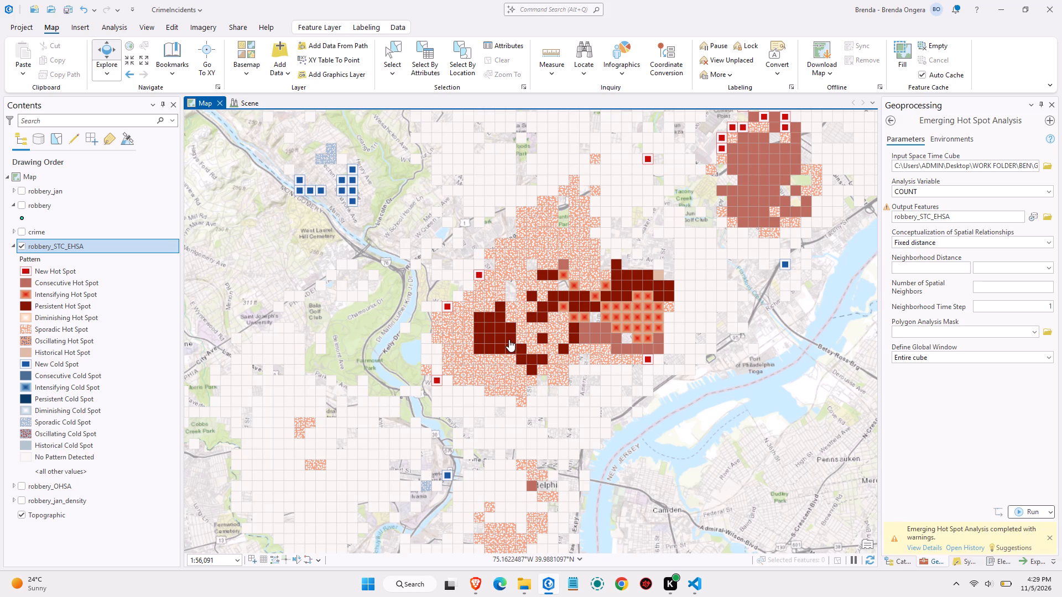
scroll(564, 347, down, 2)
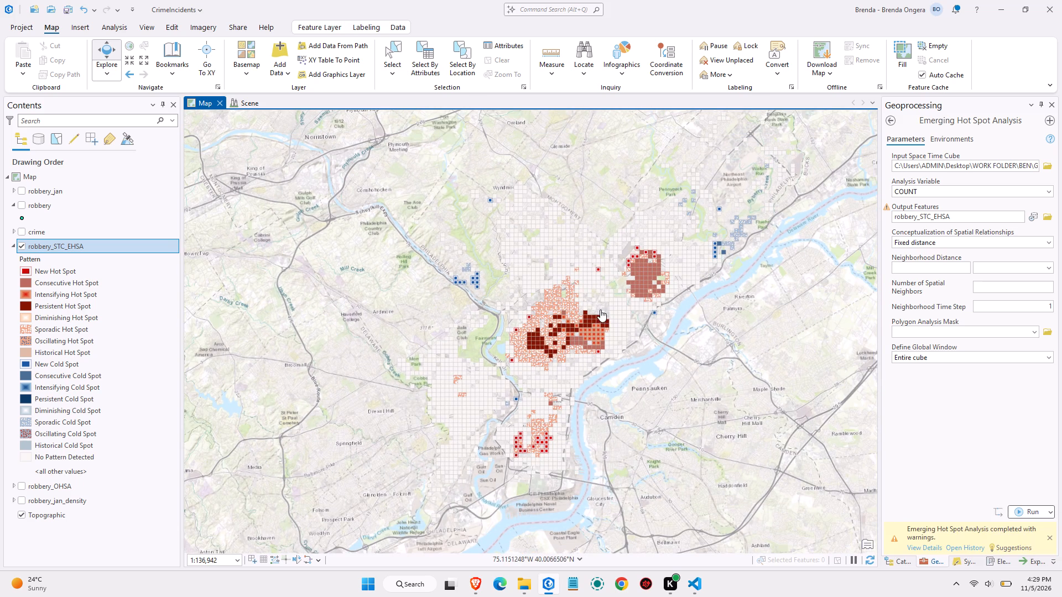
scroll(600, 310, up, 1)
drag(600, 326, 577, 306)
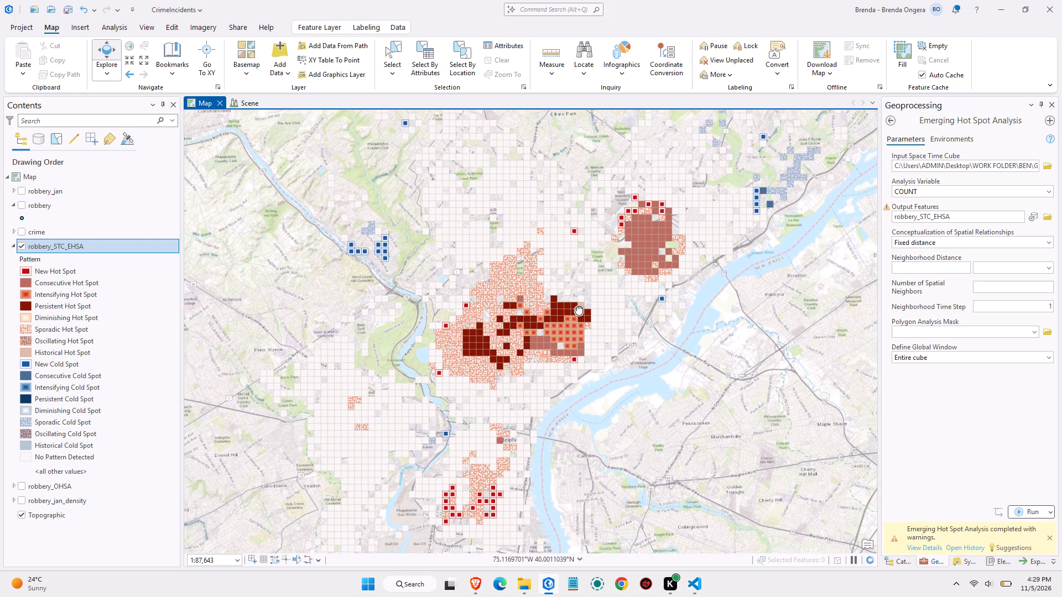
drag(577, 306, 557, 335)
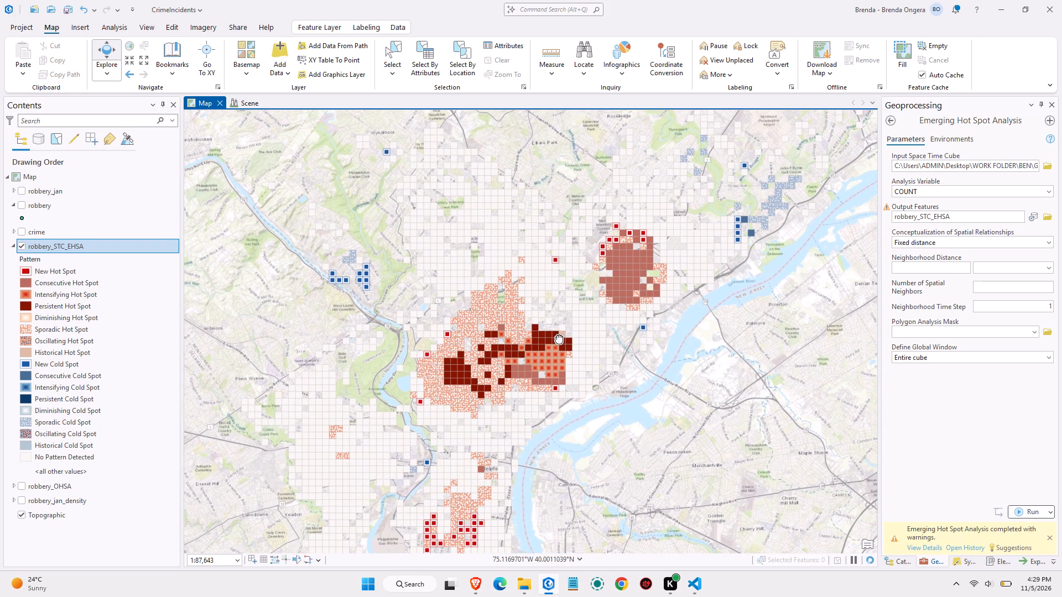
drag(557, 335, 546, 329)
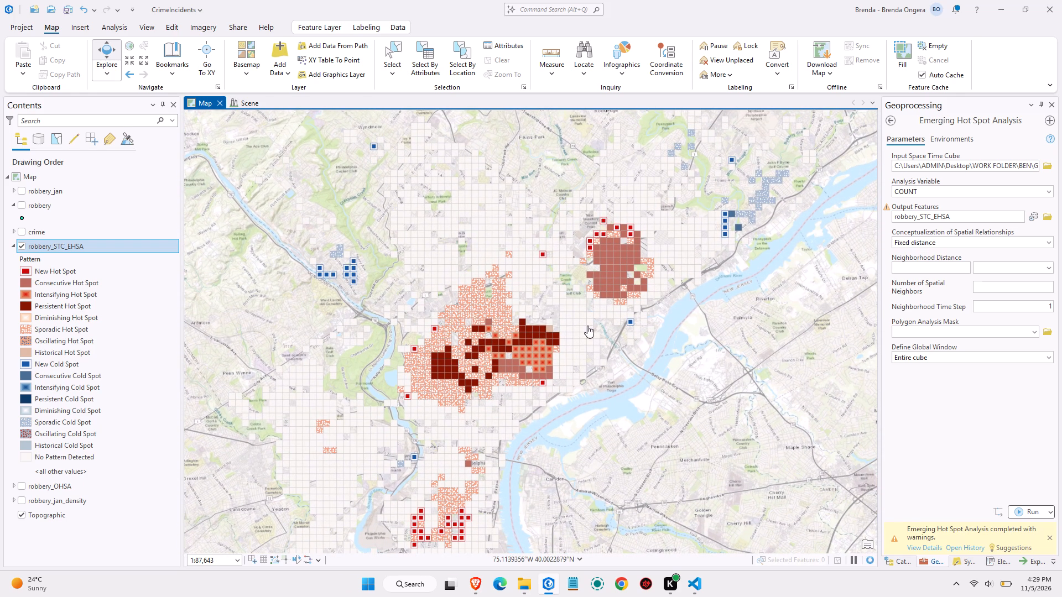
scroll(131, 349, down, 1)
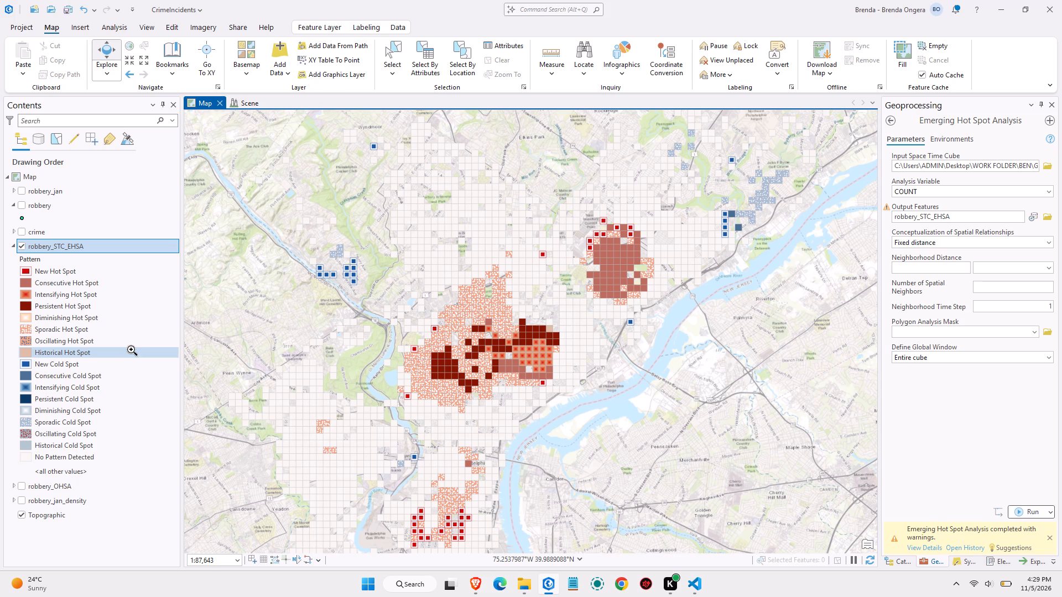
key(shift+super+s)
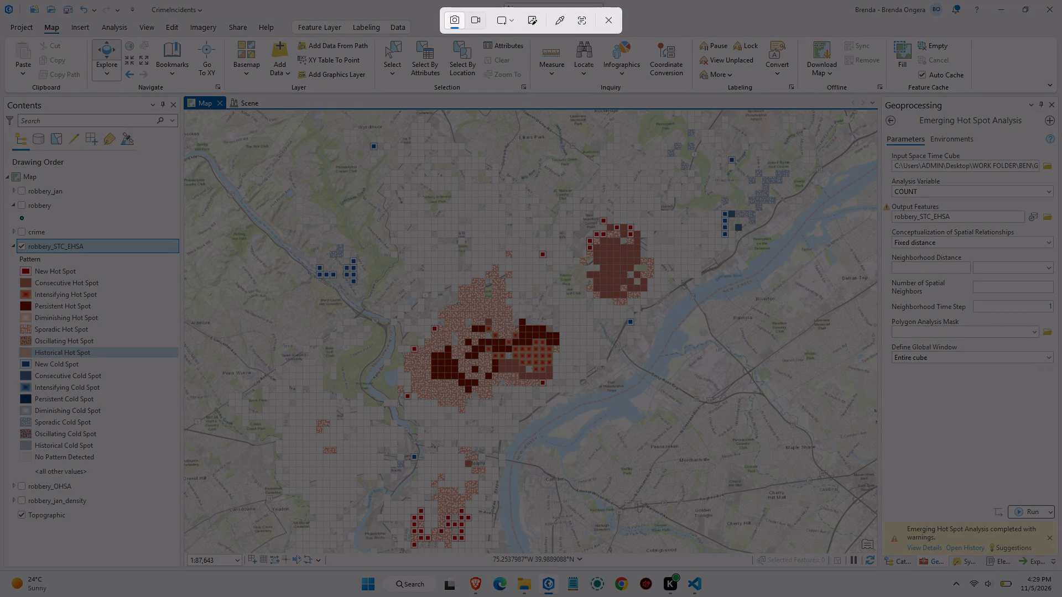
drag(0, 94, 446, 274)
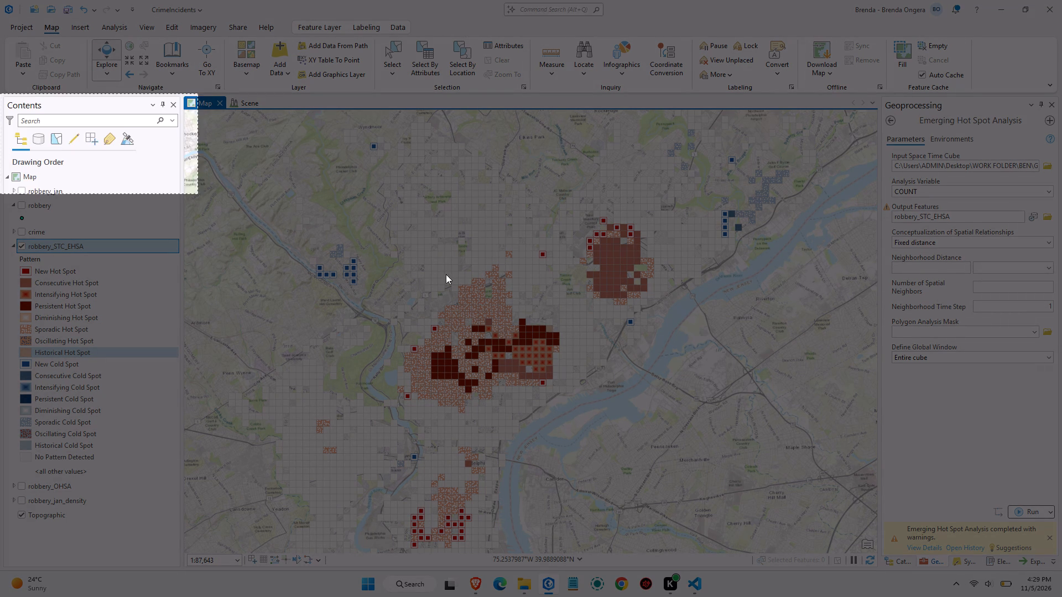
drag(446, 274, 1061, 554)
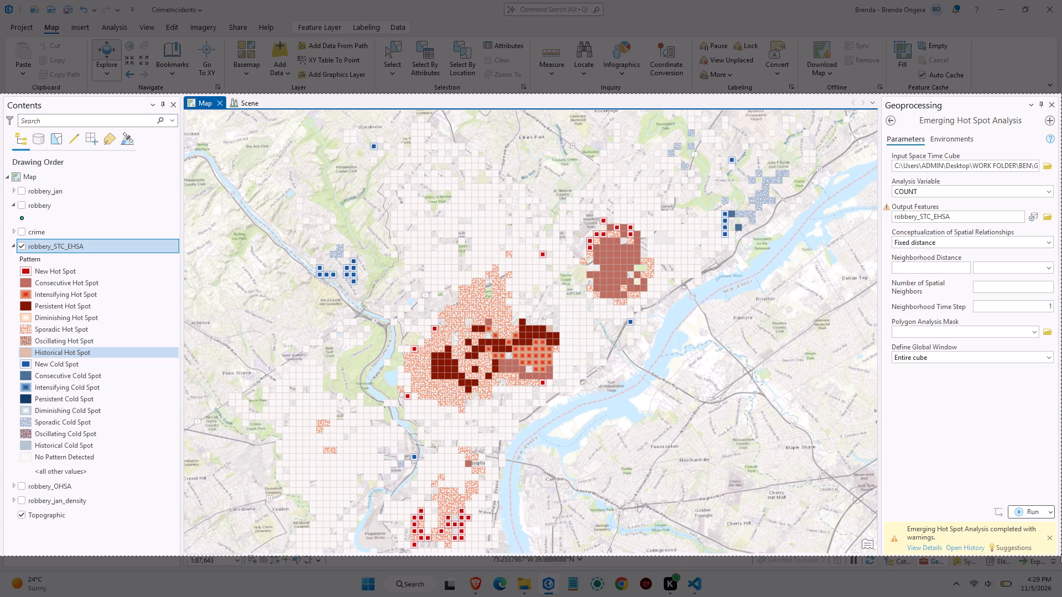
drag(1061, 554, 1061, 569)
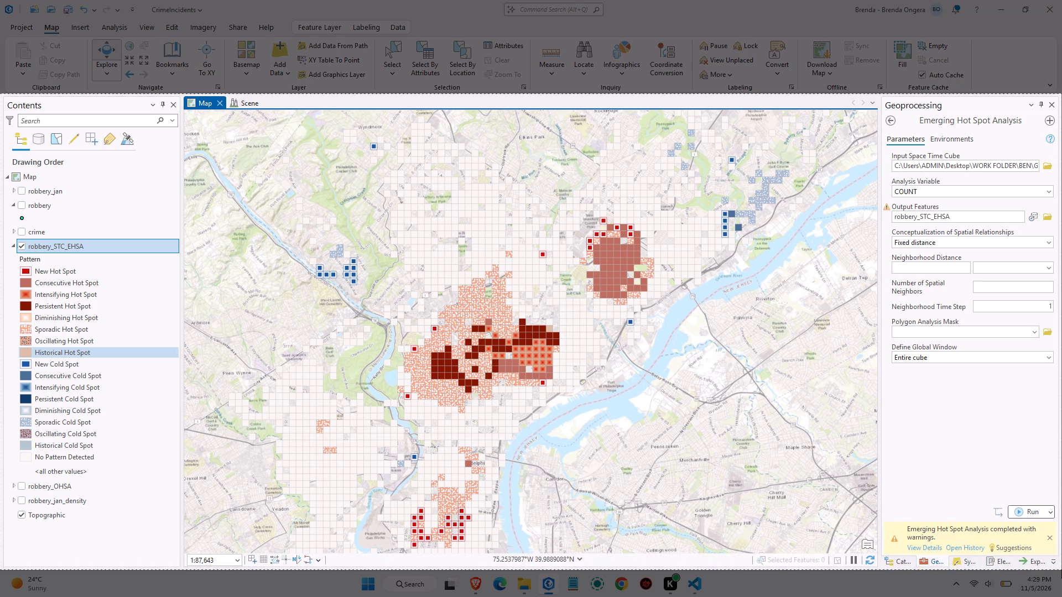
drag(1061, 569, 1061, 571)
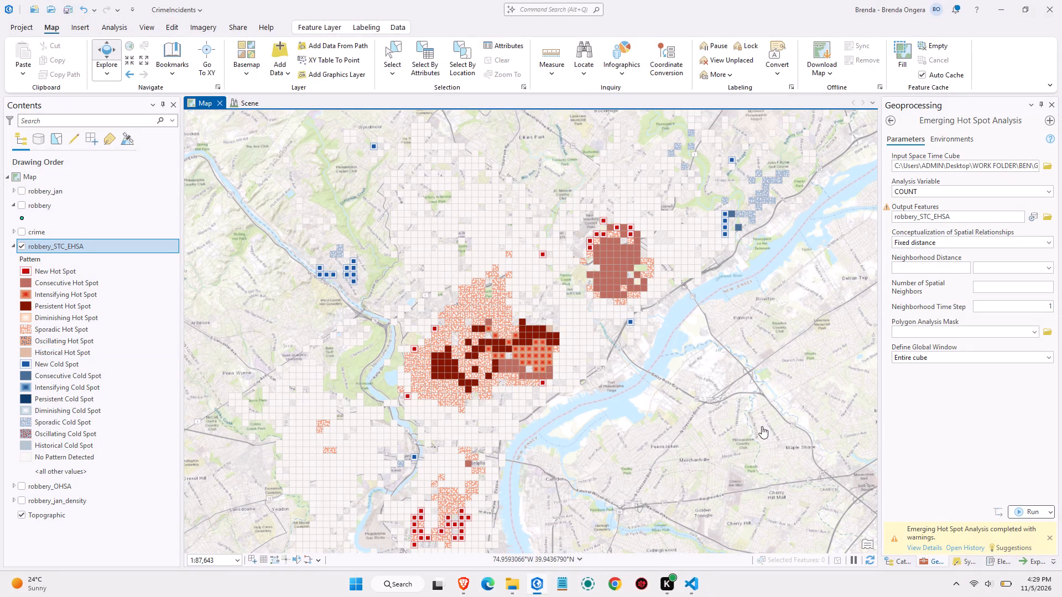
Open the captured emerging hot spot snip in the Snipping Tool and start saving it as a file.
click(898, 422)
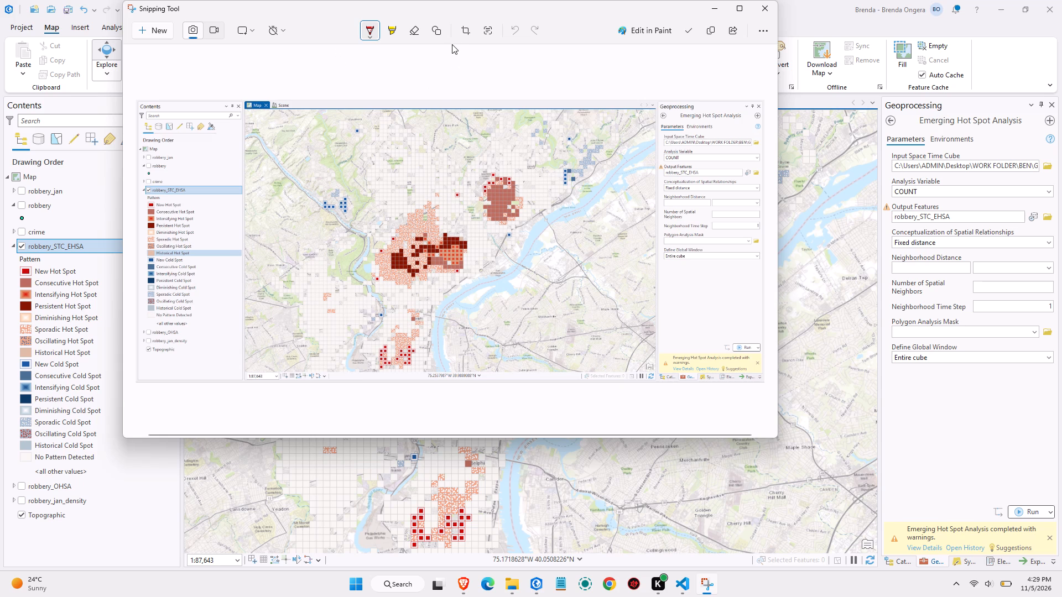
click(694, 32)
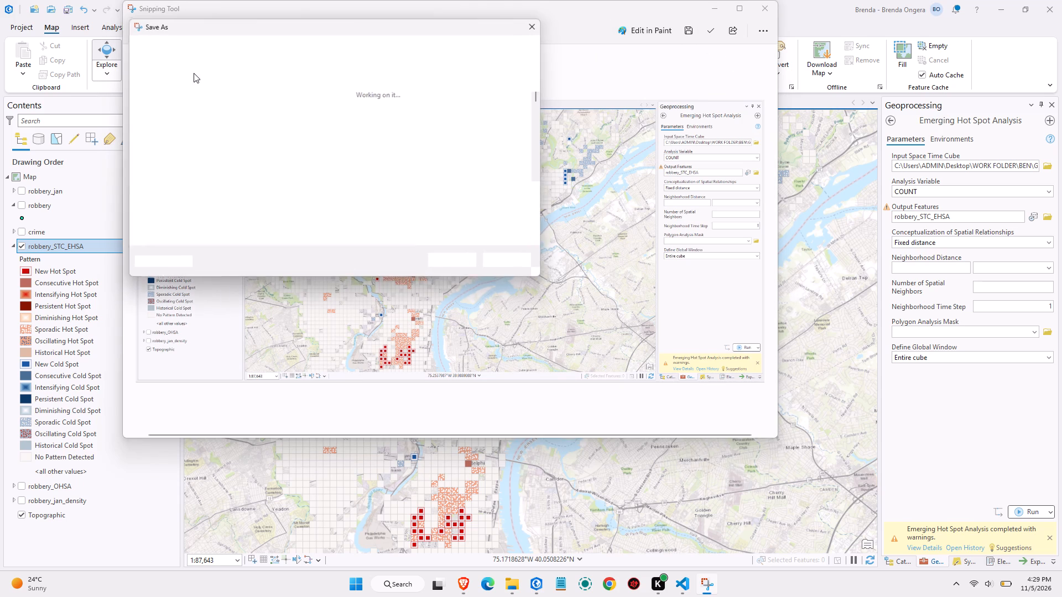
Save the map screenshot as 7 ehsa.png in the chapter 7 folder inside BEN, basing the name on the existing 7 3d.png.
scroll(172, 158, down, 1)
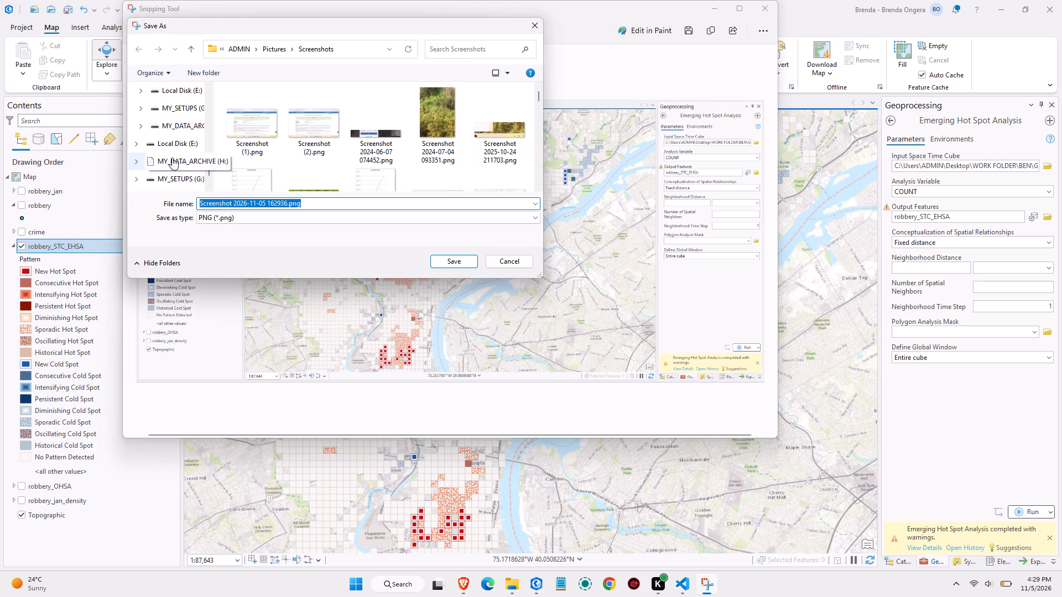
scroll(172, 158, up, 3)
click(169, 183)
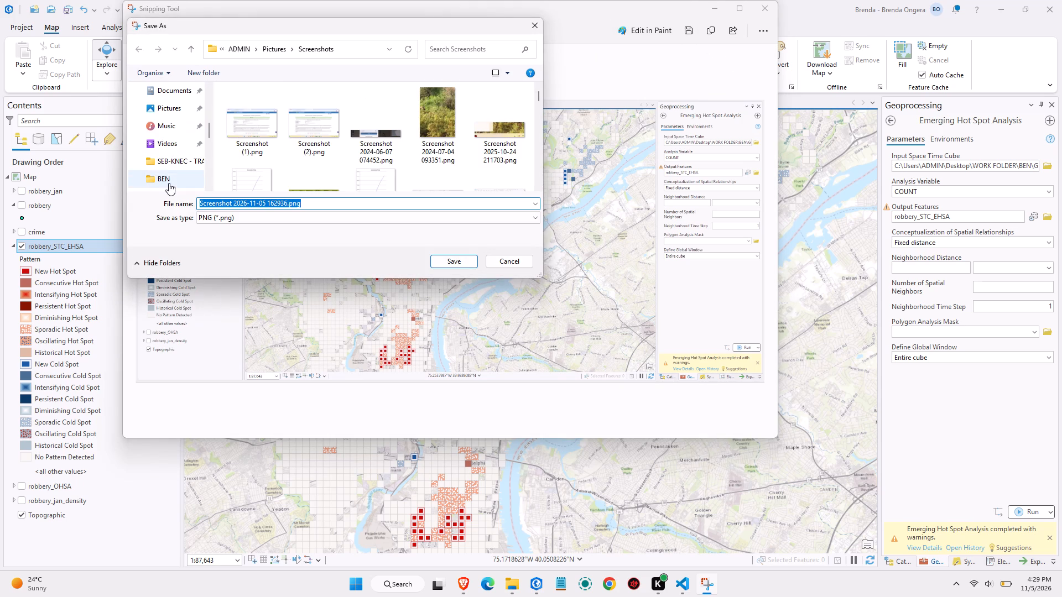
double_click(285, 106)
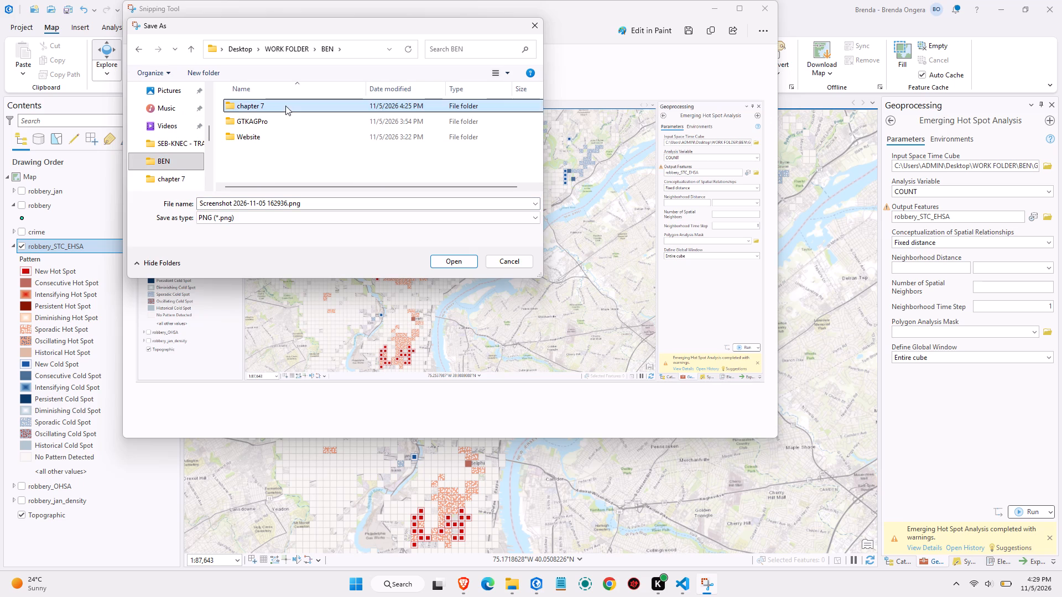
click(264, 133)
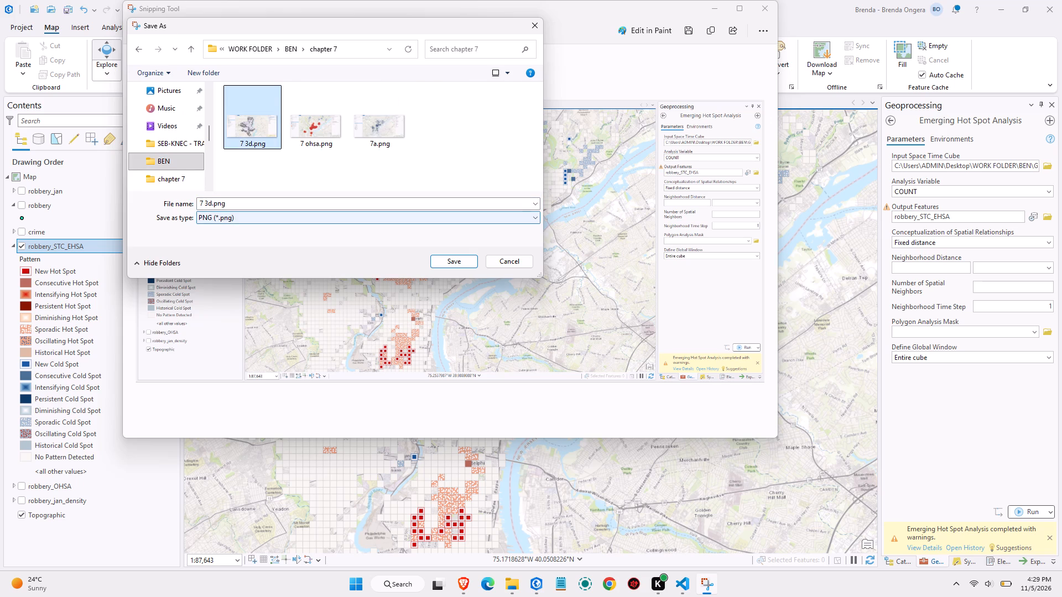
click(211, 201)
click(211, 203)
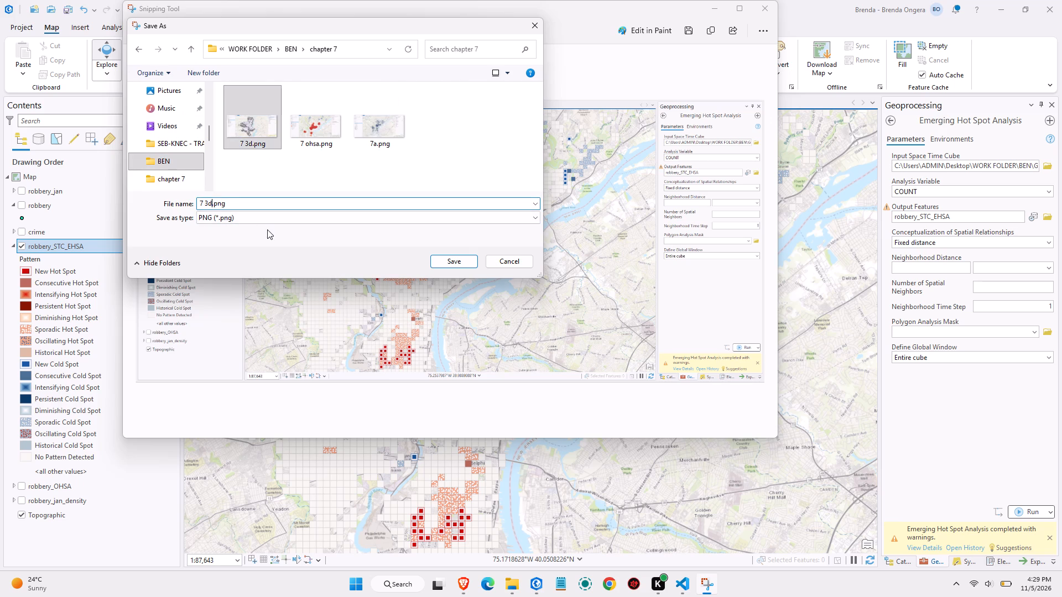
key(BackSpace)
key(BackSpace)
key(e)
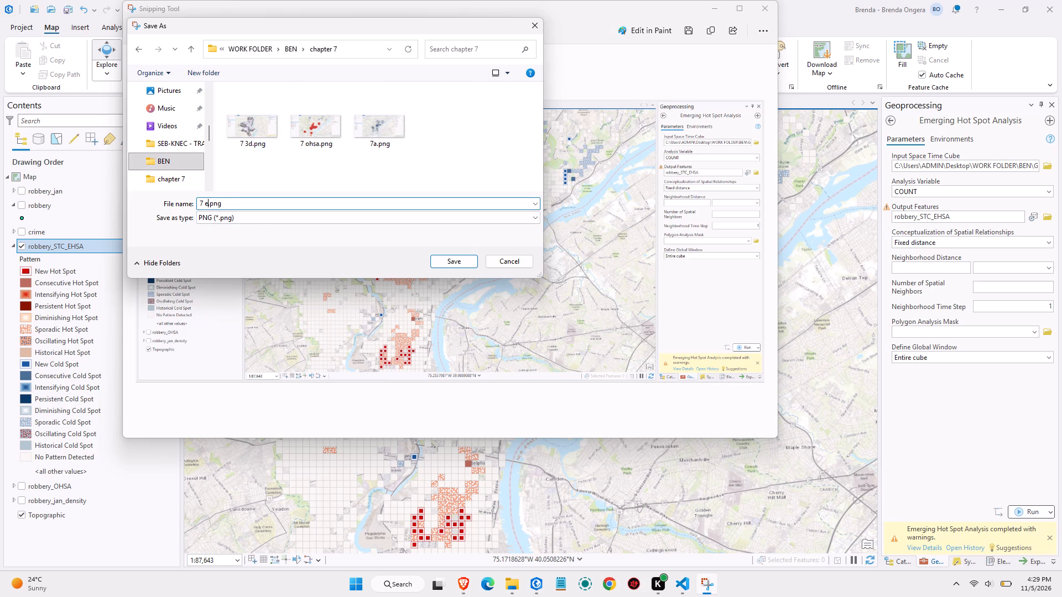
key(m)
key(h)
key(BackSpace)
key(BackSpace)
text(hsa)
click(450, 267)
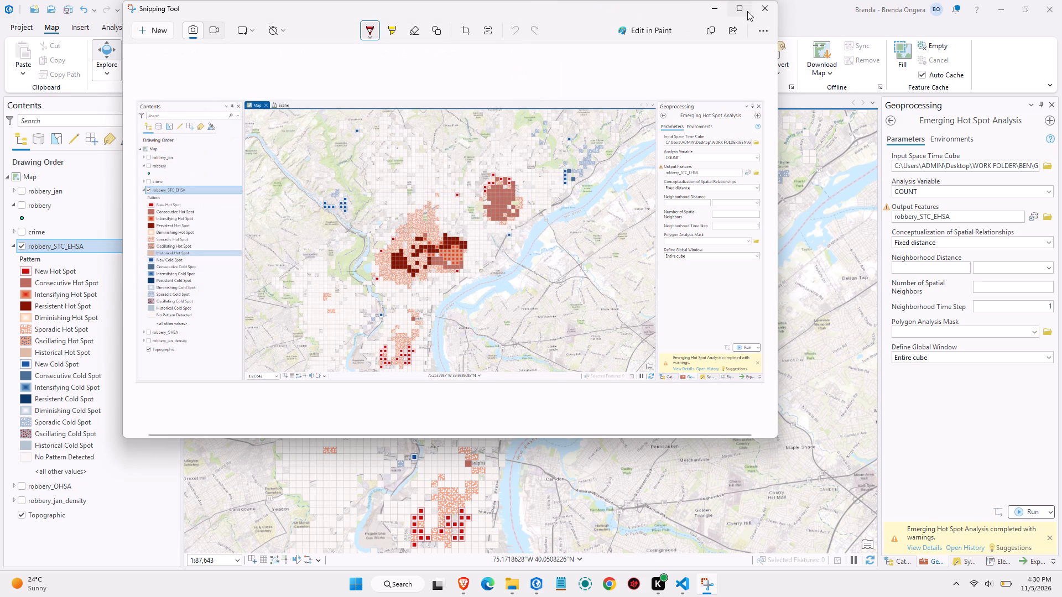
Close the Snipping Tool and return to the 3D scene to view the robbery_STC_3D space time cube.
click(766, 9)
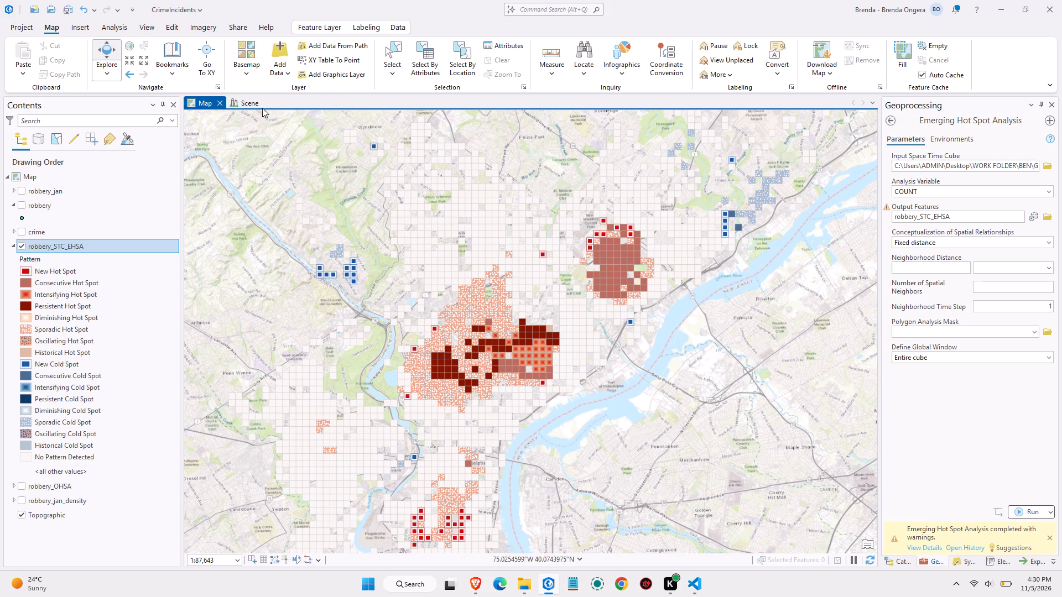
click(248, 104)
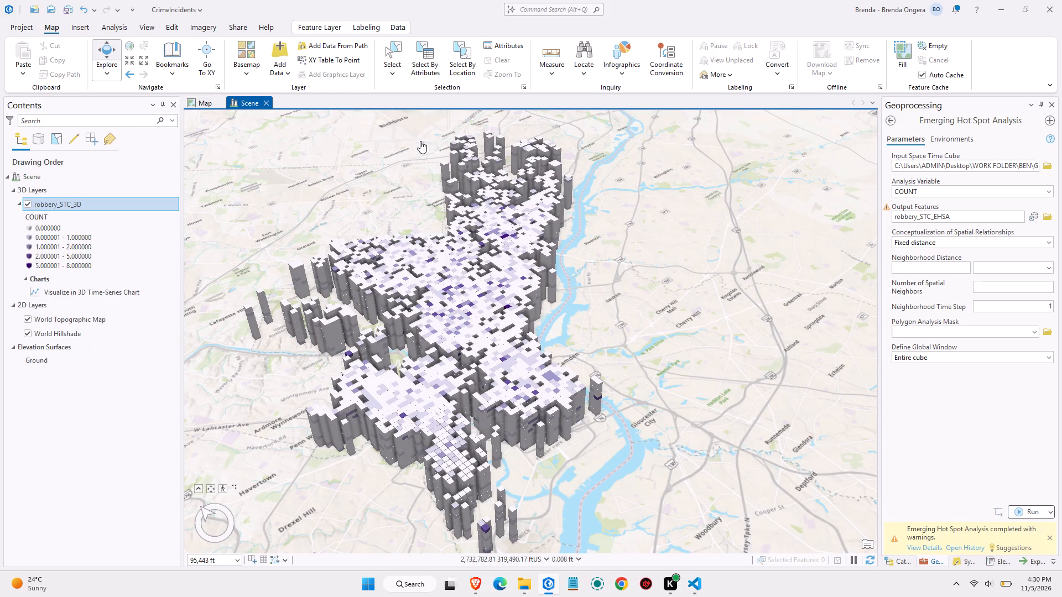
middle_drag(453, 286, 454, 263)
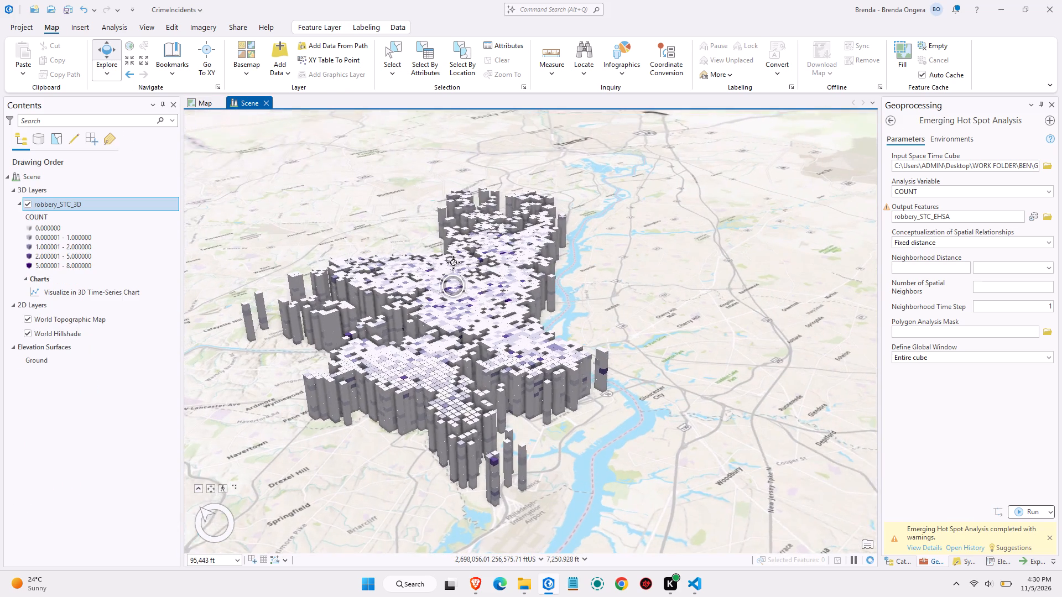
middle_drag(454, 263, 454, 263)
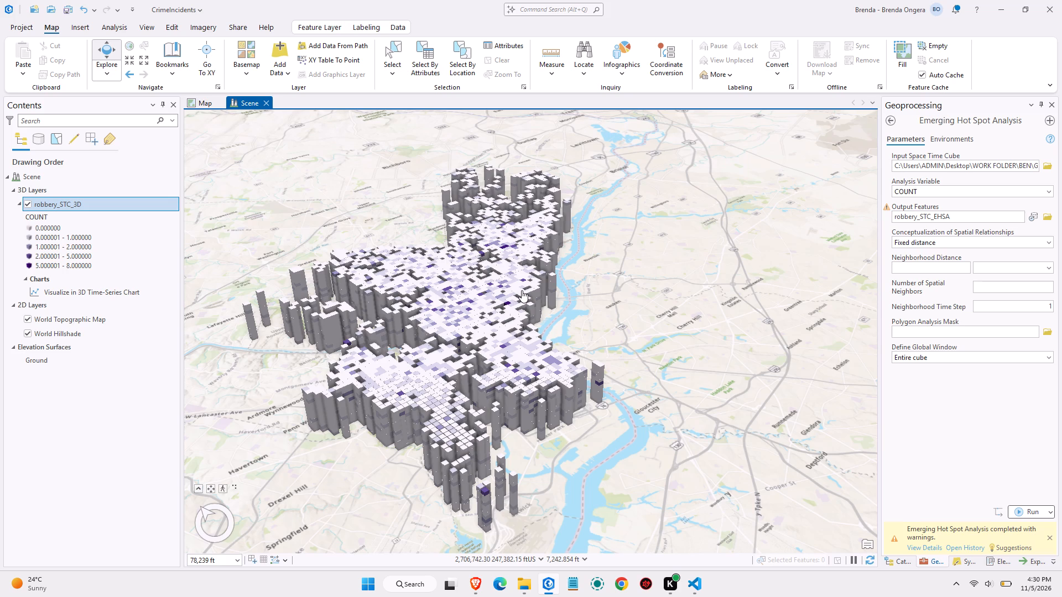
Find and open the Visualize Space Time Cube in 3D geoprocessing tool by searching for visu.
click(892, 124)
drag(972, 123, 757, 123)
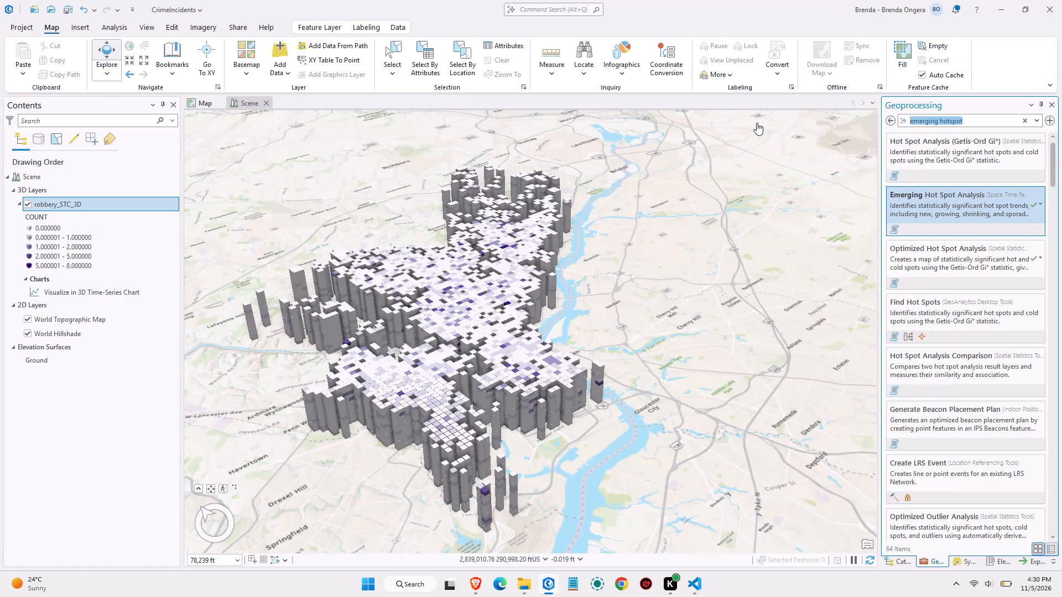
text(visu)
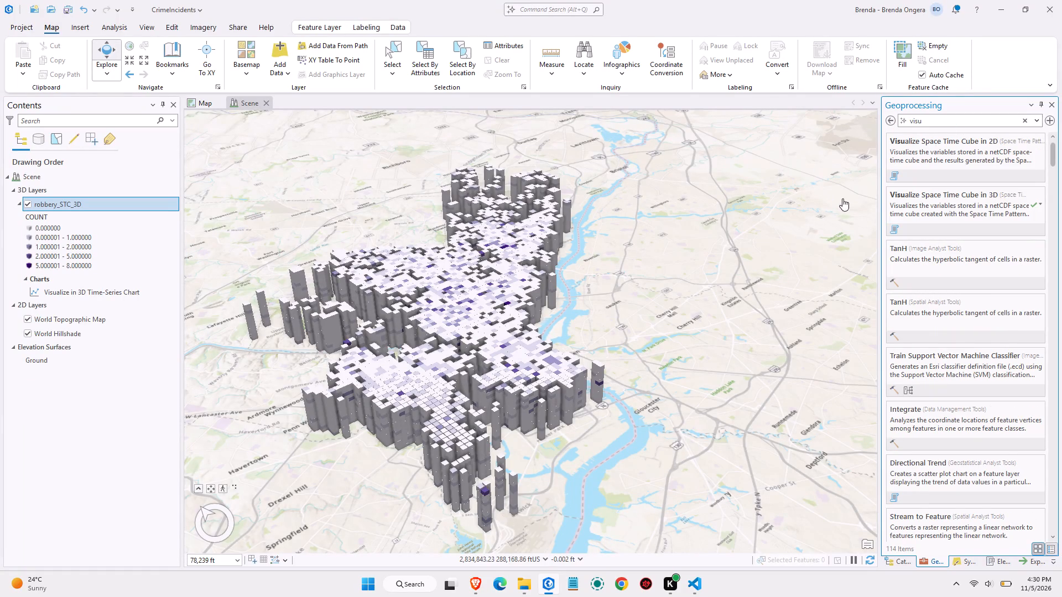
click(941, 202)
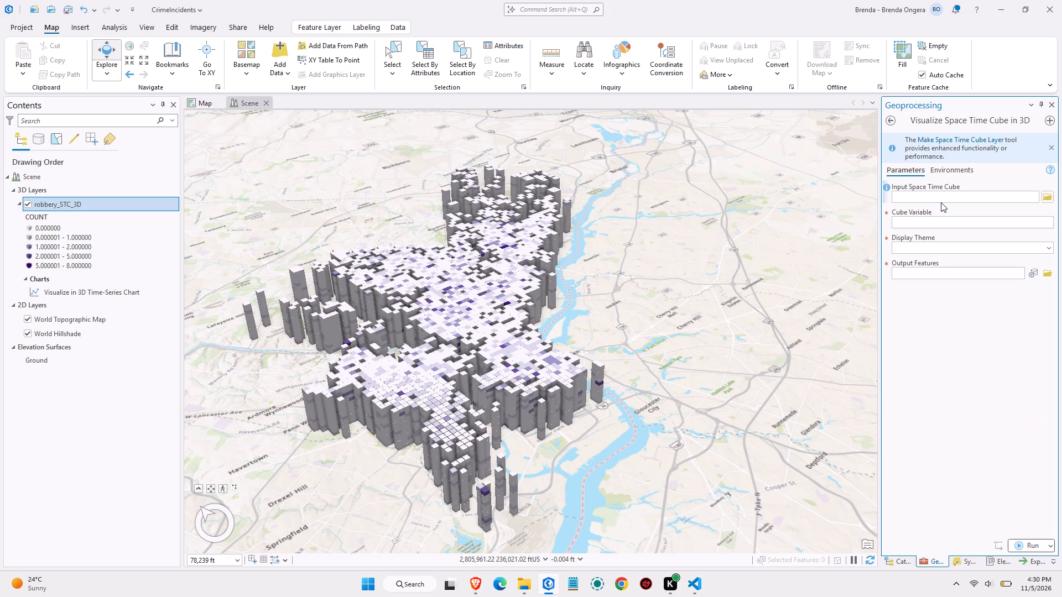
Browse the CrimeIncidents project folder for the NetCDF file as the tool's input space time cube.
click(1027, 196)
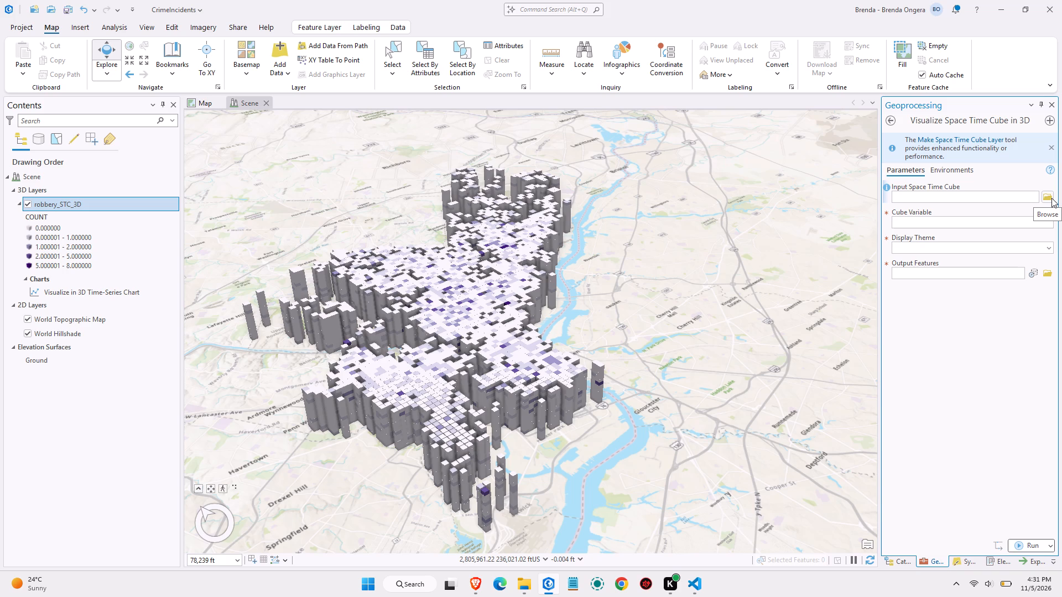
click(1051, 198)
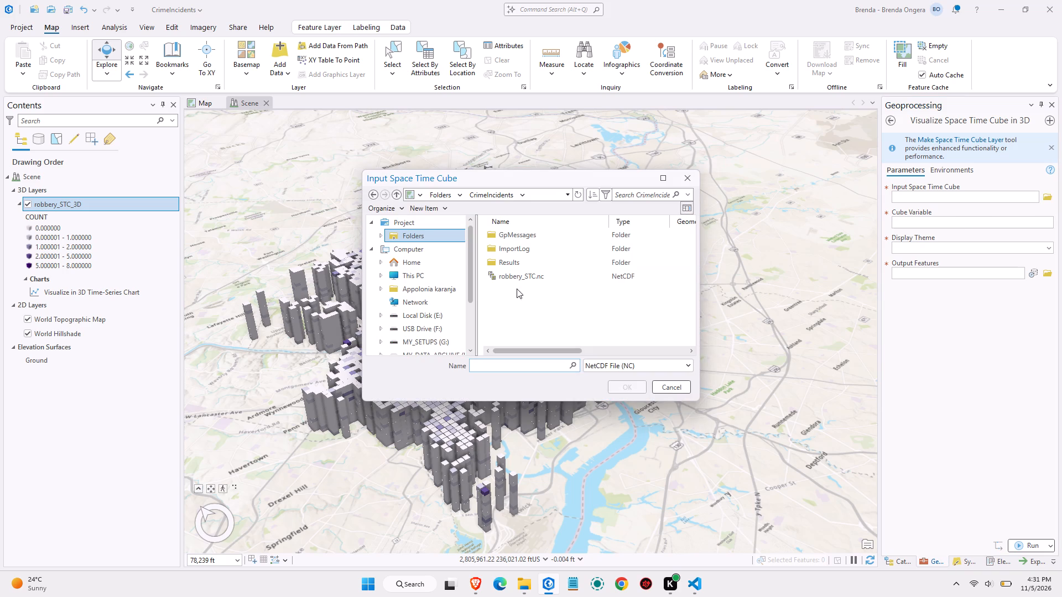
Set the 3D visualization's input cube to robbery_STC.nc, cube variable to COUNT and display theme to Hot and cold spot results.
click(527, 282)
click(625, 382)
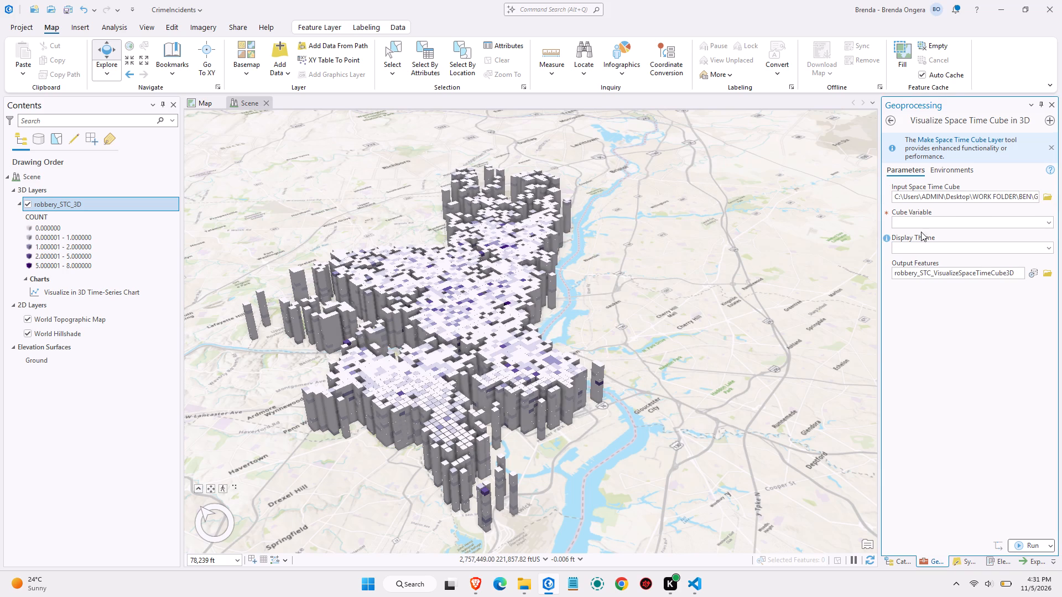
click(923, 224)
click(1047, 226)
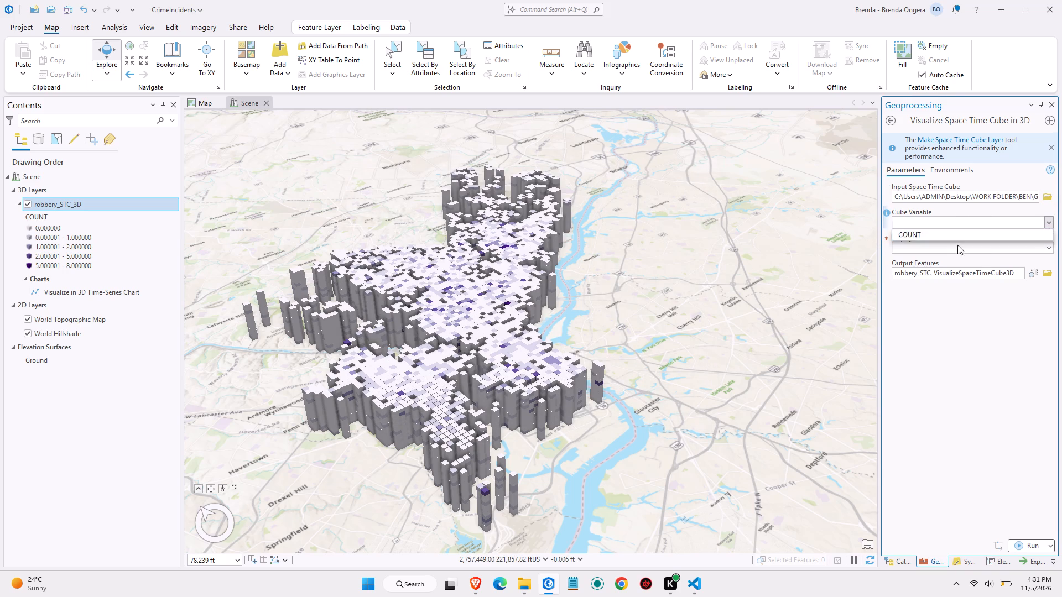
click(939, 237)
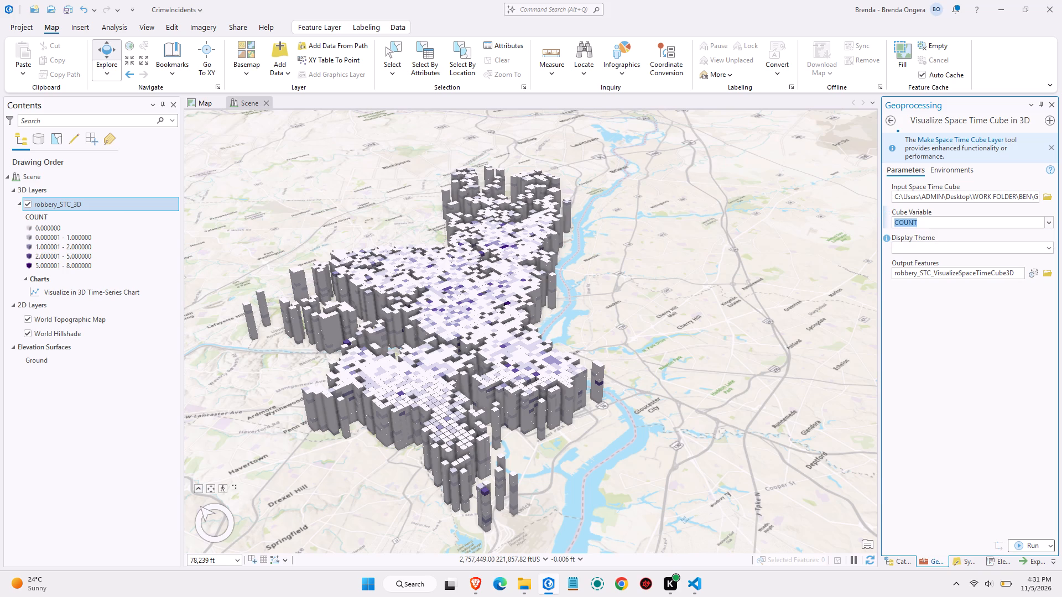
click(1045, 248)
click(1023, 266)
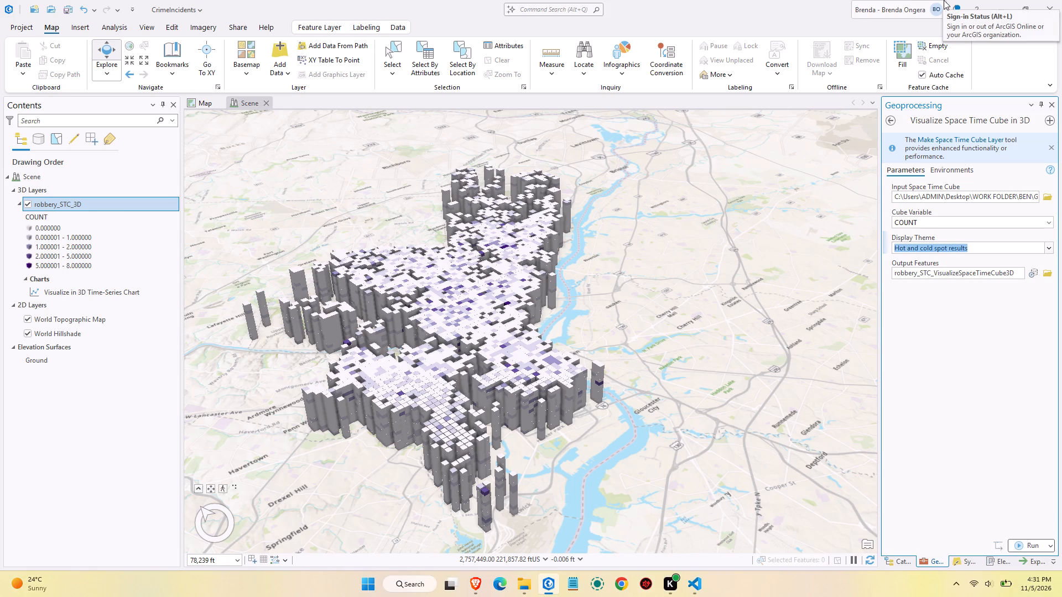
Name the 3D visualization's output features robbery_STC_3D_Hotspots in the CrimeIncidents geodatabase.
click(977, 275)
drag(944, 275, 1016, 273)
key(BackSpace)
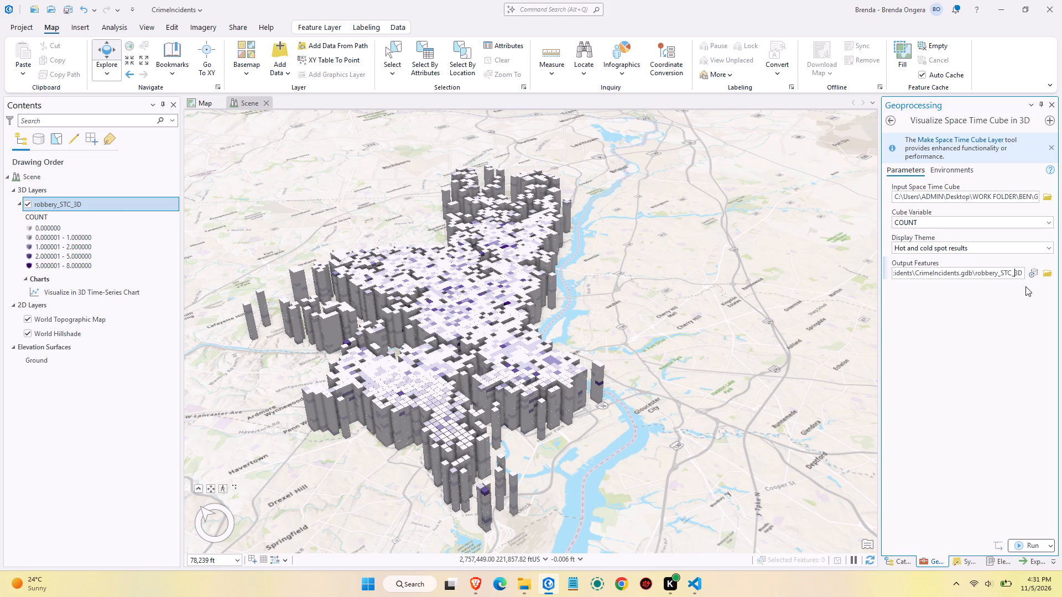
click(973, 307)
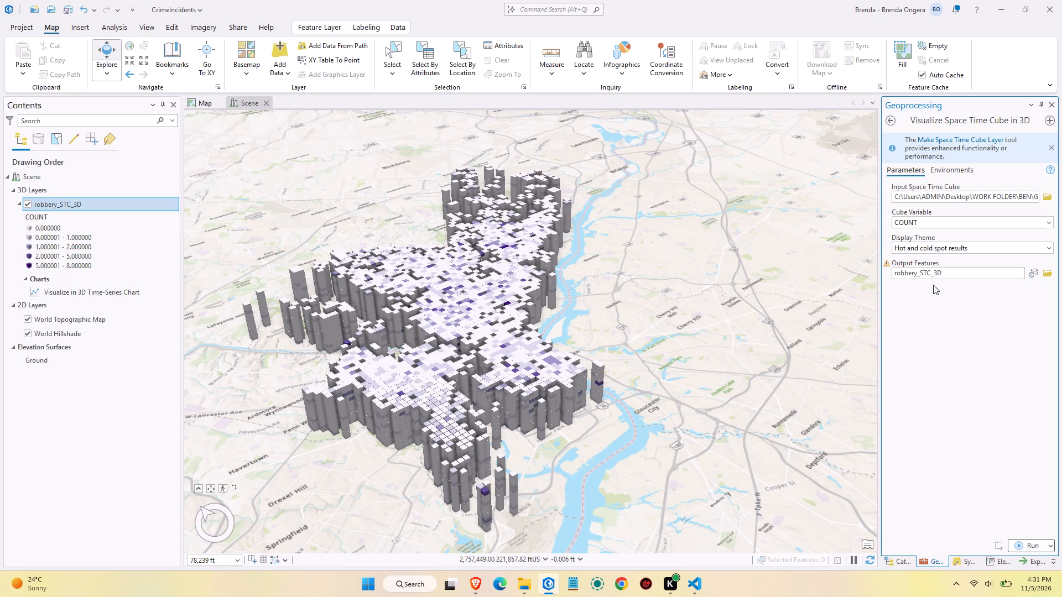
click(946, 274)
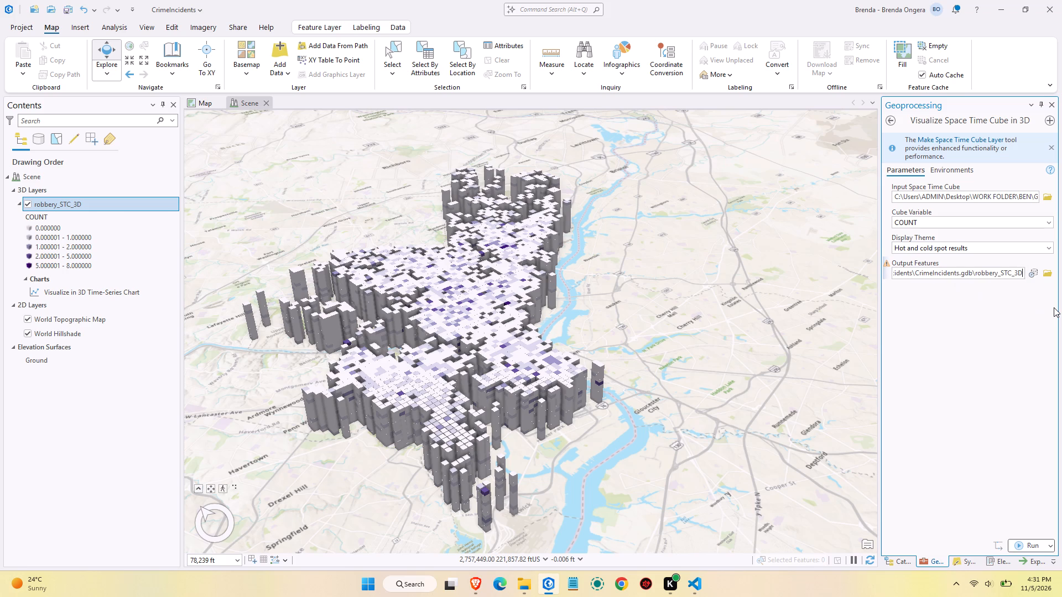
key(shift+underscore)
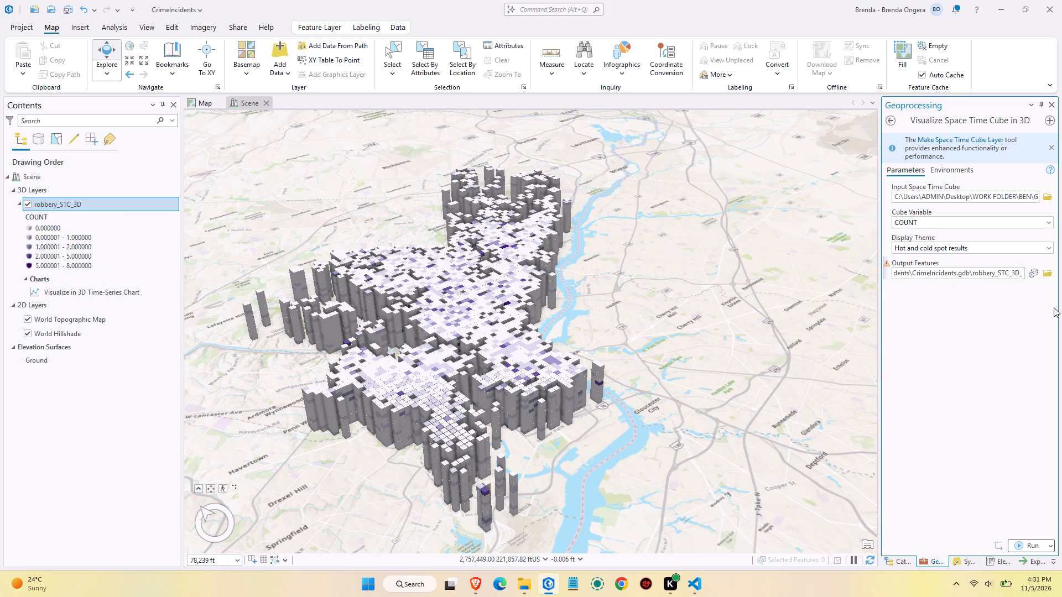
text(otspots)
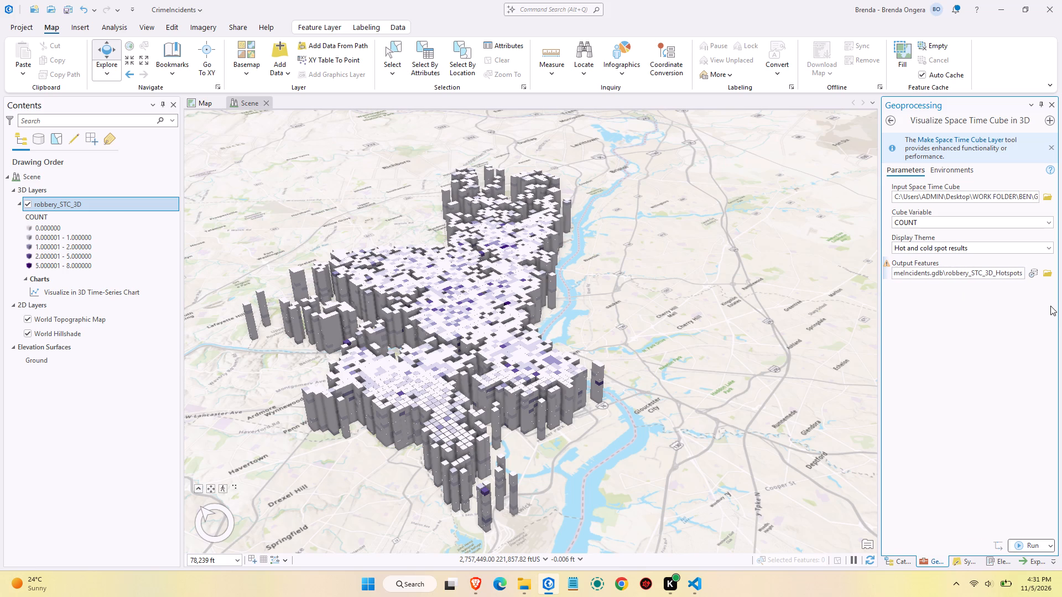
click(948, 337)
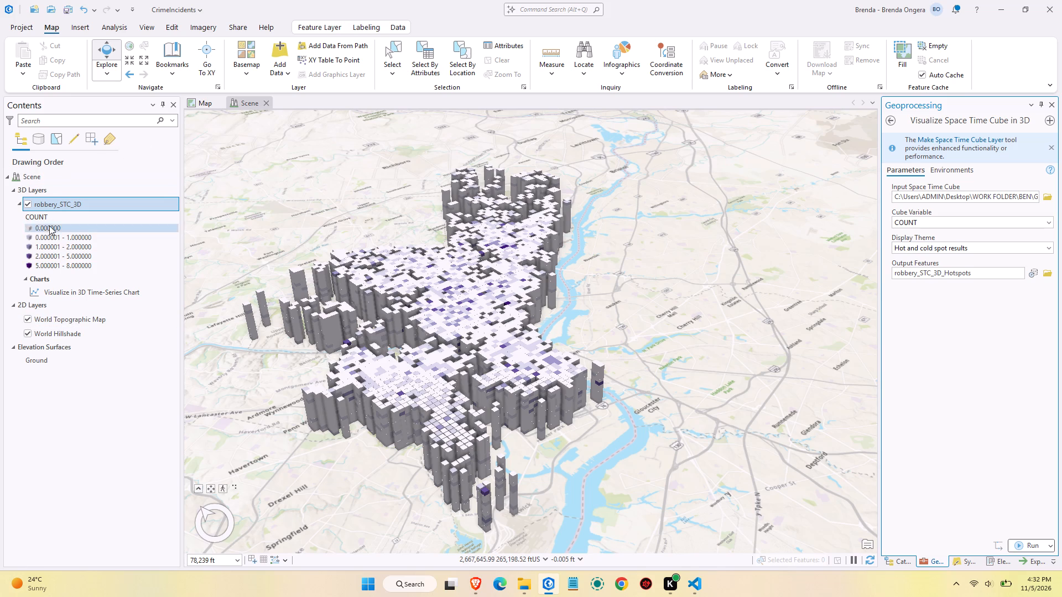
Hide the existing robbery_STC_3D layer in the scene and run Visualize Space Time Cube in 3D with the hot and cold spot settings.
click(29, 203)
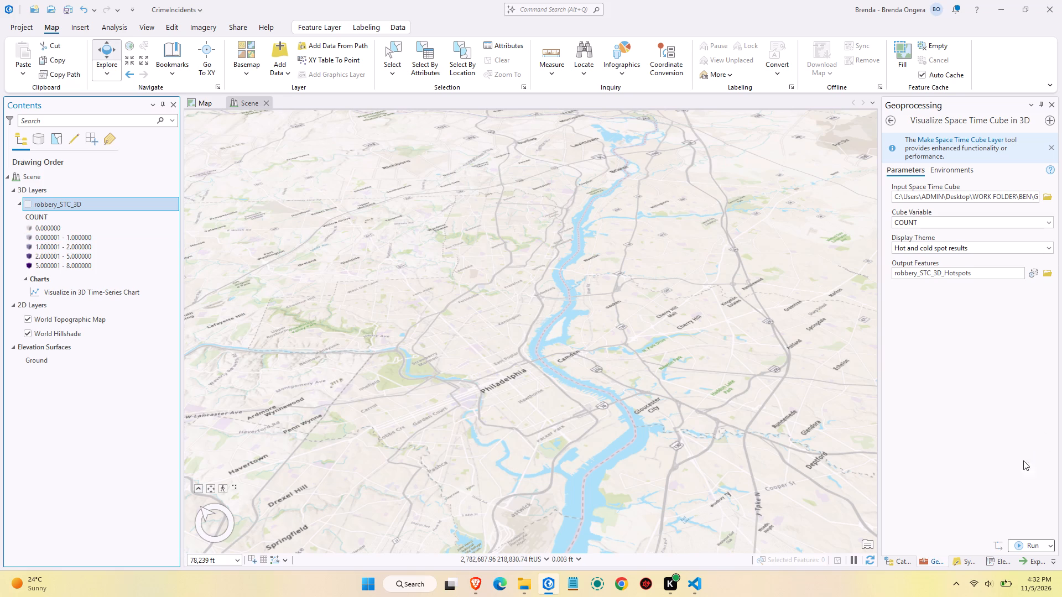
click(1028, 546)
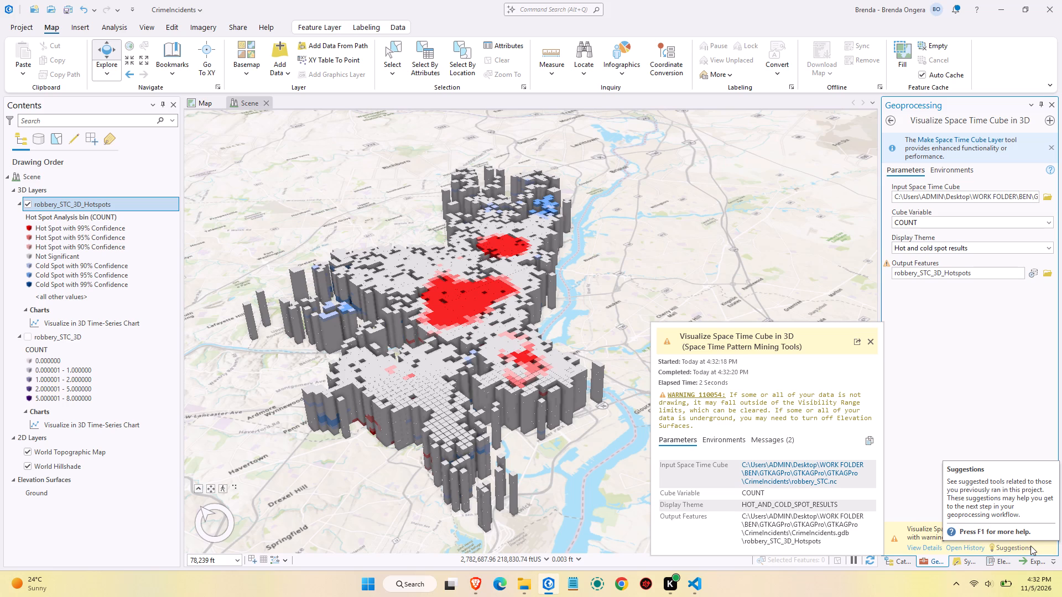
click(870, 342)
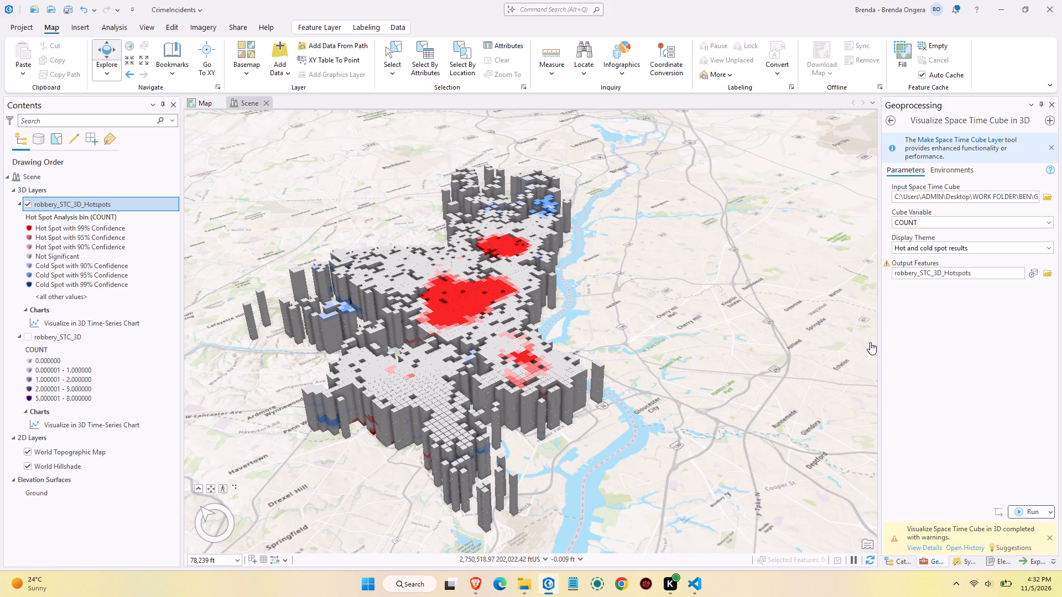
Examine the hot and cold spot bins of the robbery_STC_3D_Hotspots cube in the 3D scene from closer and different angles.
scroll(456, 286, up, 2)
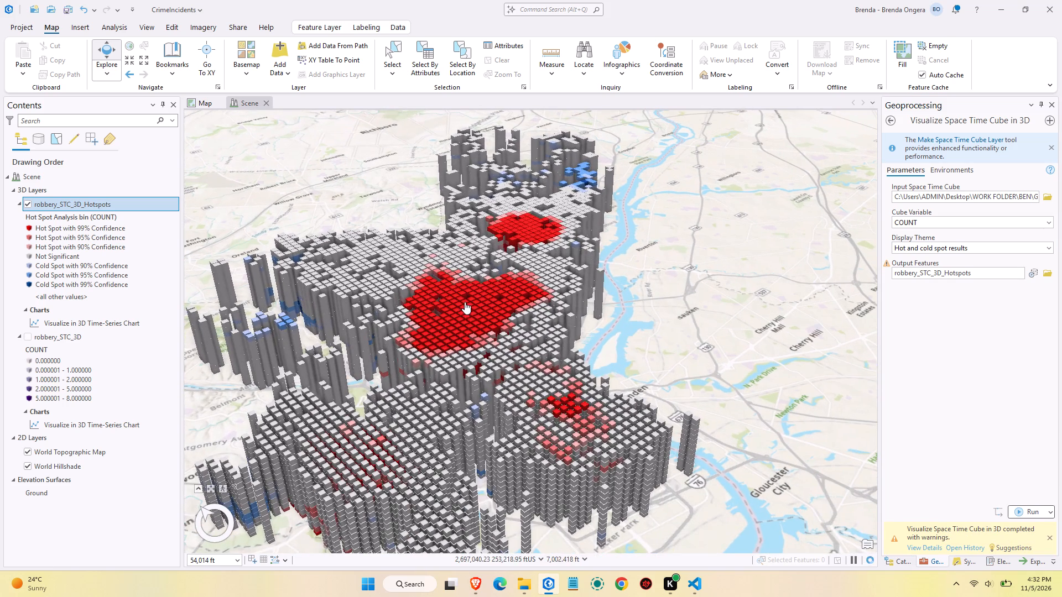
middle_drag(457, 324, 478, 322)
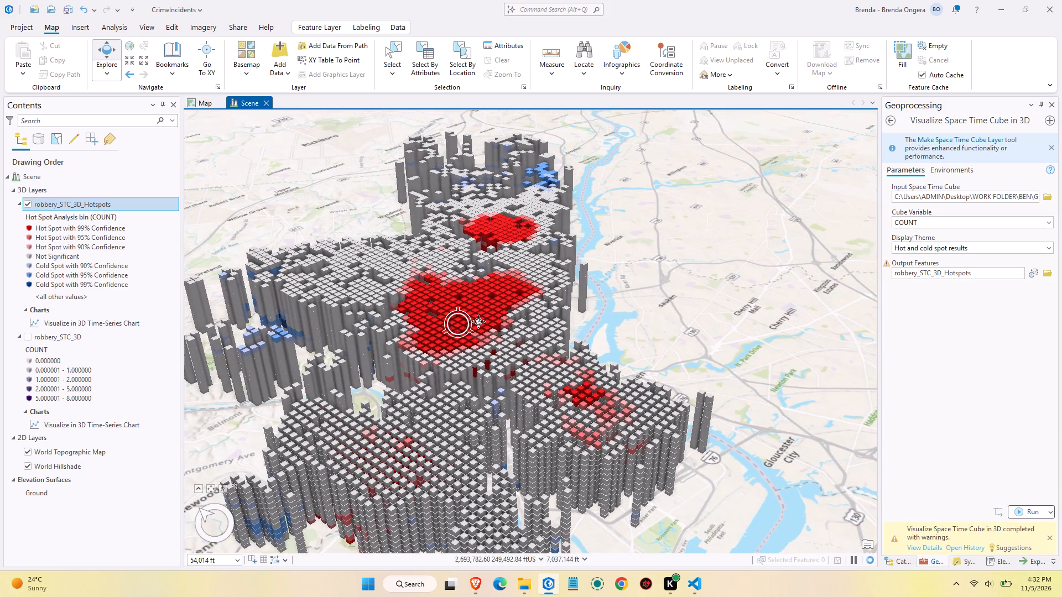
middle_drag(478, 322, 419, 333)
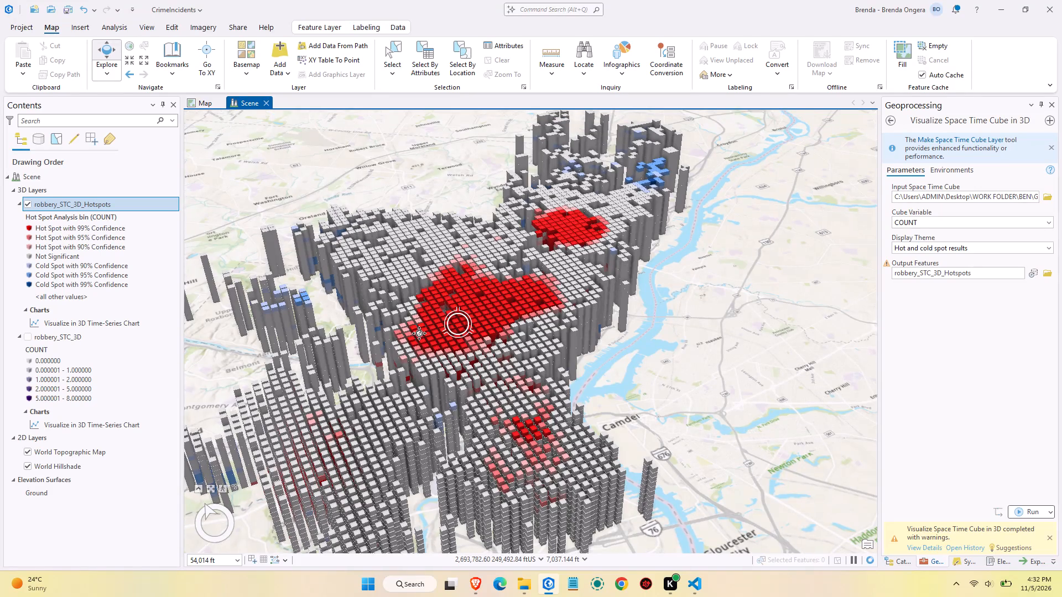
middle_drag(419, 333, 427, 378)
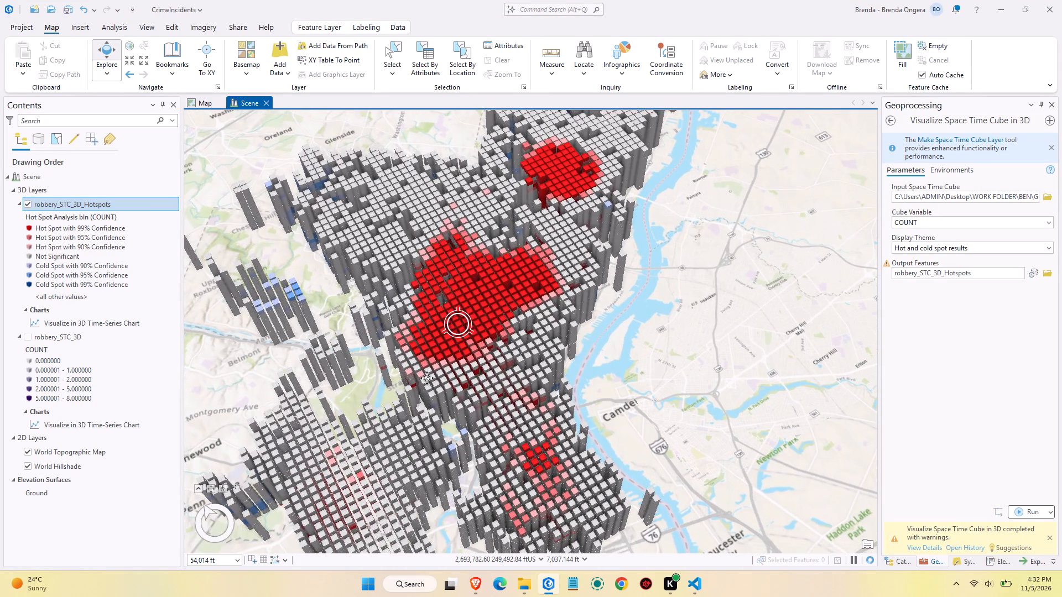
middle_drag(427, 378, 418, 341)
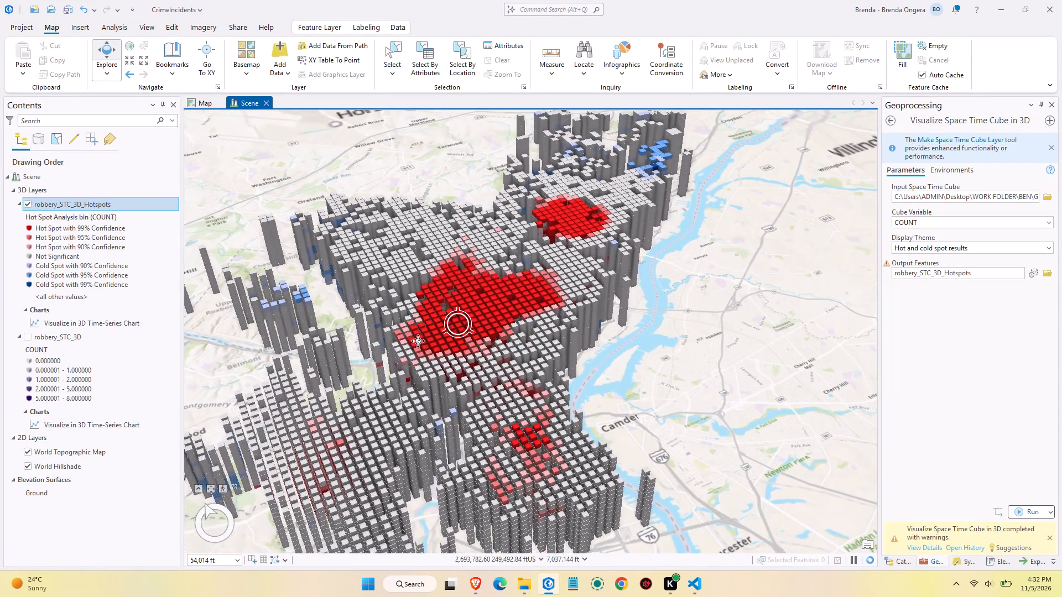
middle_drag(418, 341, 423, 327)
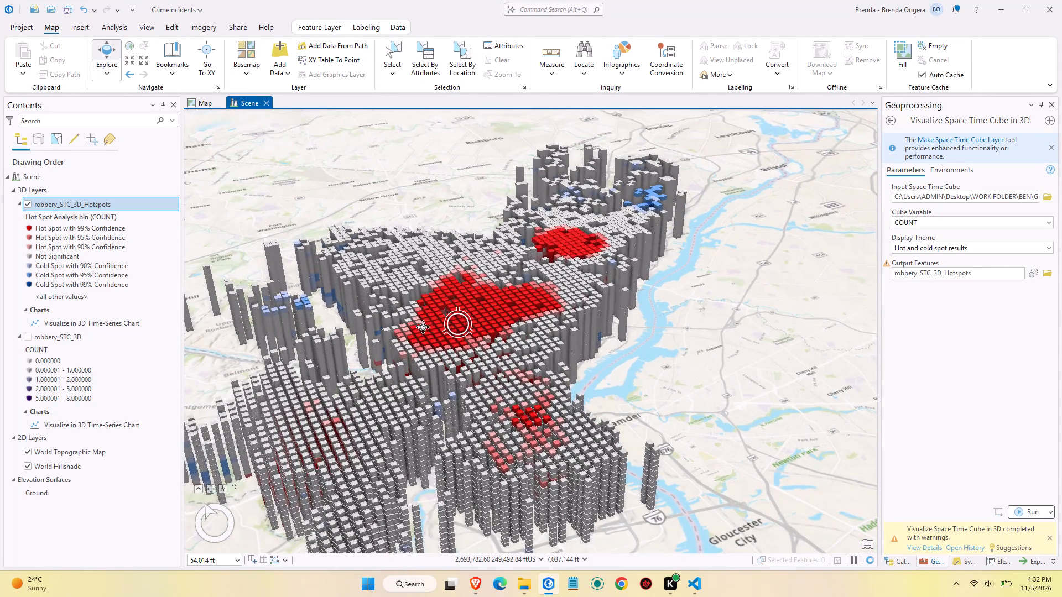
middle_drag(423, 327, 410, 333)
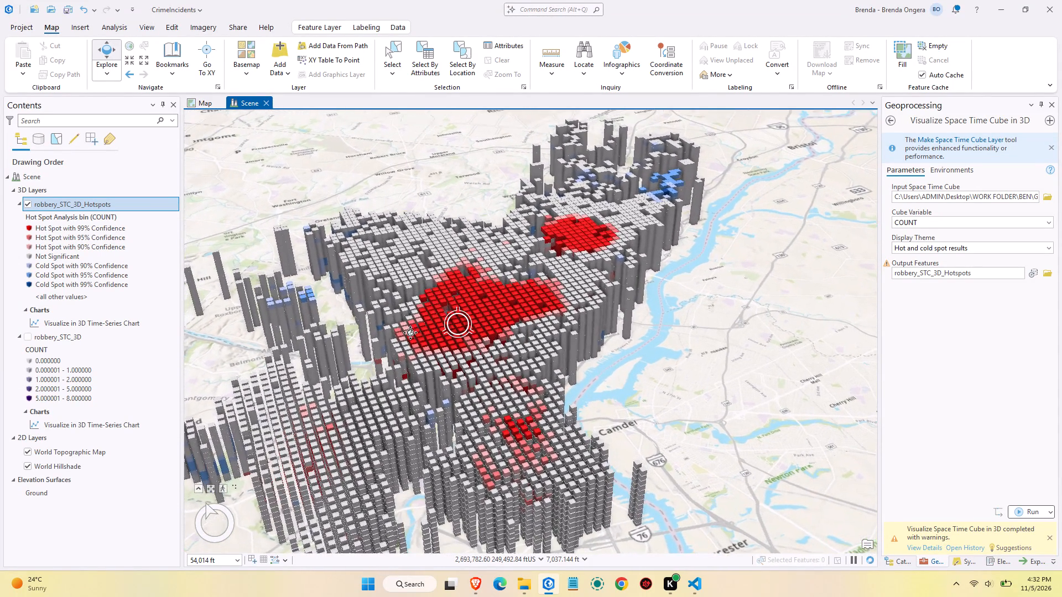
middle_drag(410, 333, 409, 332)
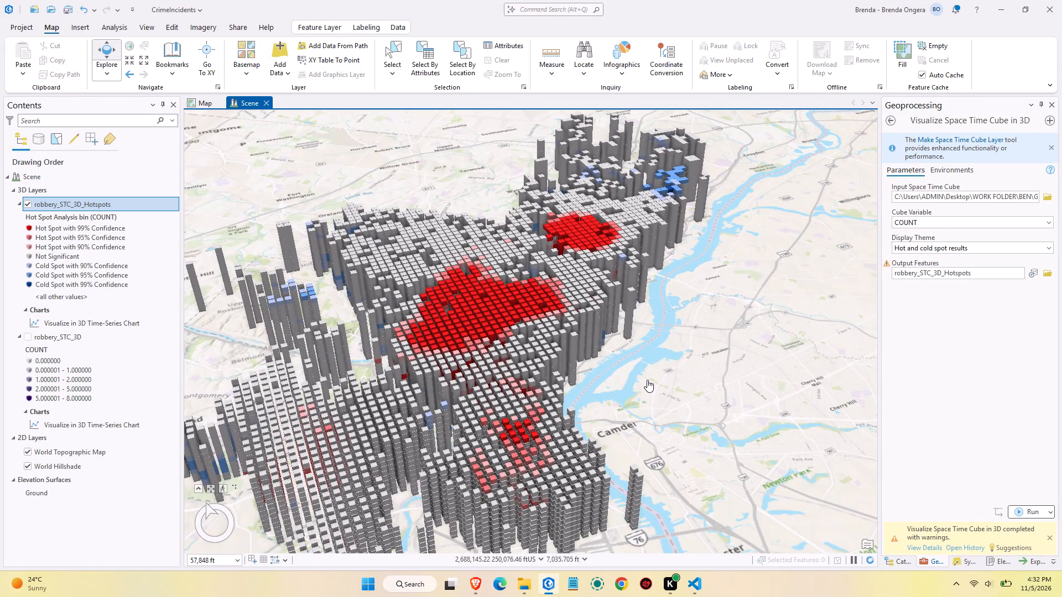
Save the CrimeIncidents project.
click(72, 14)
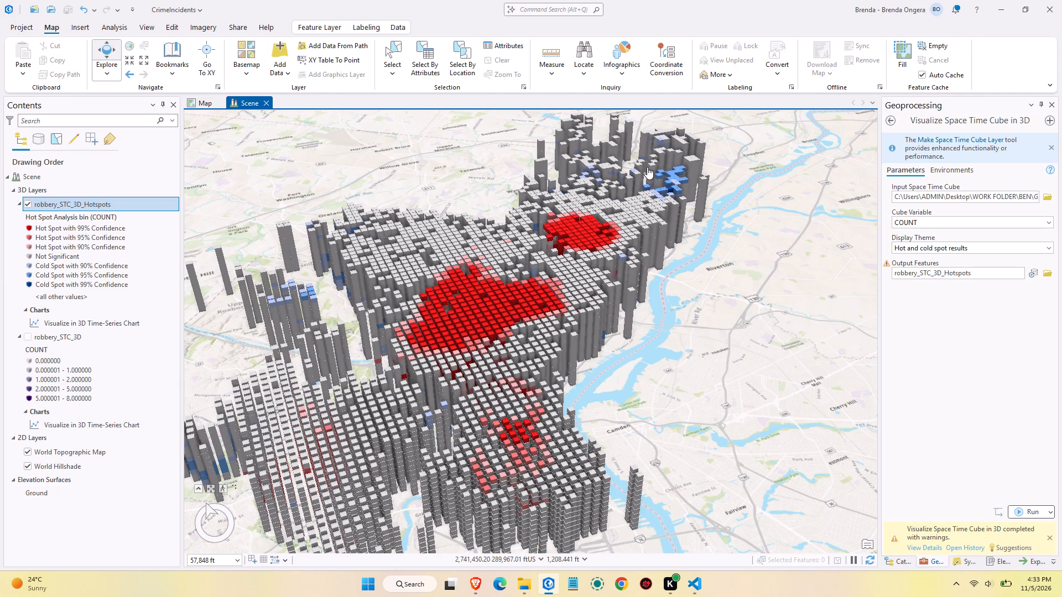
Capture a rectangular screenshot covering the layer list, the 3D hot spot cube scene and the Visualize Space Time Cube in 3D parameters.
key(shift+super+s)
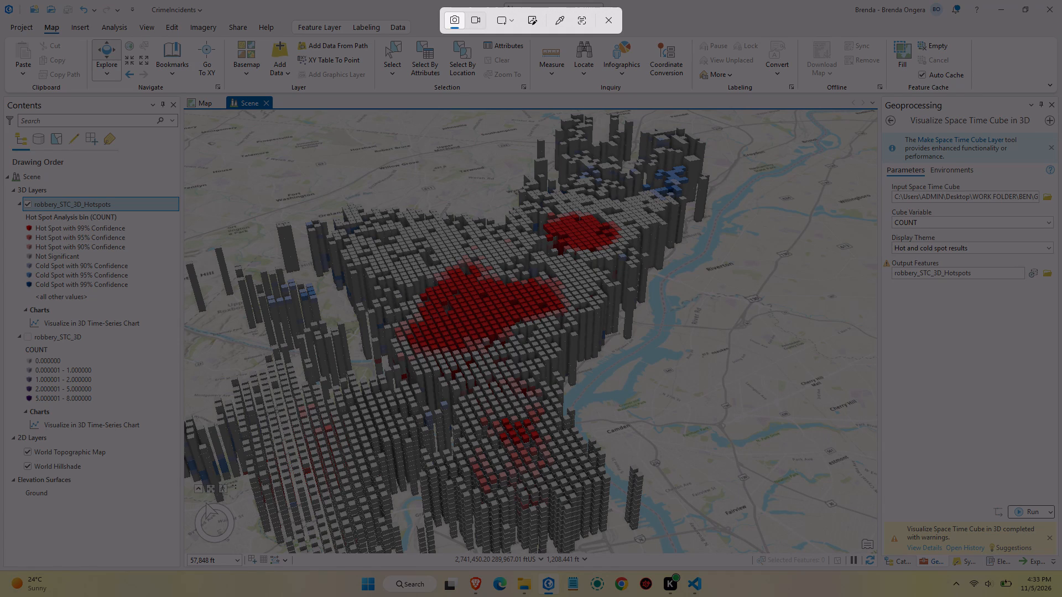
drag(0, 96, 1061, 563)
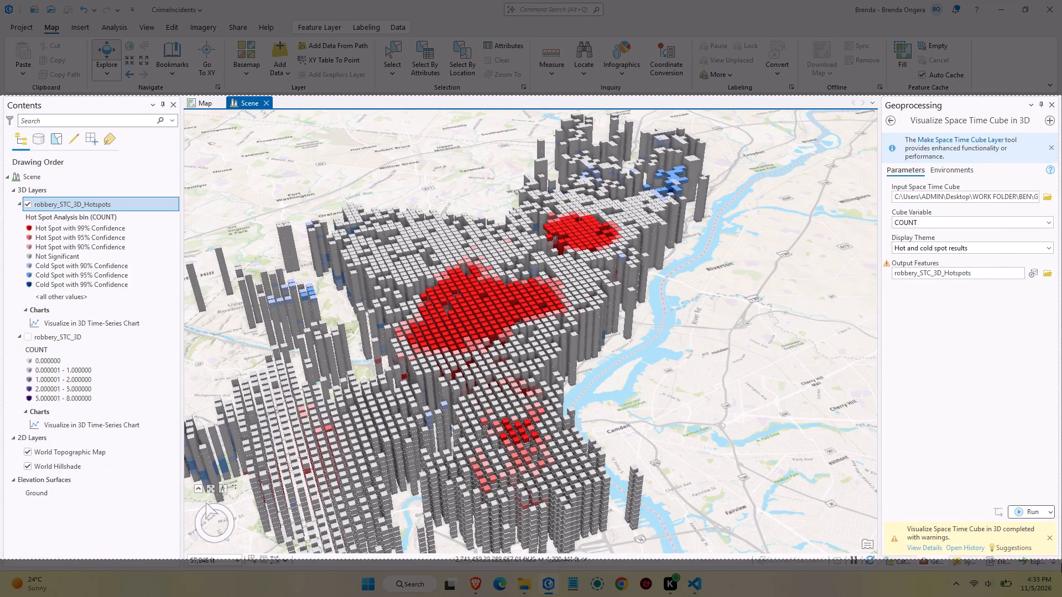
Save the captured snip of the 3D hot spot cube as 7 3d_hotspots.png in BEN's chapter 7 folder and close the snip.
drag(1061, 563, 1061, 570)
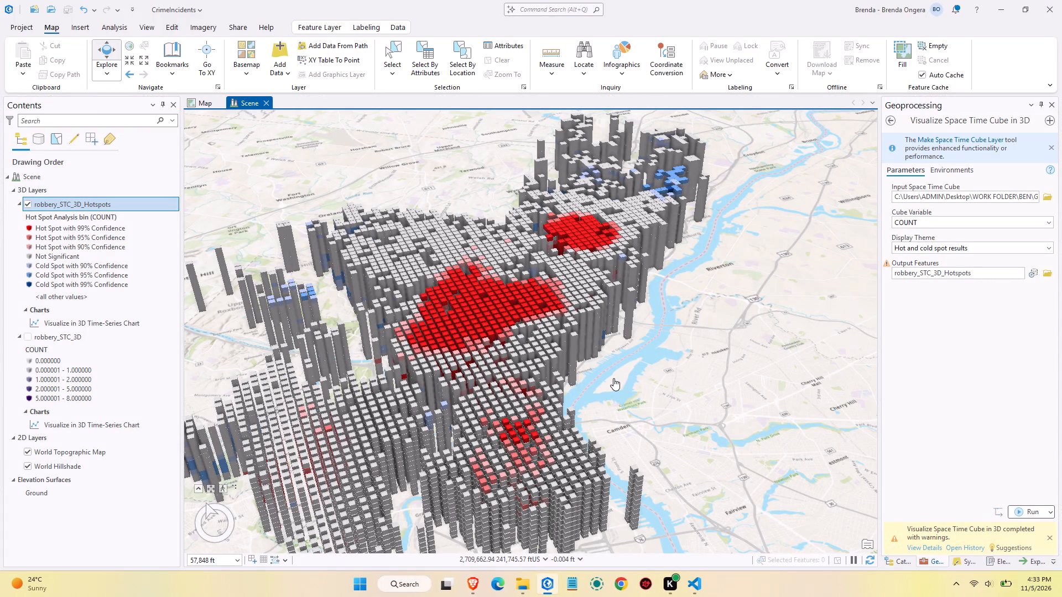
click(956, 428)
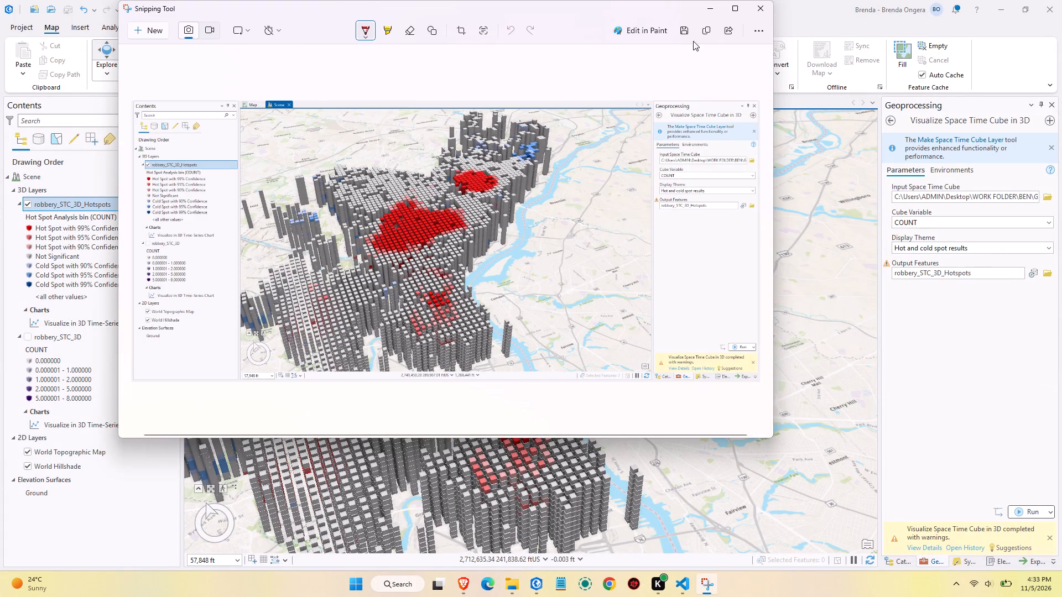
click(689, 34)
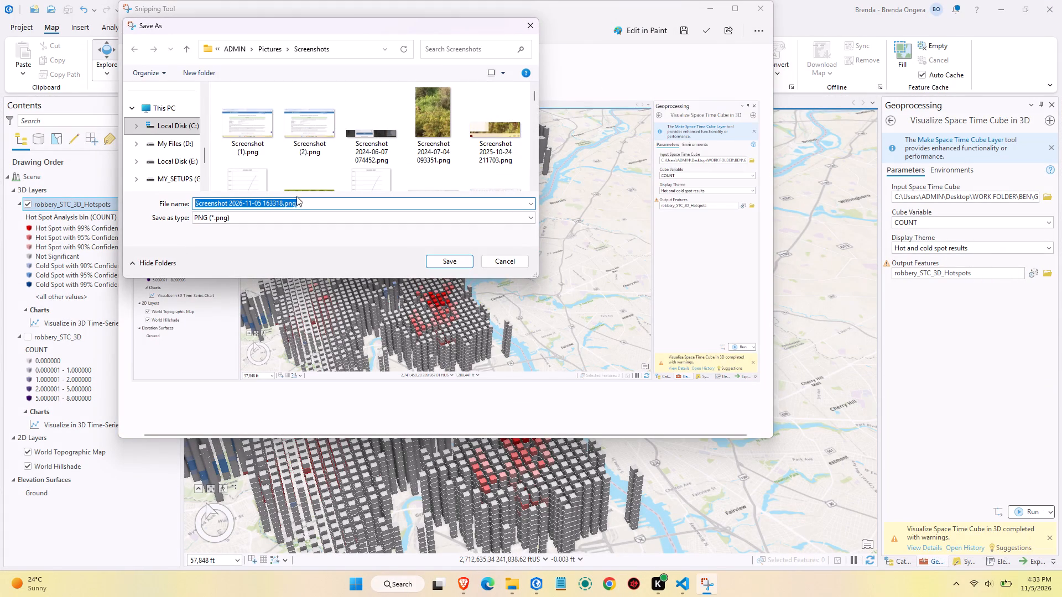
scroll(166, 160, up, 2)
click(165, 180)
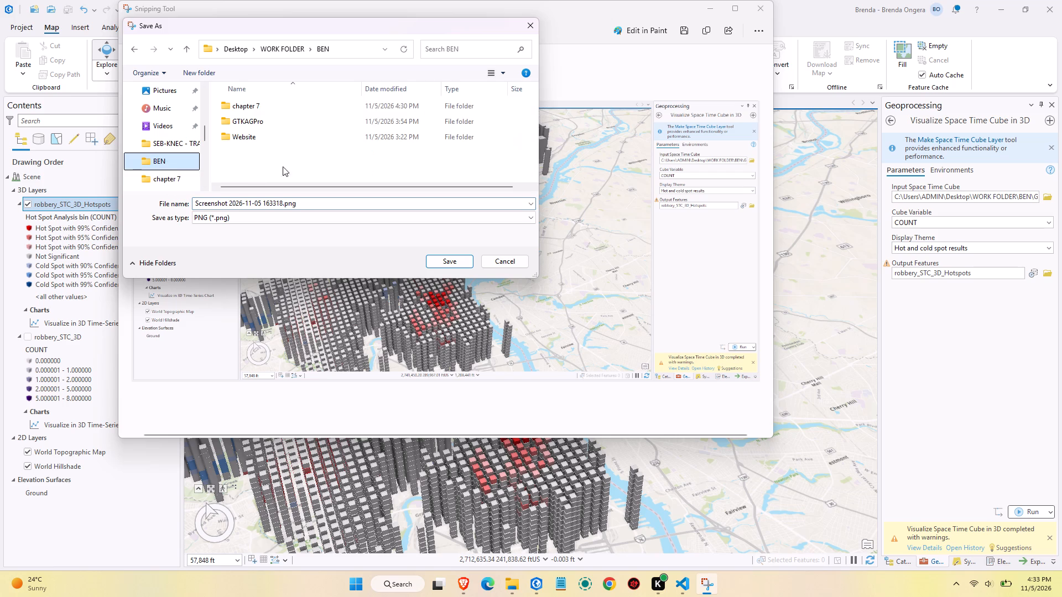
double_click(263, 109)
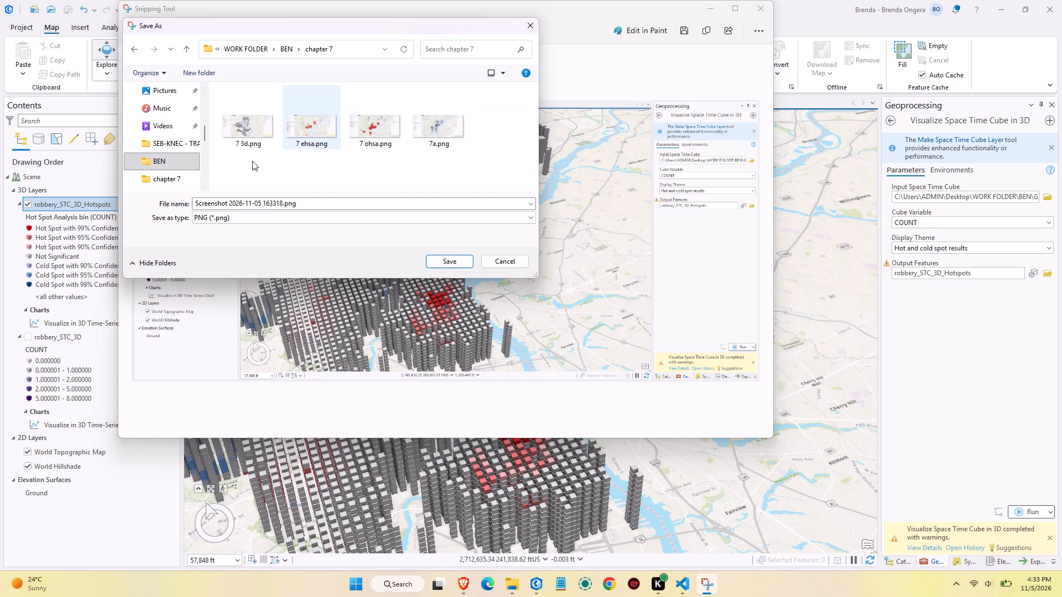
click(242, 139)
click(206, 203)
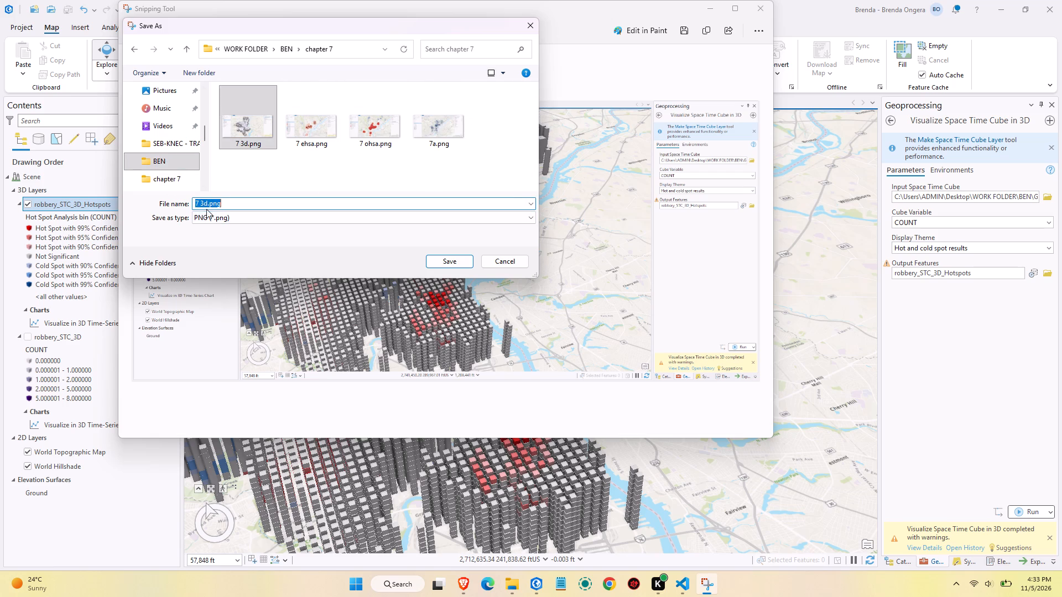
click(206, 202)
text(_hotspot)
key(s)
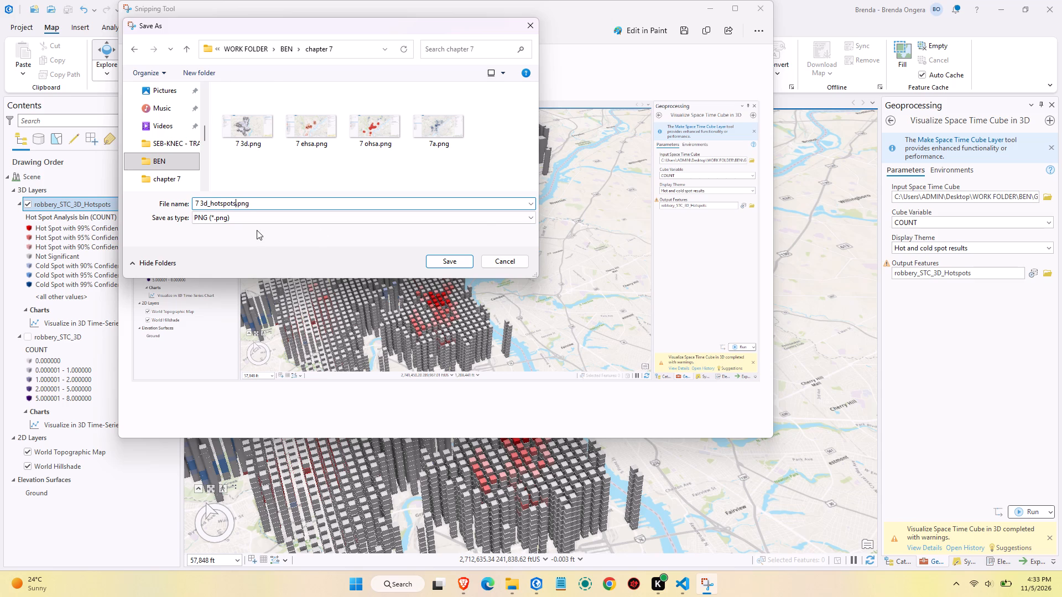
click(467, 264)
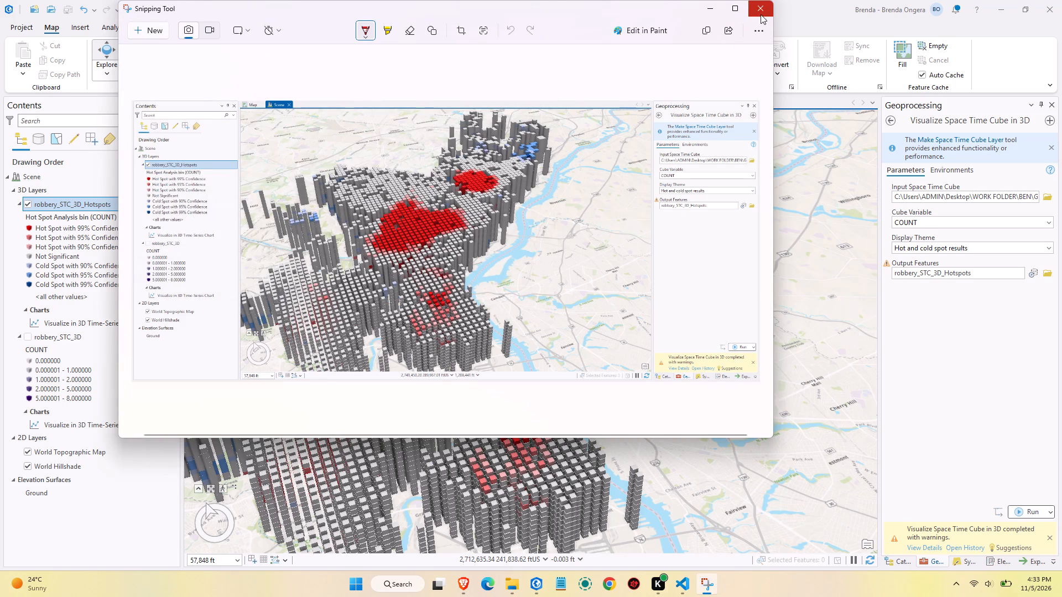
click(762, 14)
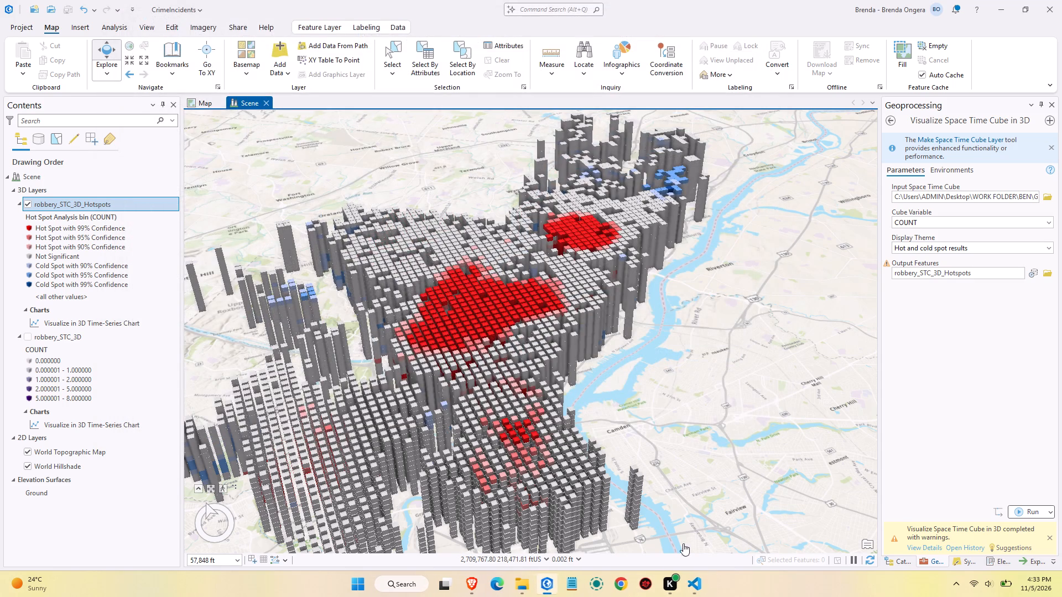
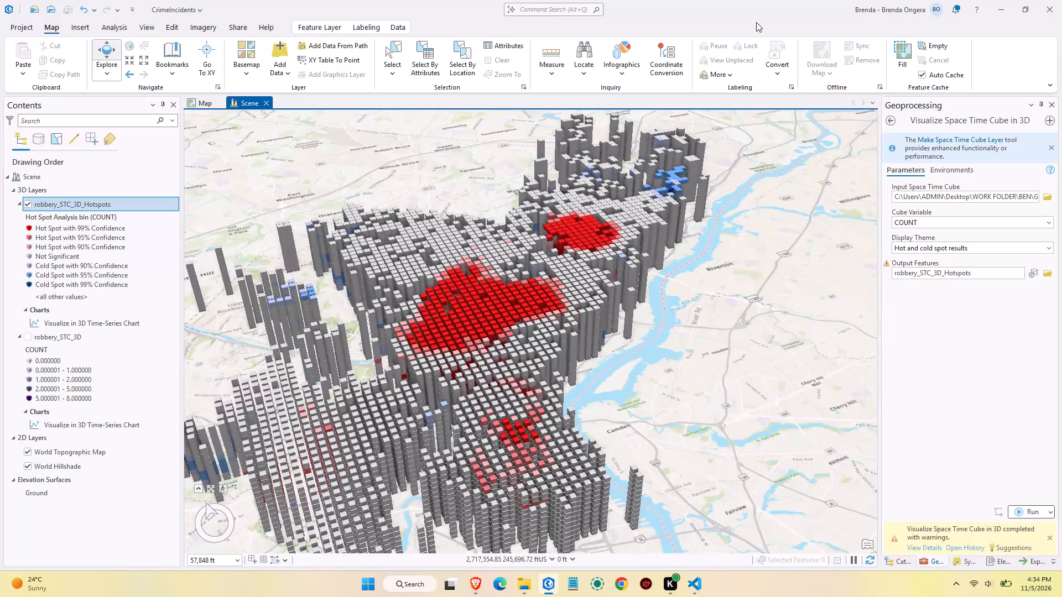
Turn off the visibility of the robbery_STC_3D_Hotspots layer in the 3D scene.
drag(669, 222, 702, 233)
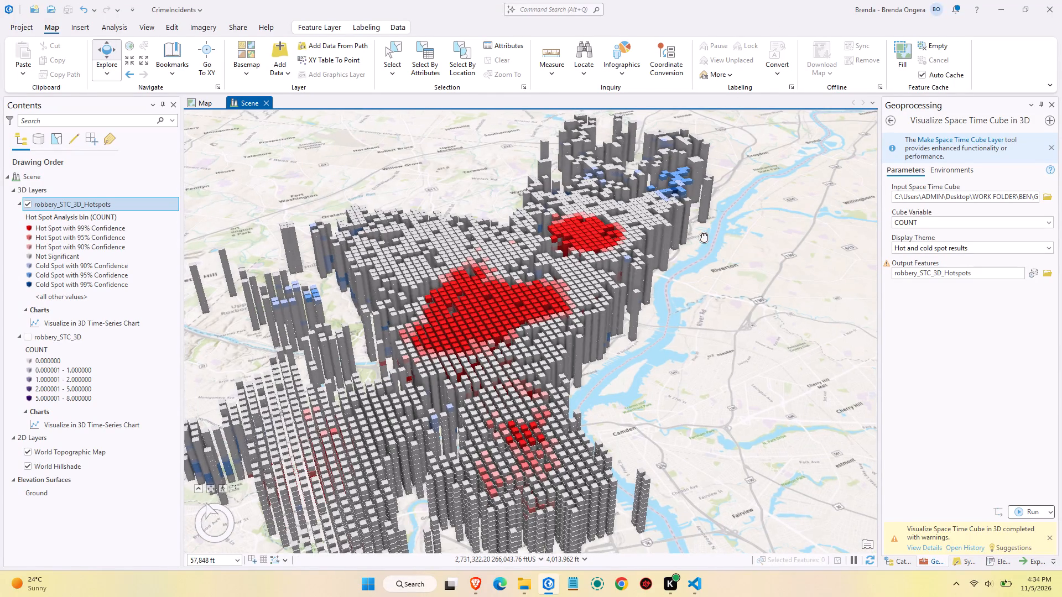
drag(702, 233, 710, 235)
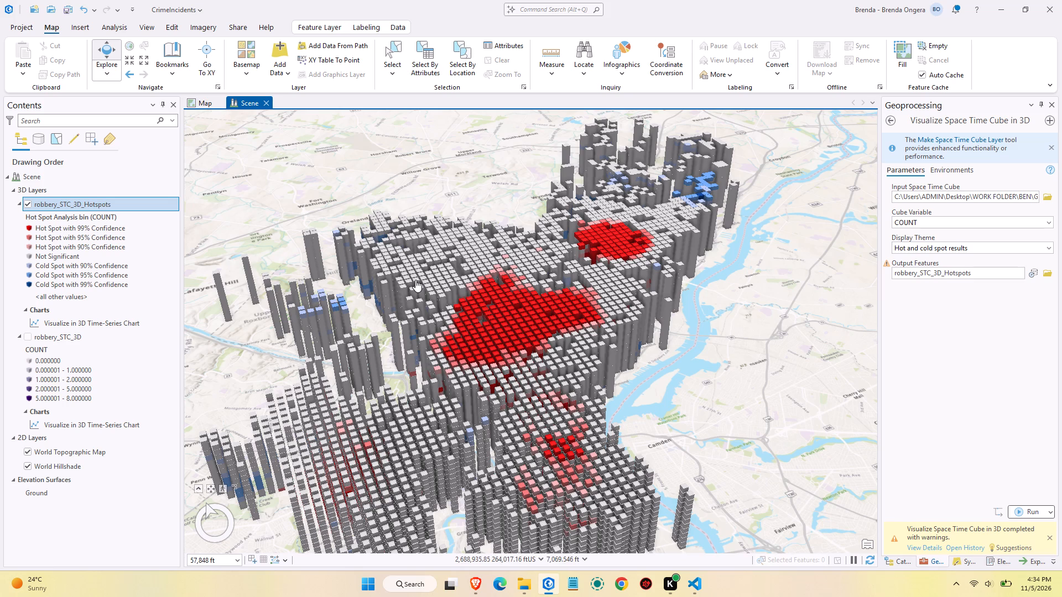
middle_drag(417, 279, 429, 273)
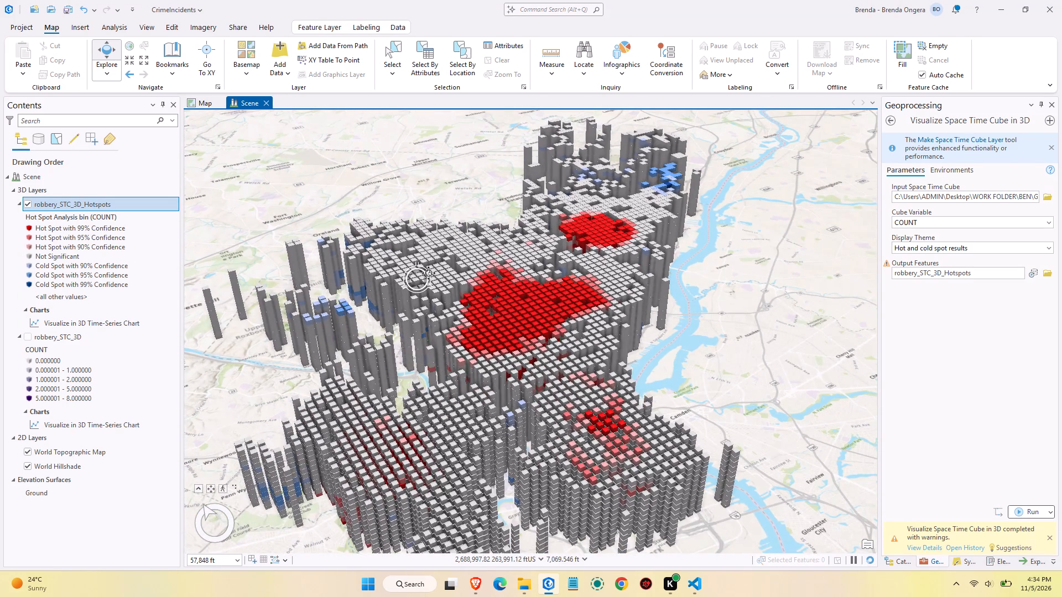
middle_drag(429, 273, 411, 264)
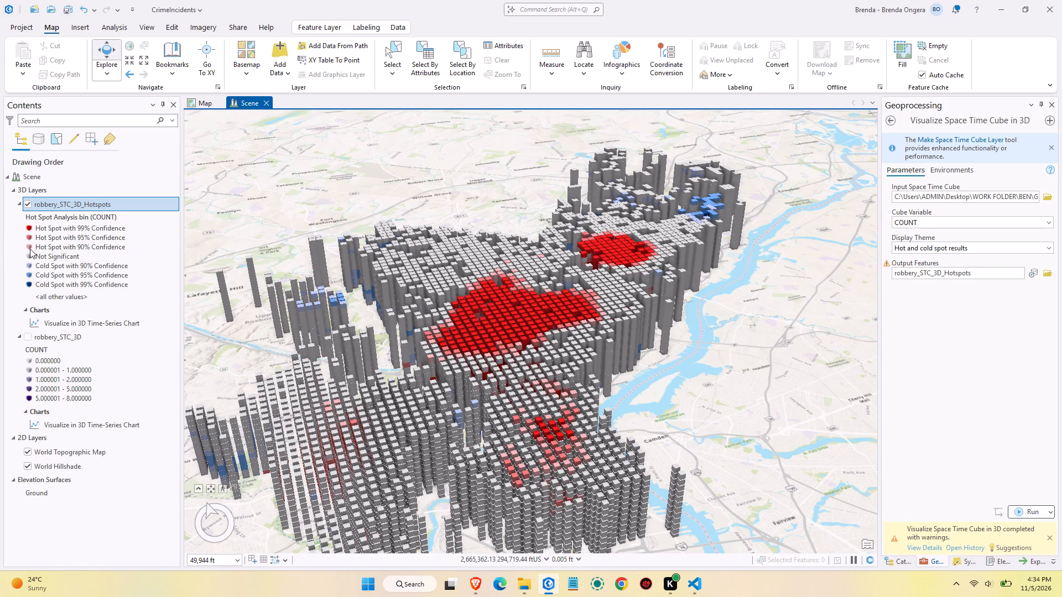
click(27, 204)
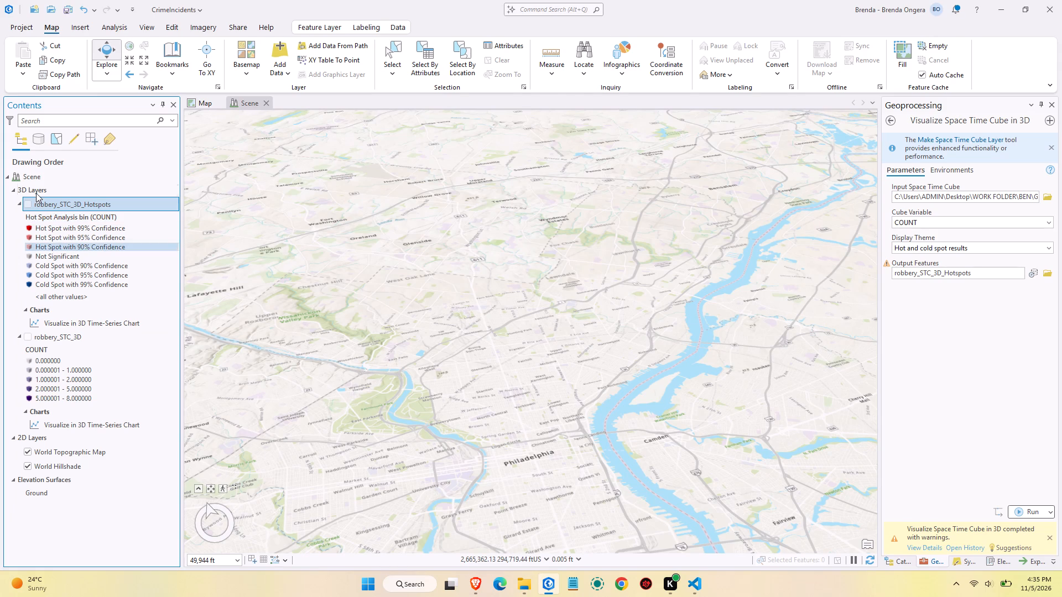
Clip the Scene's layers to a custom extent taken from the robbery_STC_3D layer and apply it in the map properties.
right_click(36, 177)
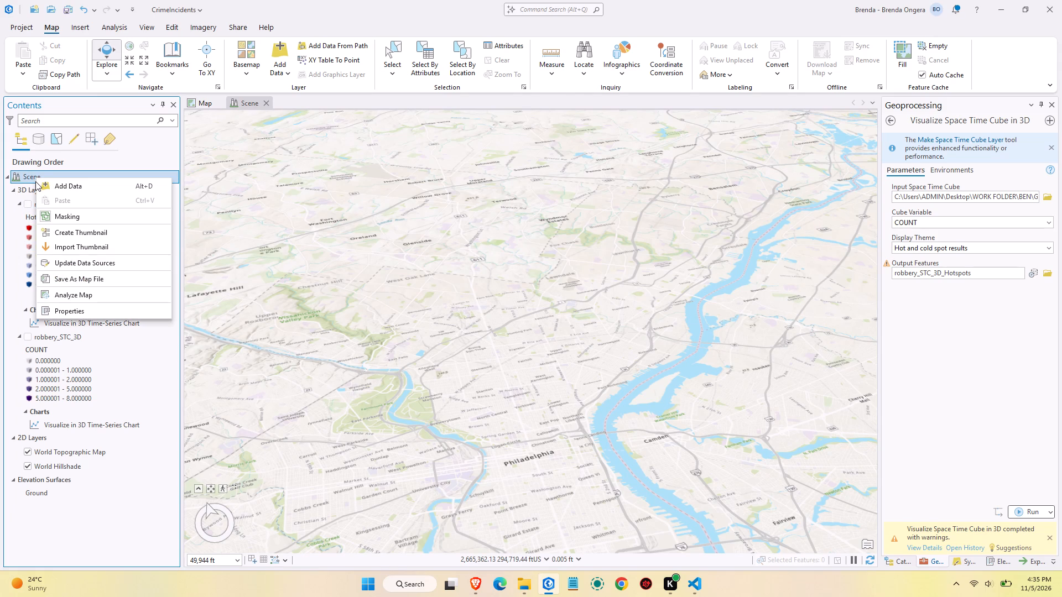
click(65, 313)
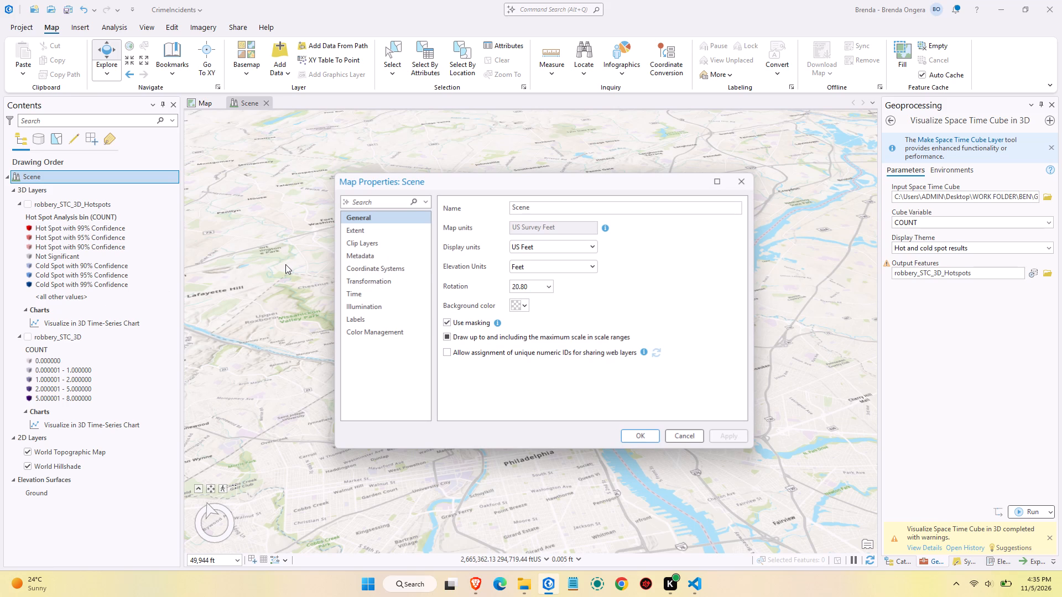
click(359, 266)
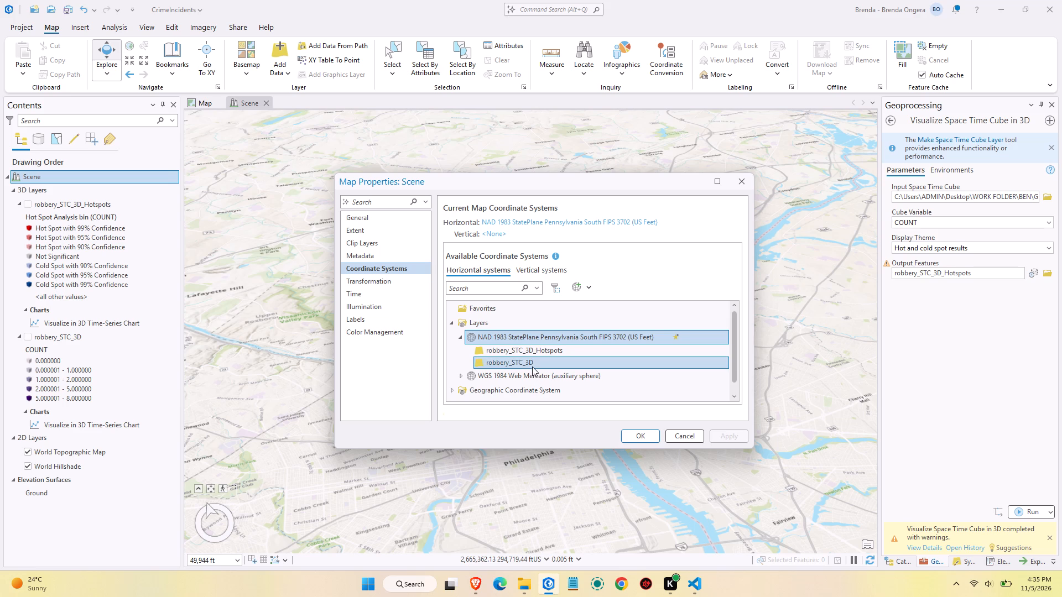
click(367, 244)
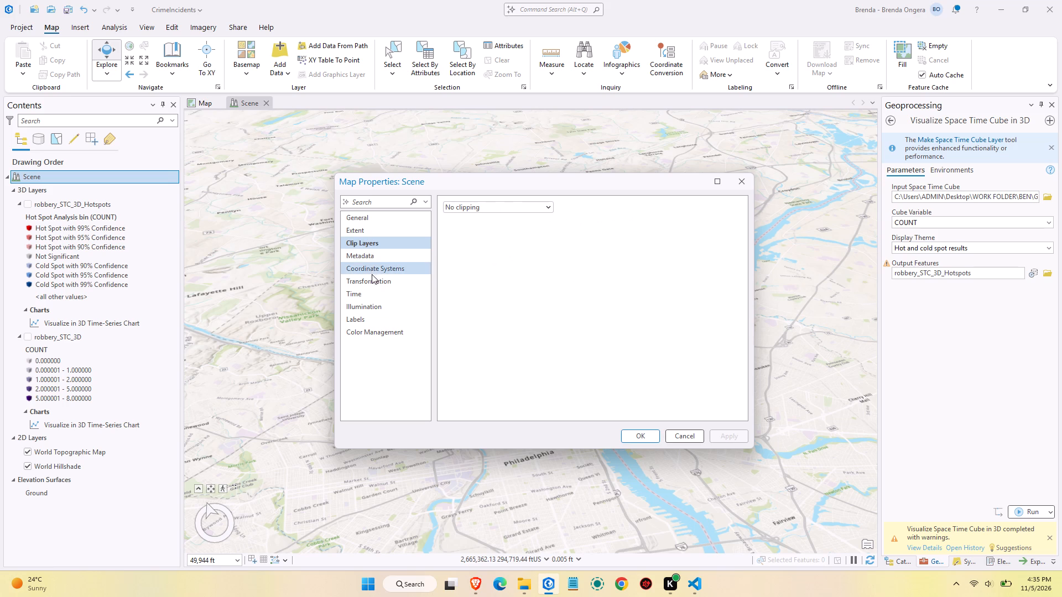
click(519, 210)
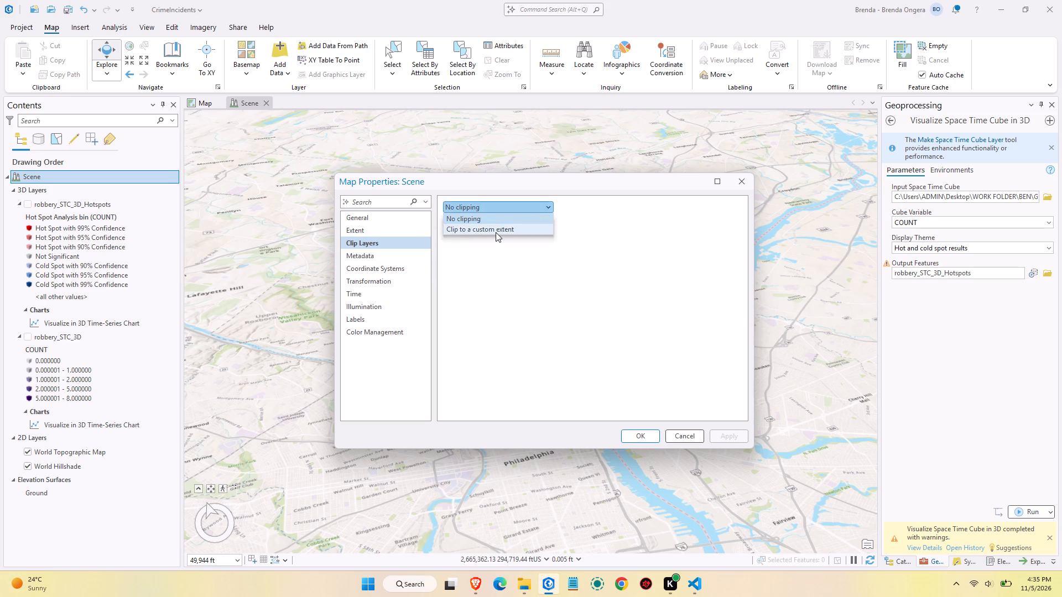
click(496, 232)
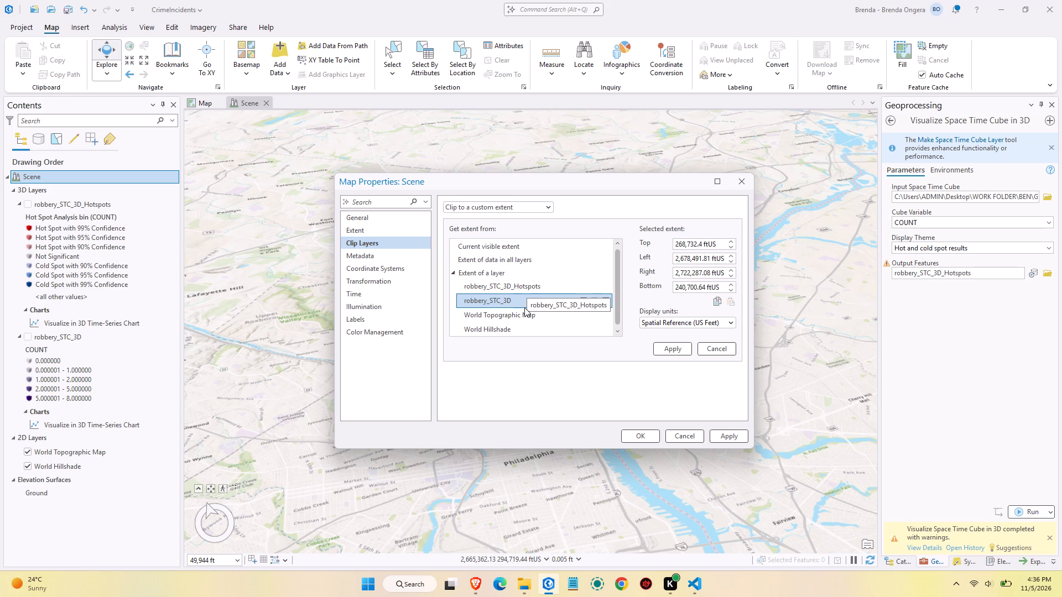
click(509, 303)
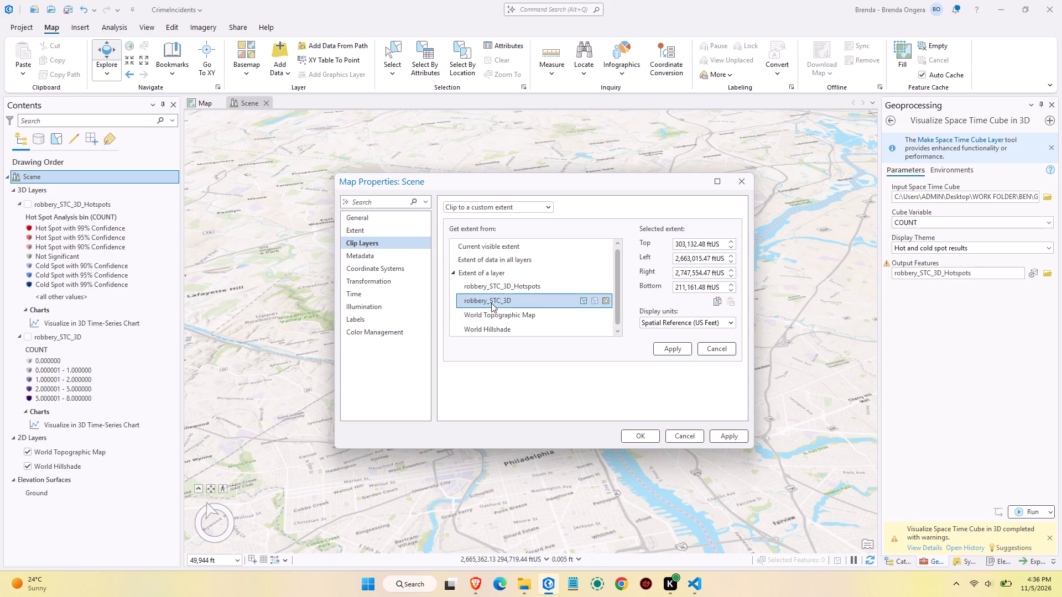
click(676, 348)
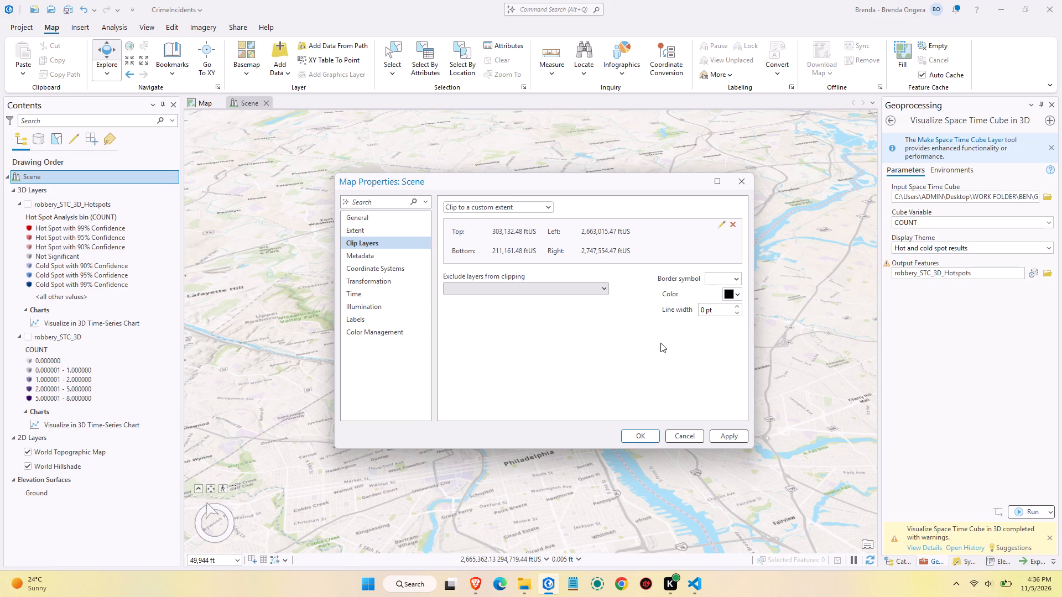
click(726, 439)
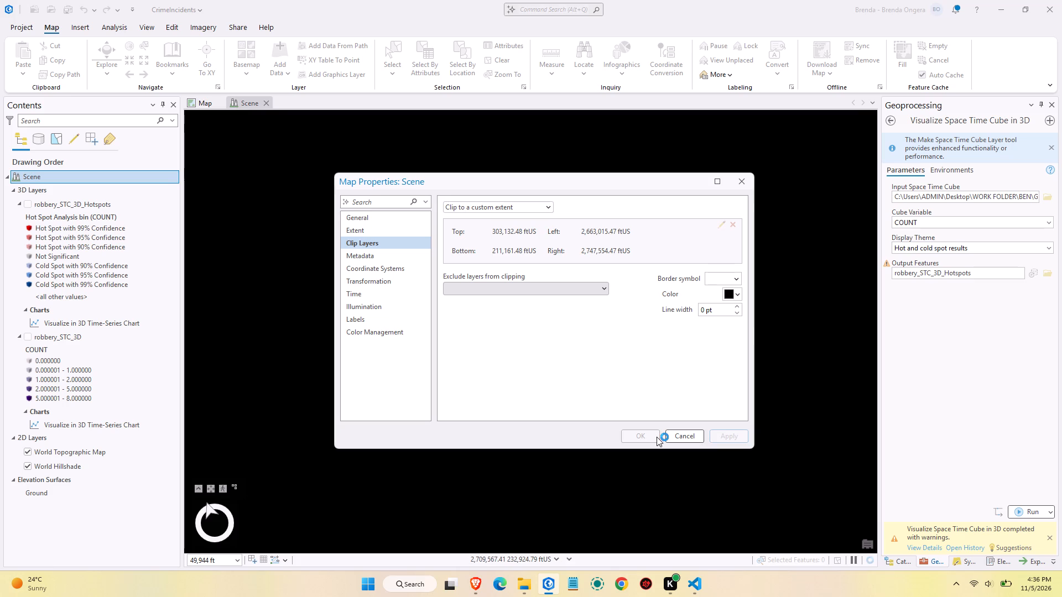
click(657, 437)
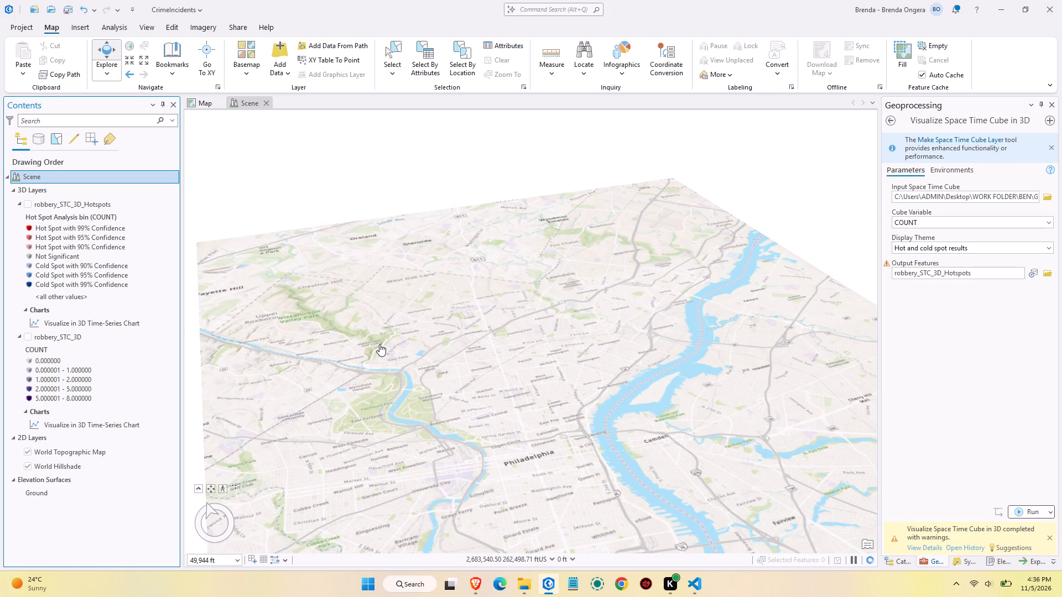
Turn on the robbery_STC_3D layer and inspect its count cube in the clipped scene from different angles.
click(25, 336)
scroll(441, 284, down, 1)
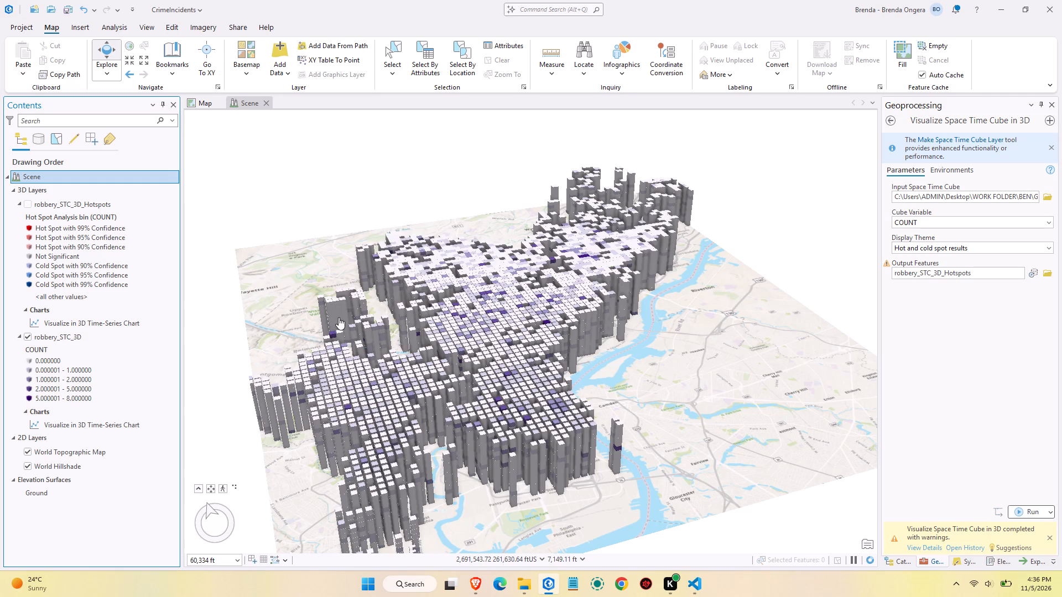
middle_drag(337, 318, 350, 330)
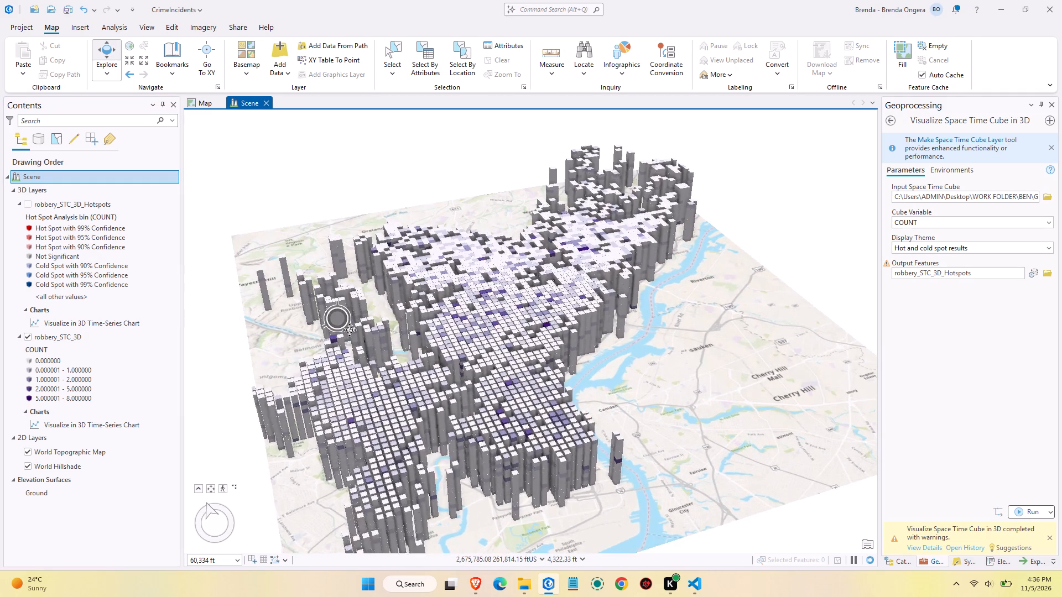
middle_drag(350, 330, 321, 322)
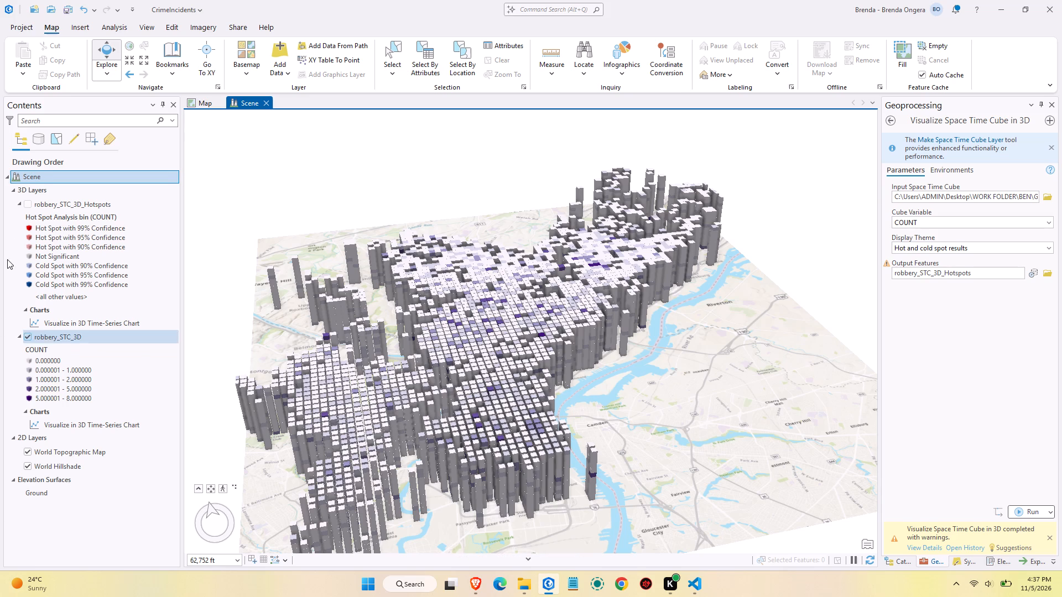
Open the attribute table of robbery_STC_3D and its fields view.
right_click(72, 342)
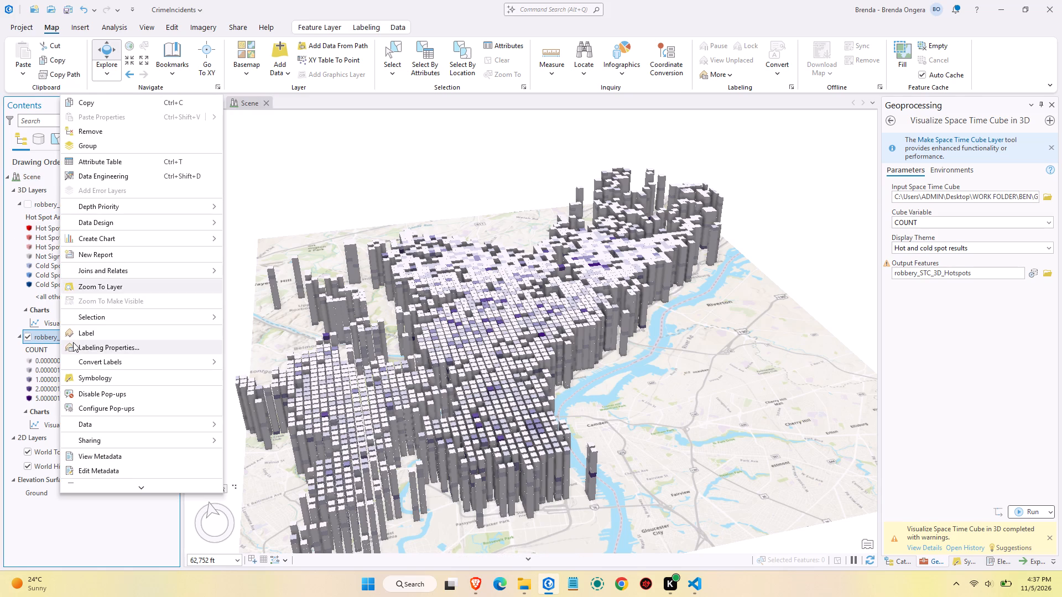
click(115, 165)
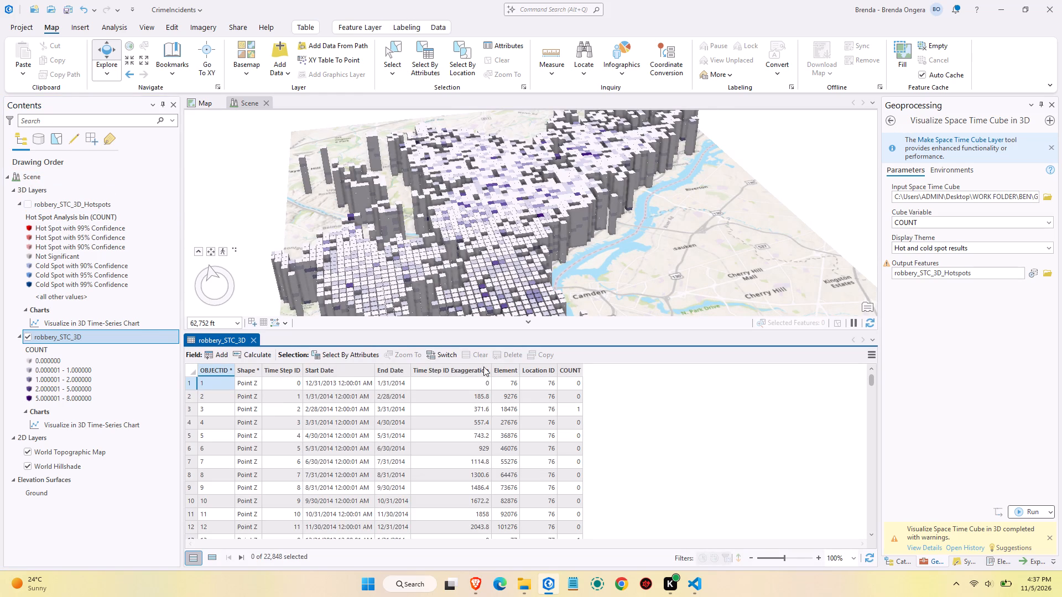
click(872, 357)
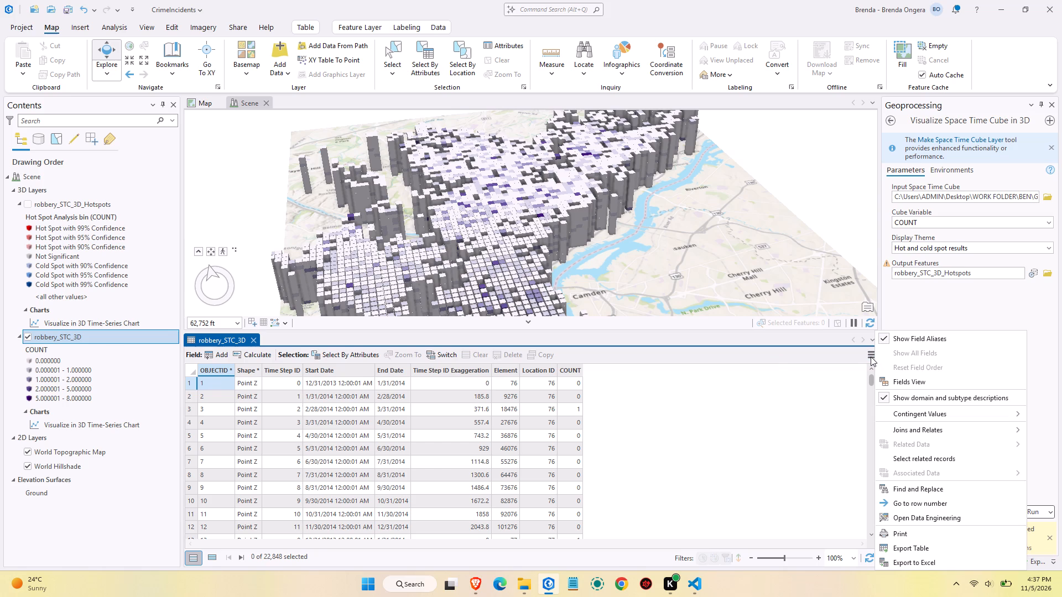
click(915, 379)
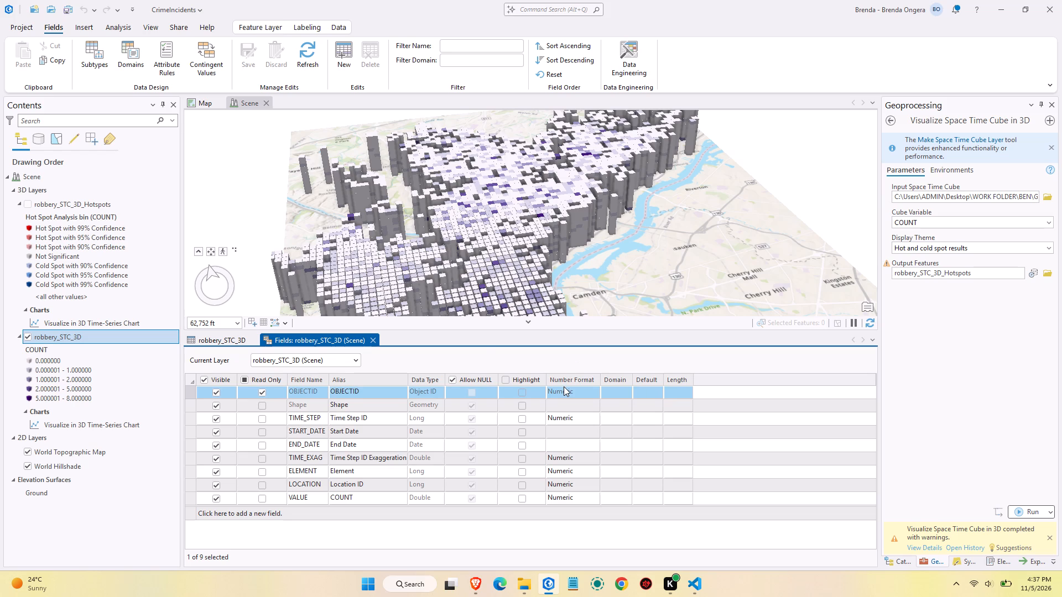
Close the fields view and the attribute table of robbery_STC_3D.
click(369, 339)
click(252, 340)
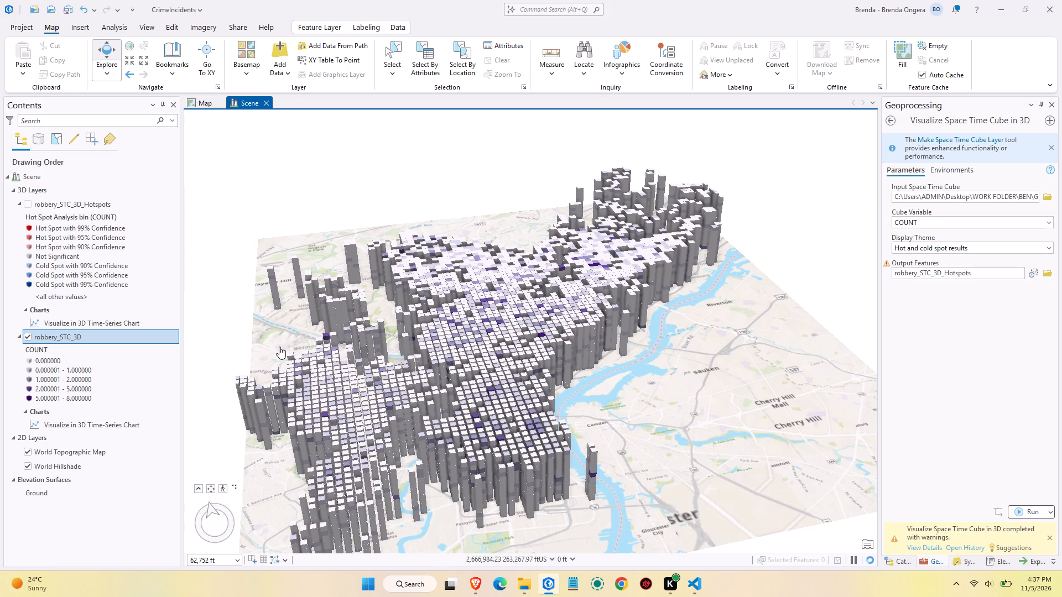
Turn off the robbery_STC_3D layer and turn on robbery_STC_3D_Hotspots in the scene.
click(28, 338)
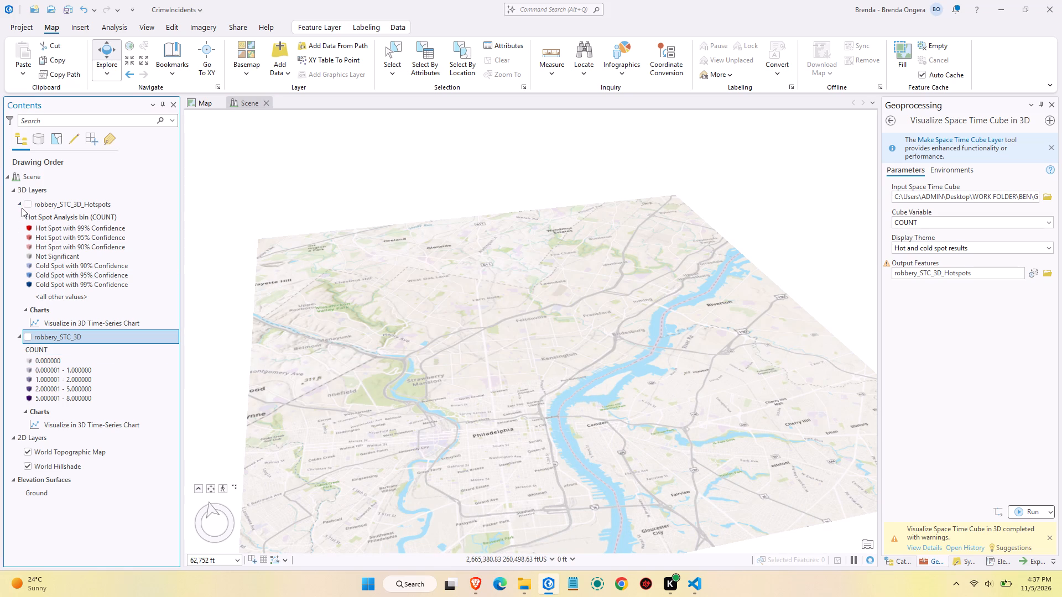
click(28, 203)
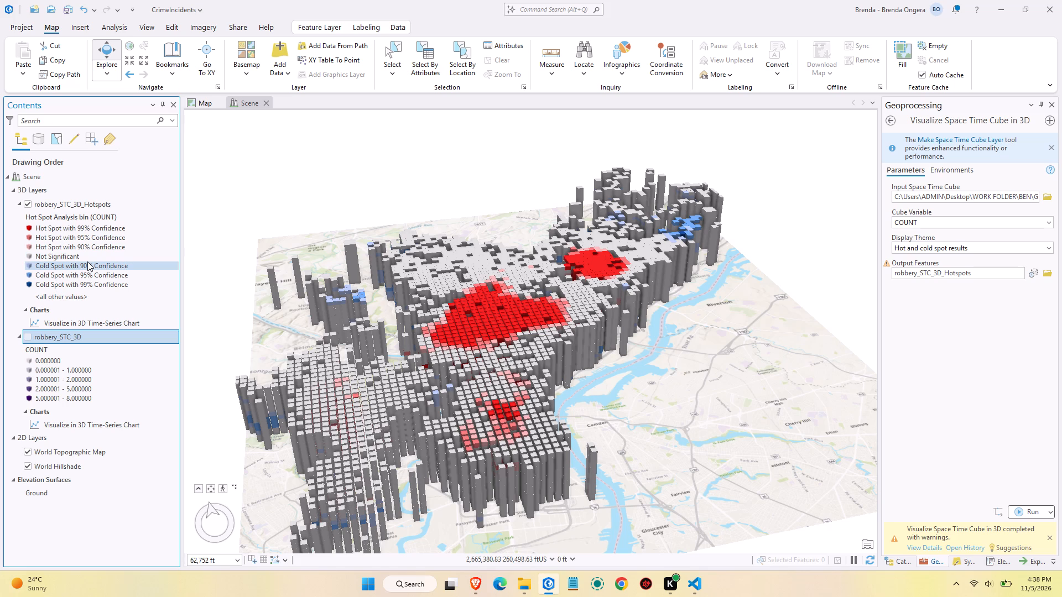
Inspect the hot and cold spot bins of robbery_STC_3D_Hotspots from different angles and at close range.
middle_drag(476, 379, 464, 341)
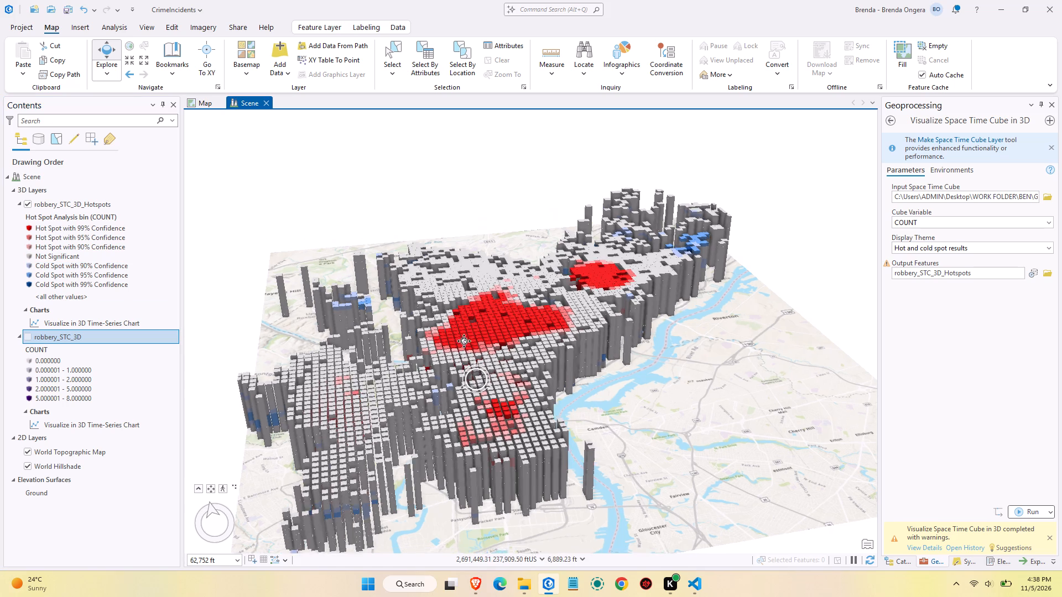
middle_drag(464, 341, 478, 397)
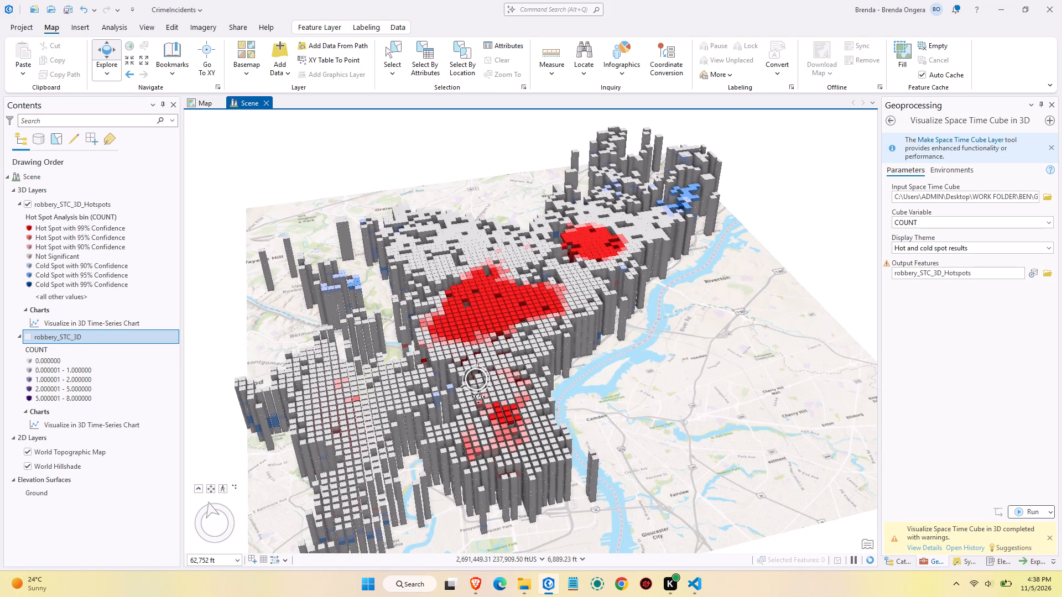
middle_drag(478, 397, 535, 507)
middle_drag(461, 285, 496, 318)
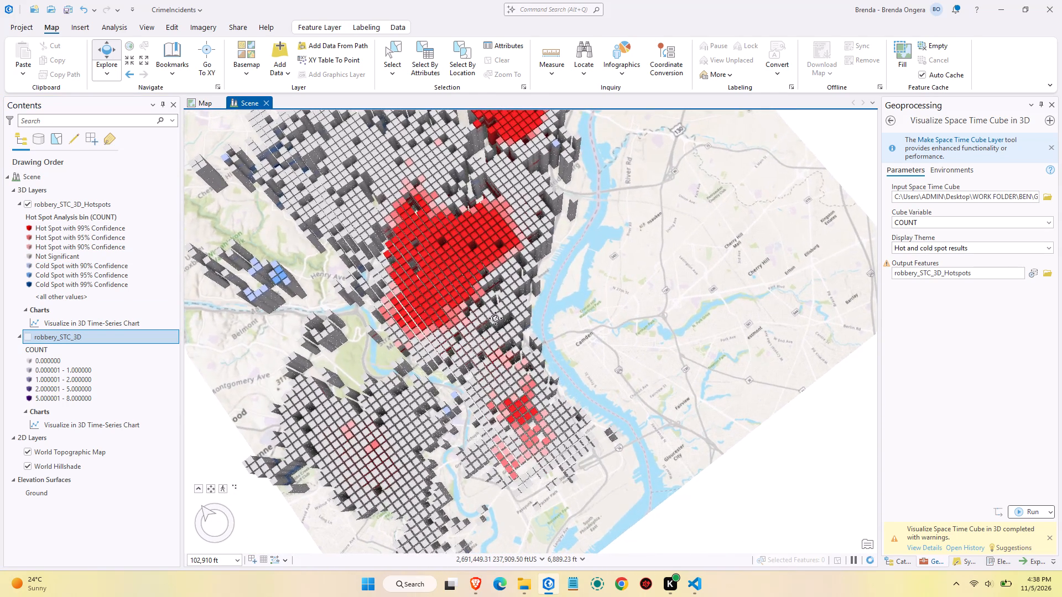
middle_drag(496, 318, 482, 327)
scroll(420, 309, up, 8)
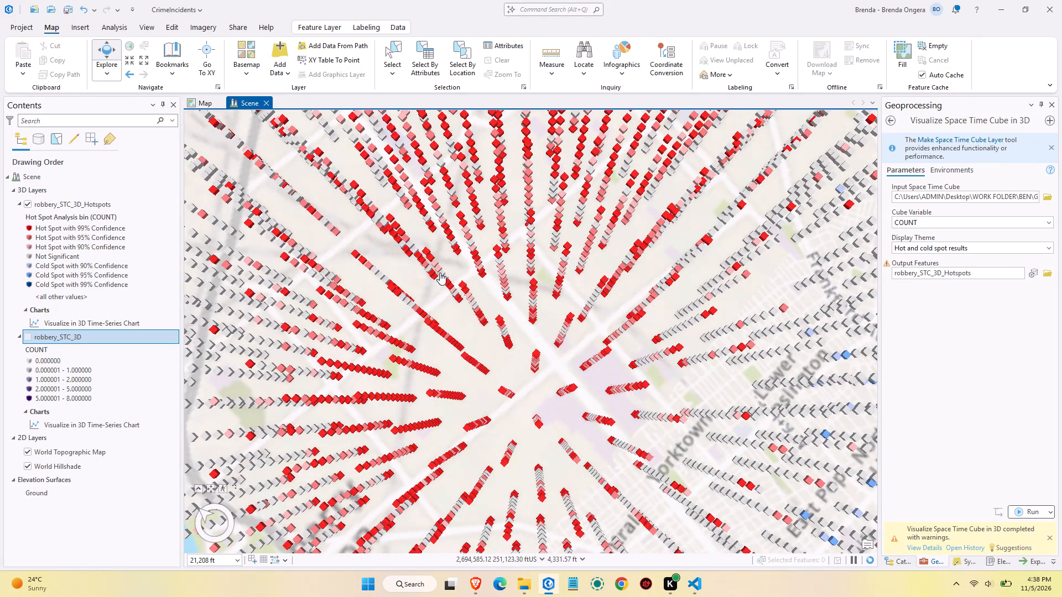
middle_drag(446, 292, 448, 198)
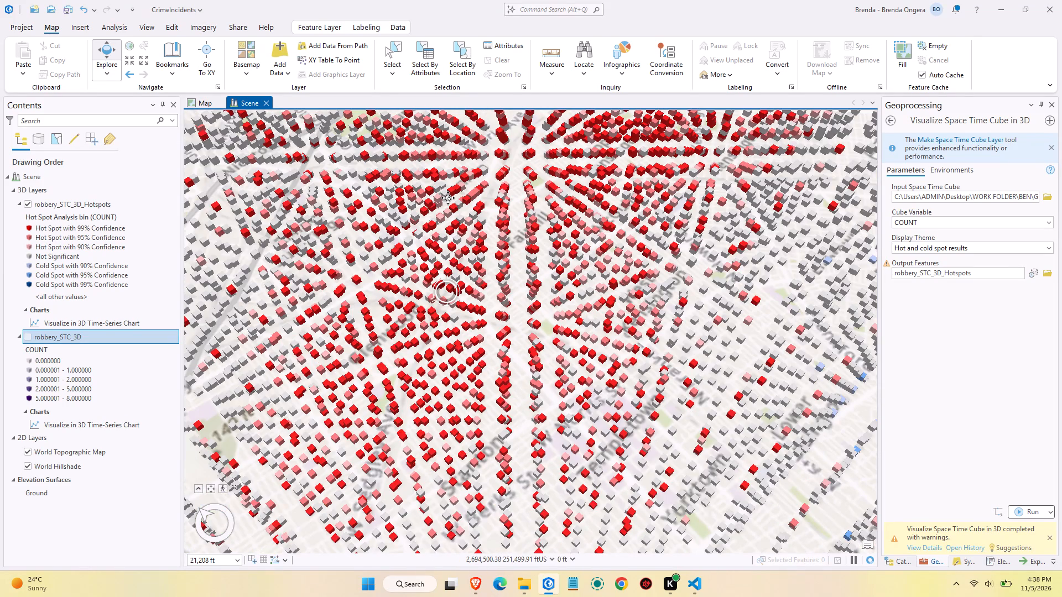
middle_drag(448, 198, 482, 167)
scroll(470, 177, down, 1)
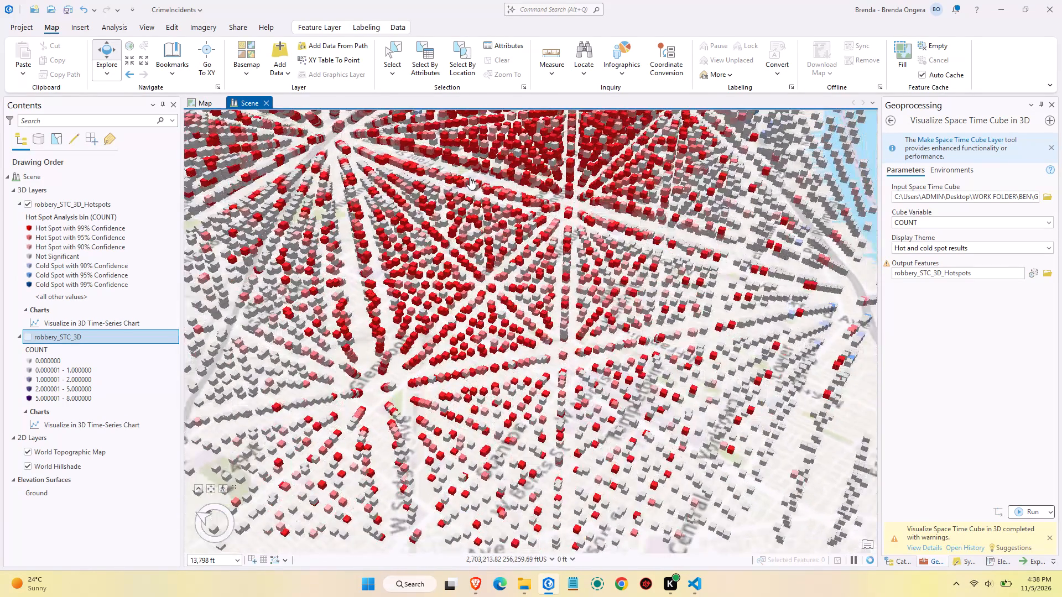
scroll(470, 177, down, 2)
scroll(470, 177, up, 1)
scroll(463, 256, down, 6)
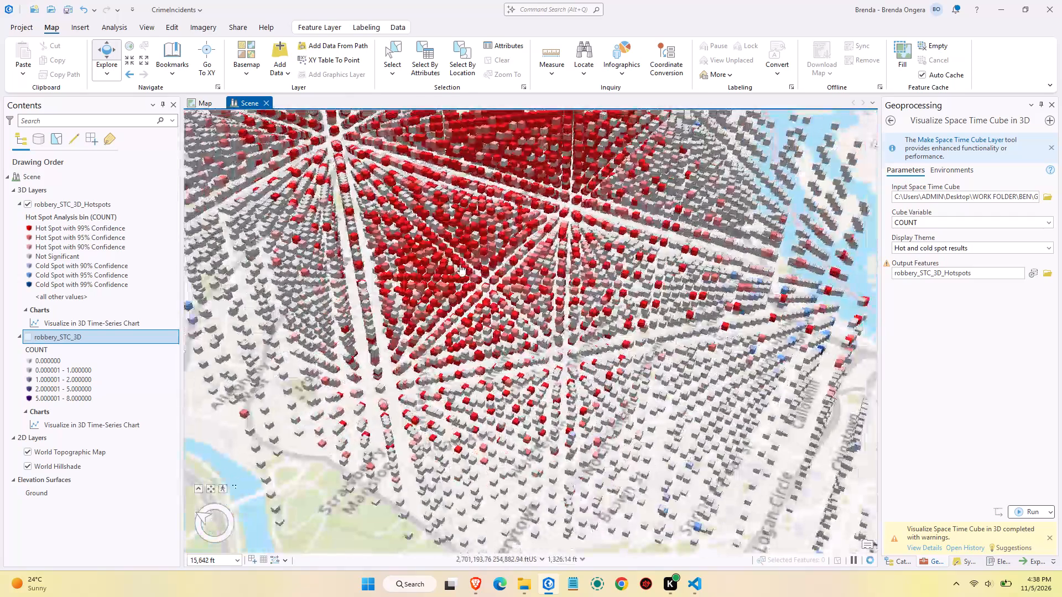
middle_drag(453, 292, 449, 308)
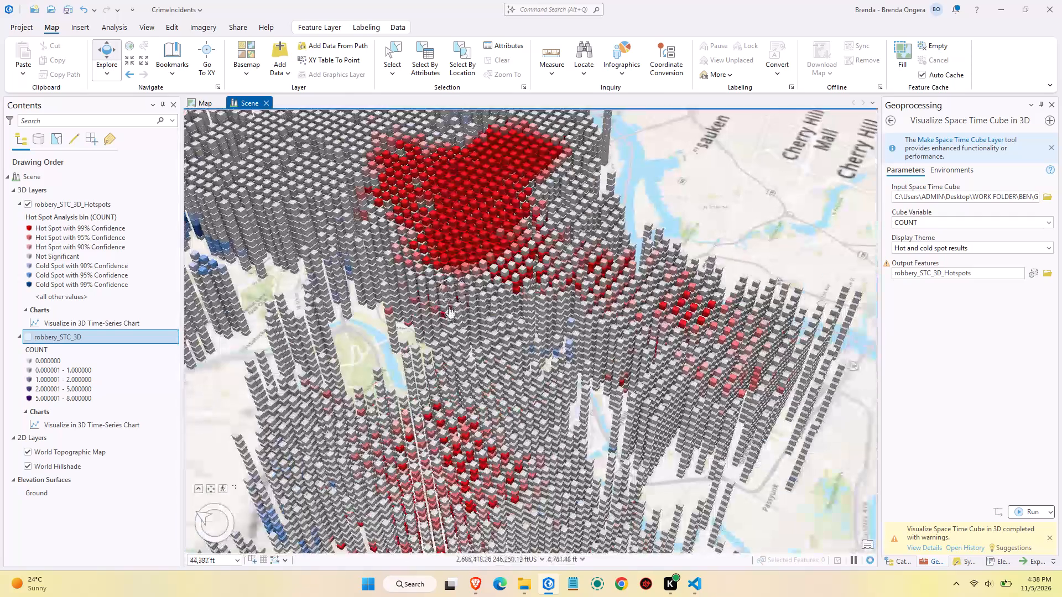
middle_drag(458, 281, 509, 287)
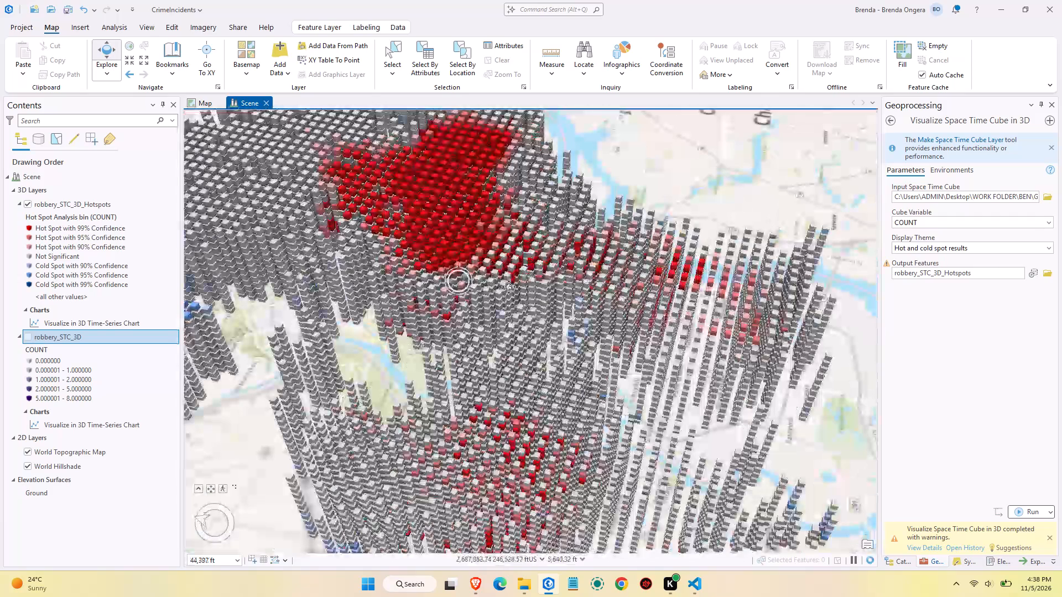
middle_drag(509, 287, 545, 264)
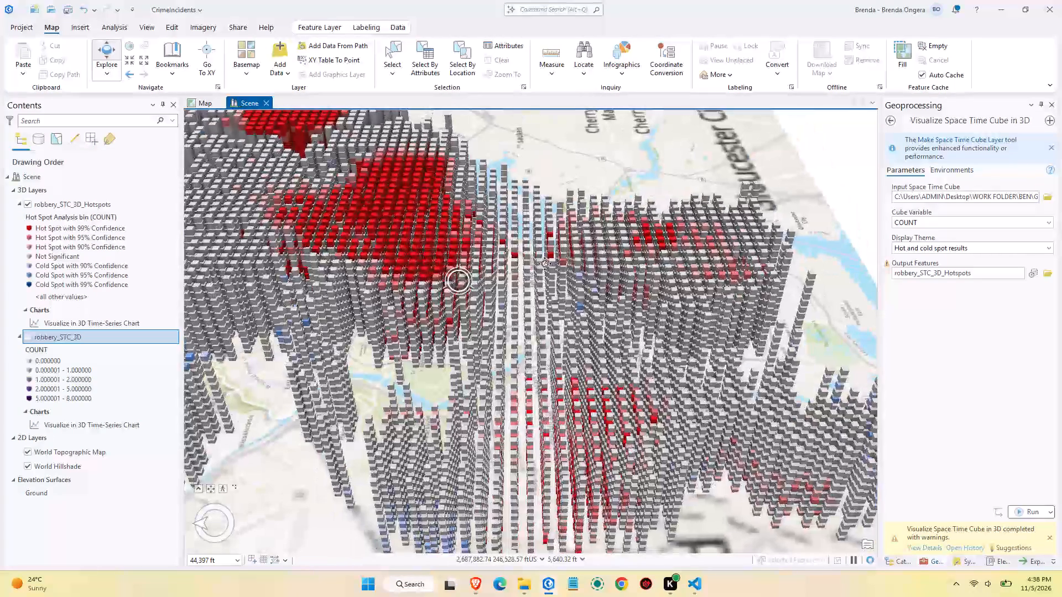
middle_drag(545, 264, 544, 263)
scroll(553, 349, up, 4)
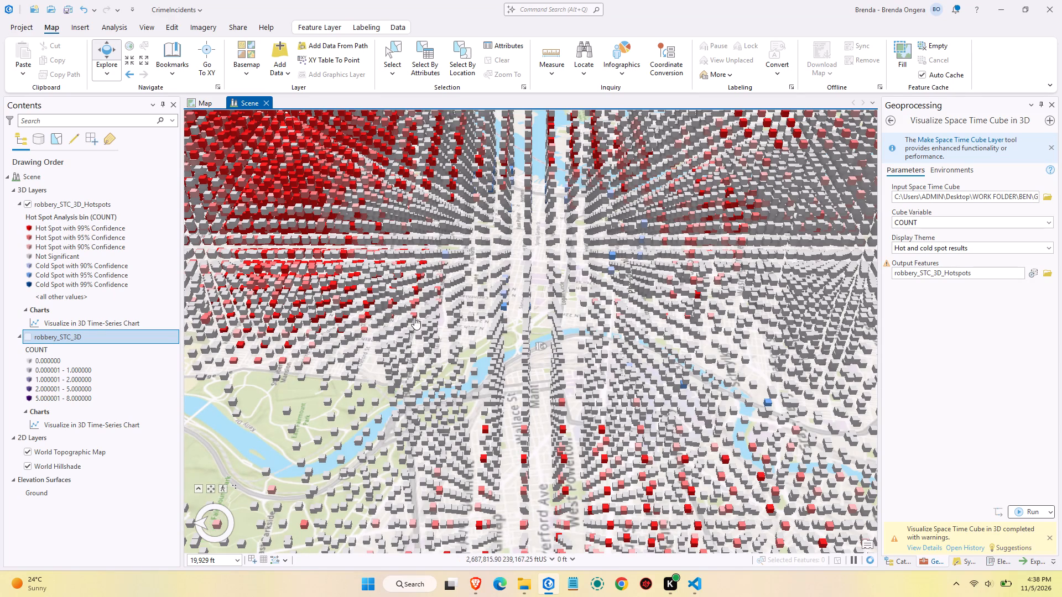
Set the robbery_STC_3D_Hotspots layer to display its symbols in real-world units in its layer properties.
right_click(77, 203)
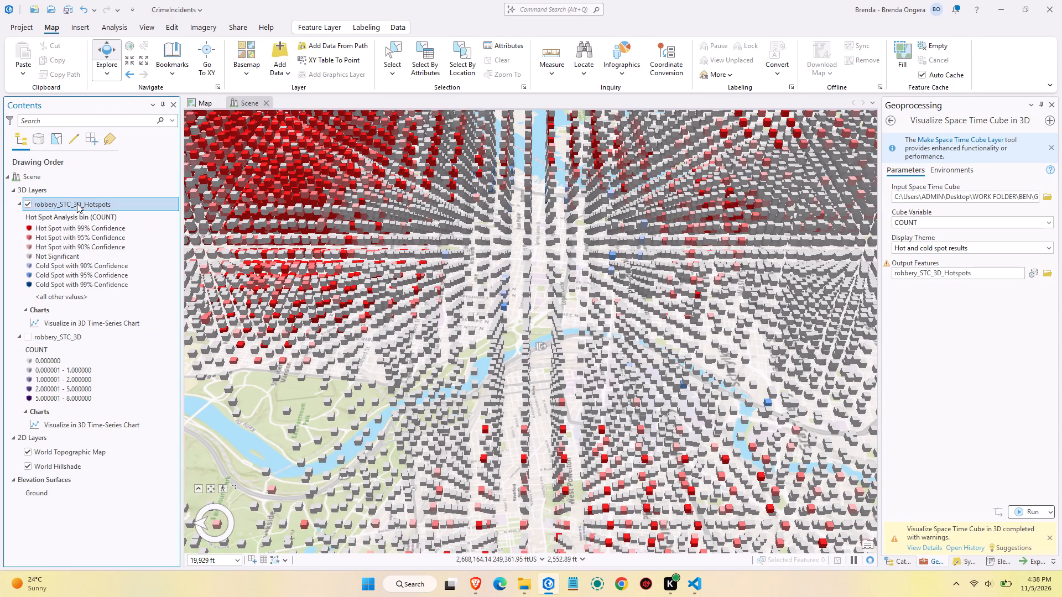
scroll(116, 444, down, 2)
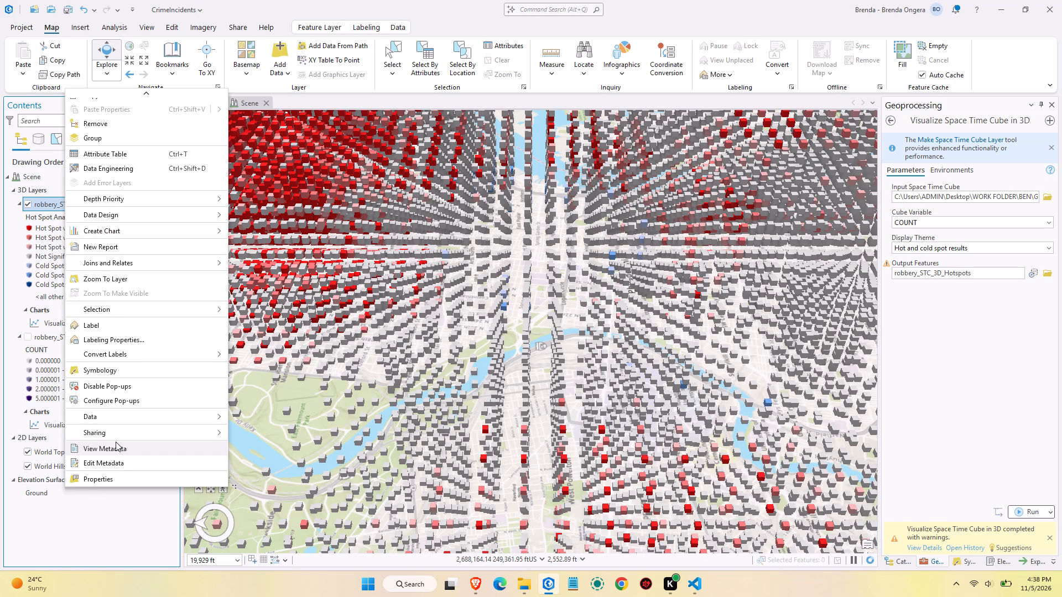
click(89, 478)
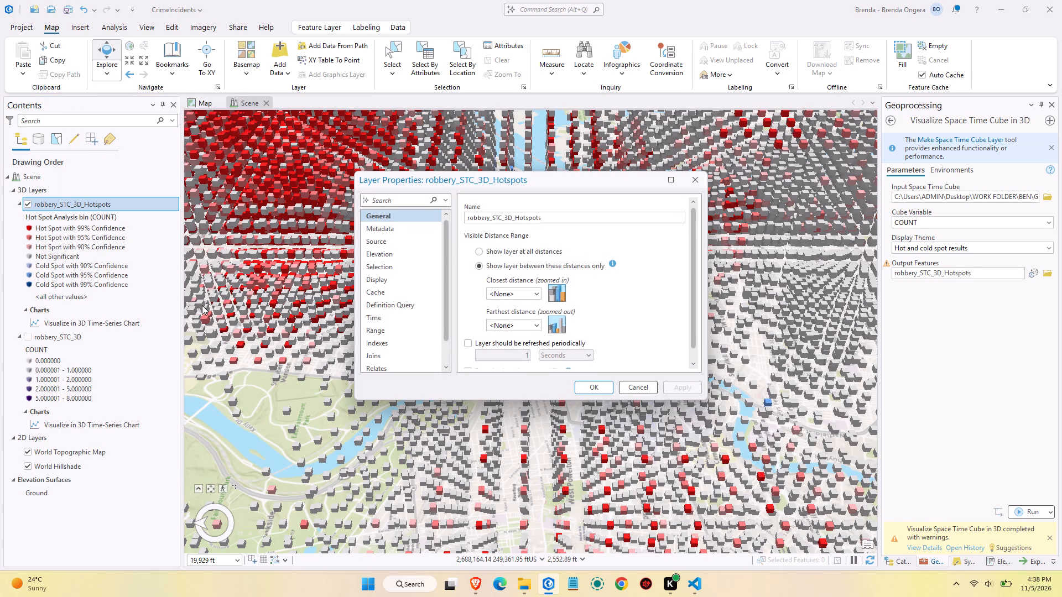
click(375, 286)
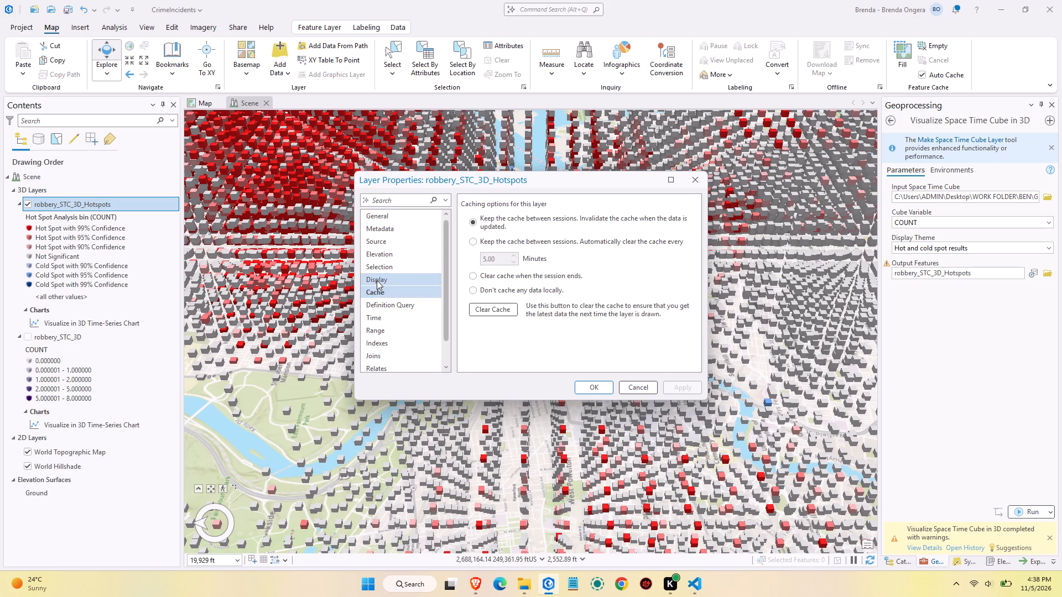
click(377, 280)
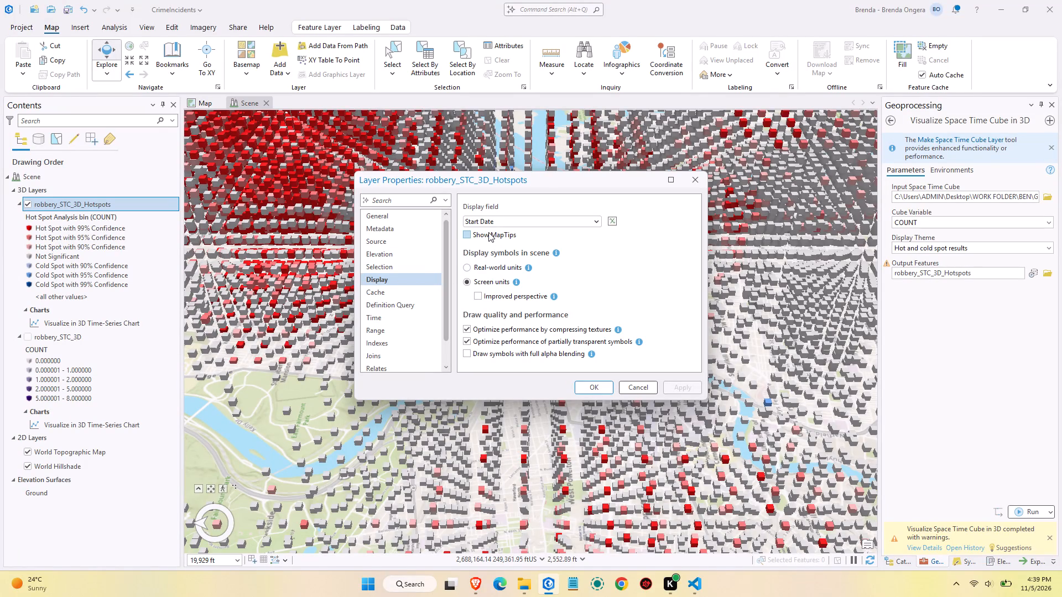
click(470, 268)
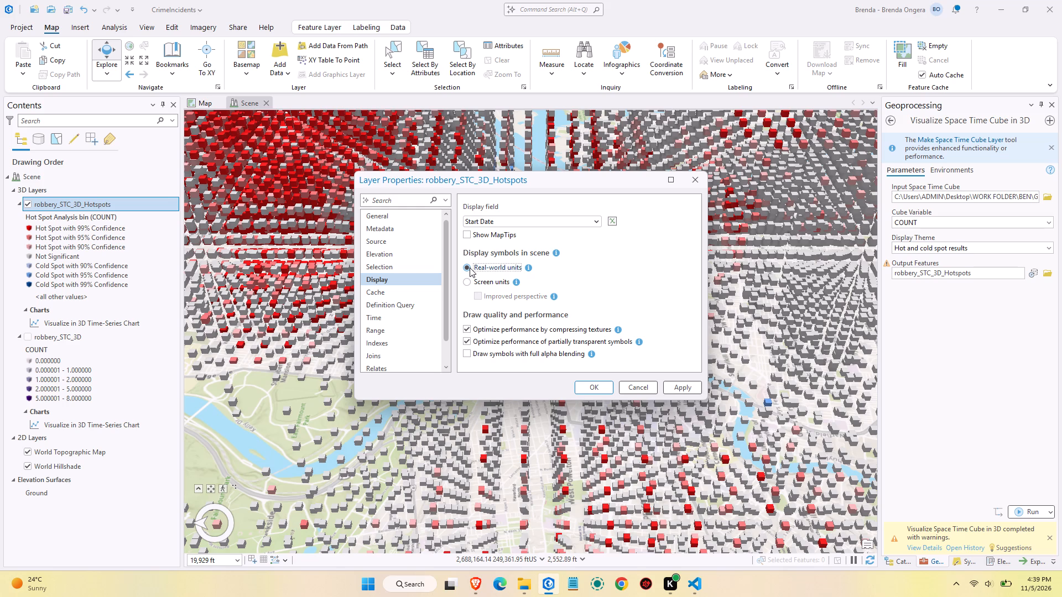
click(593, 391)
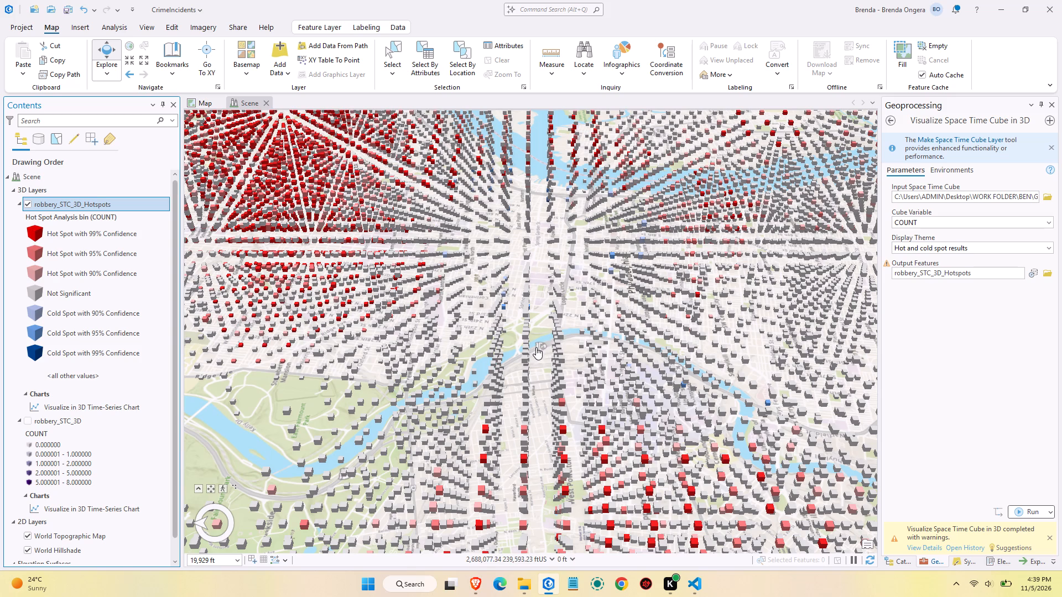
In the symbology of robbery_STC_3D_Hotspots, turn off Maintain aspect ratio for symbol size varied by attribute.
middle_drag(536, 347, 540, 446)
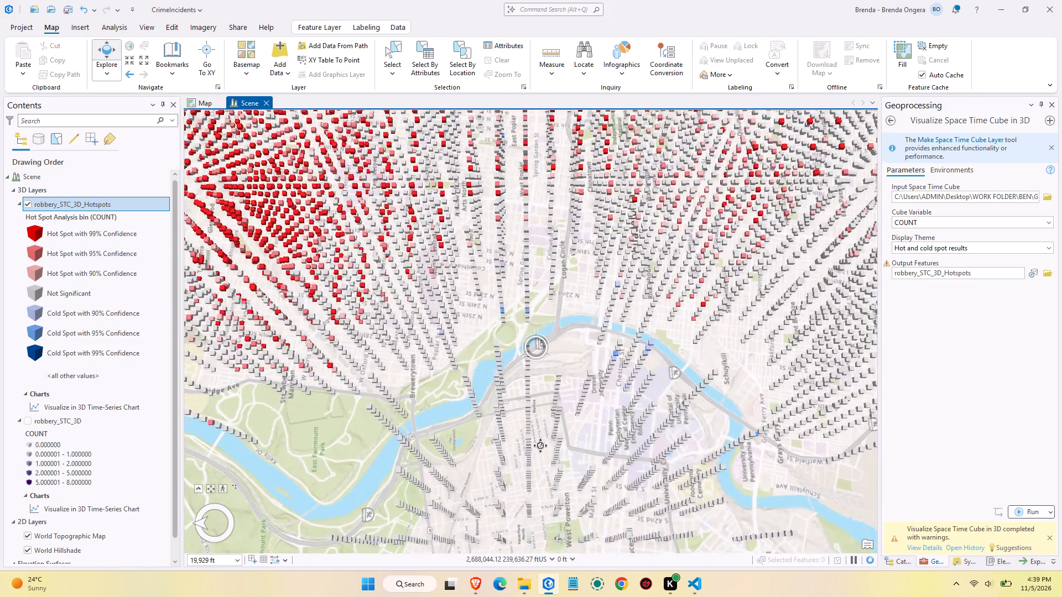
middle_drag(540, 446, 622, 345)
middle_drag(281, 331, 285, 331)
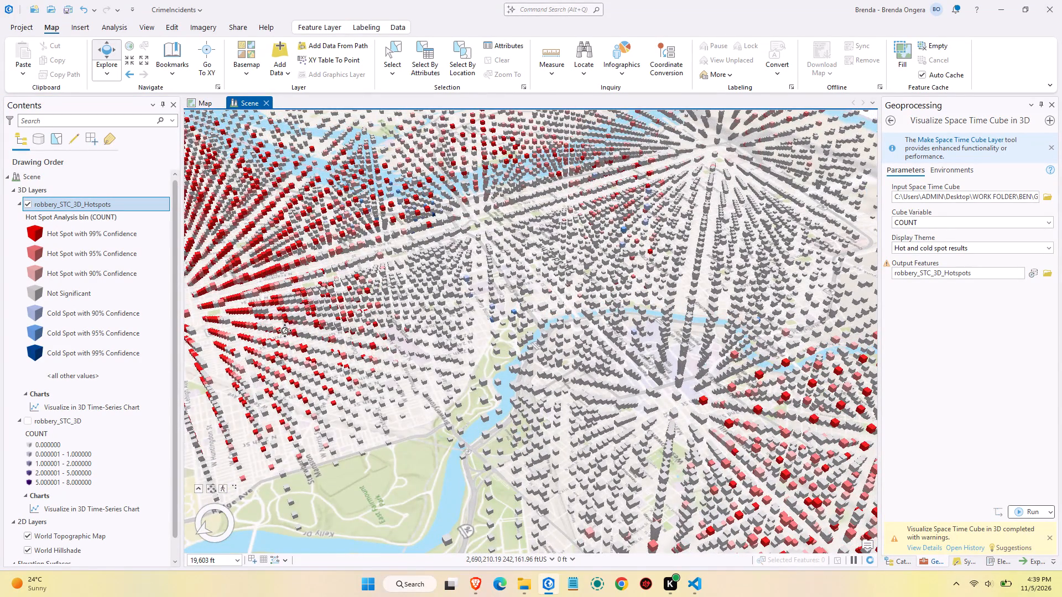
middle_drag(285, 331, 325, 312)
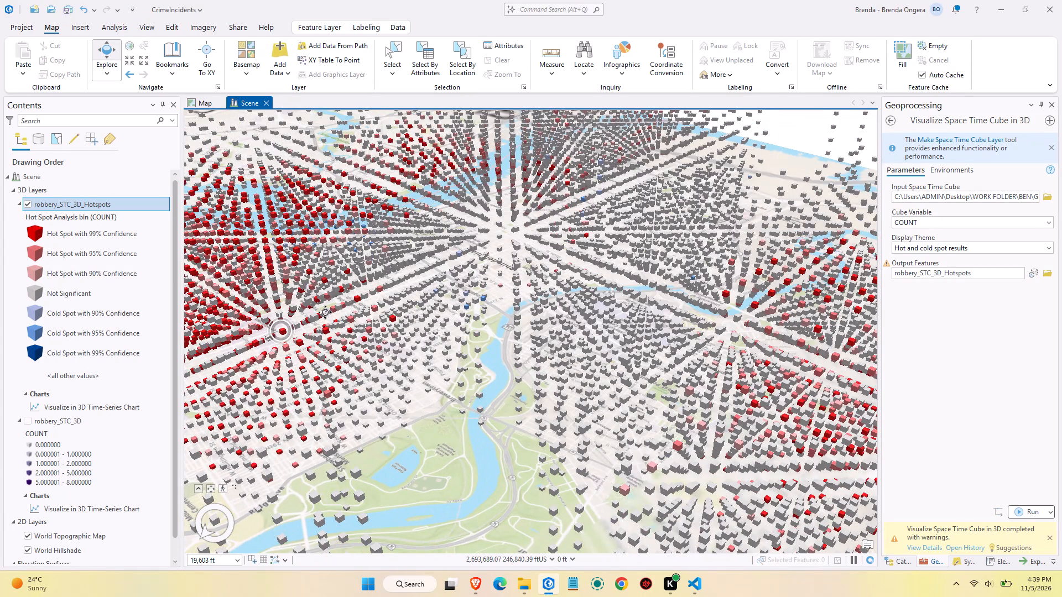
middle_drag(325, 312, 326, 313)
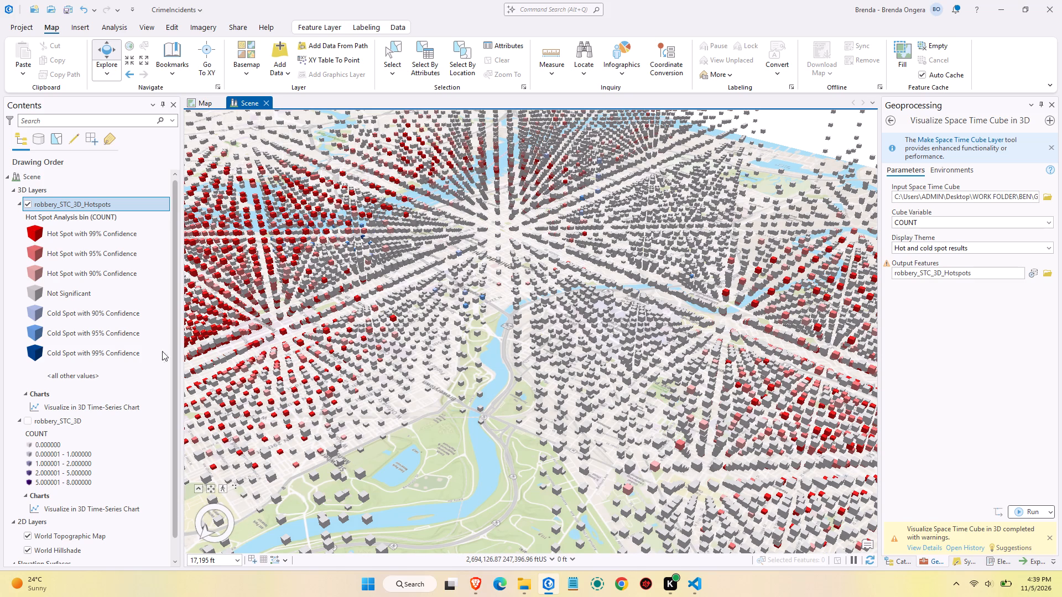
right_click(77, 201)
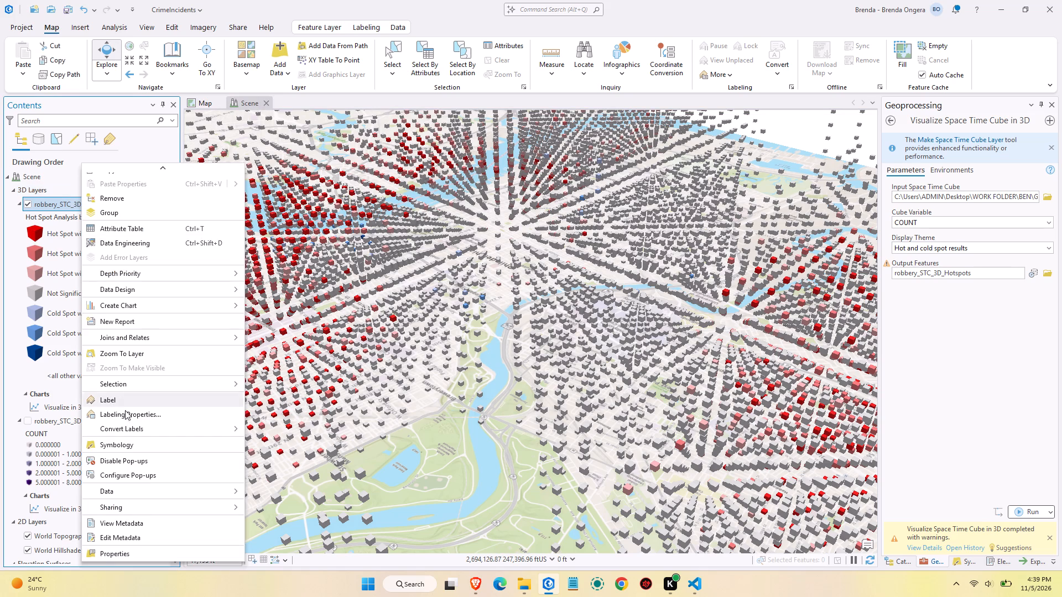
click(138, 446)
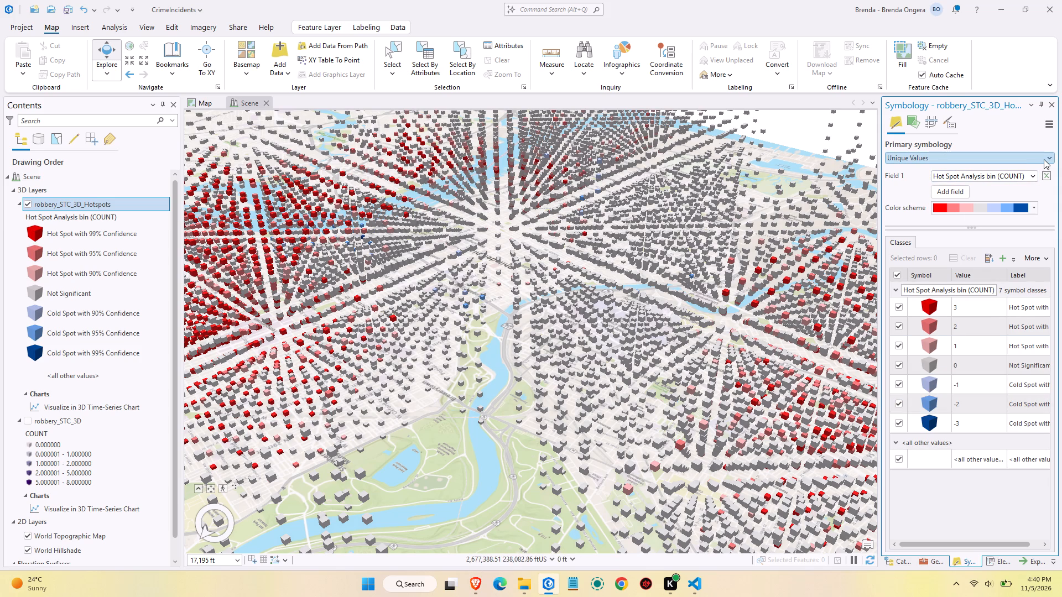
click(913, 117)
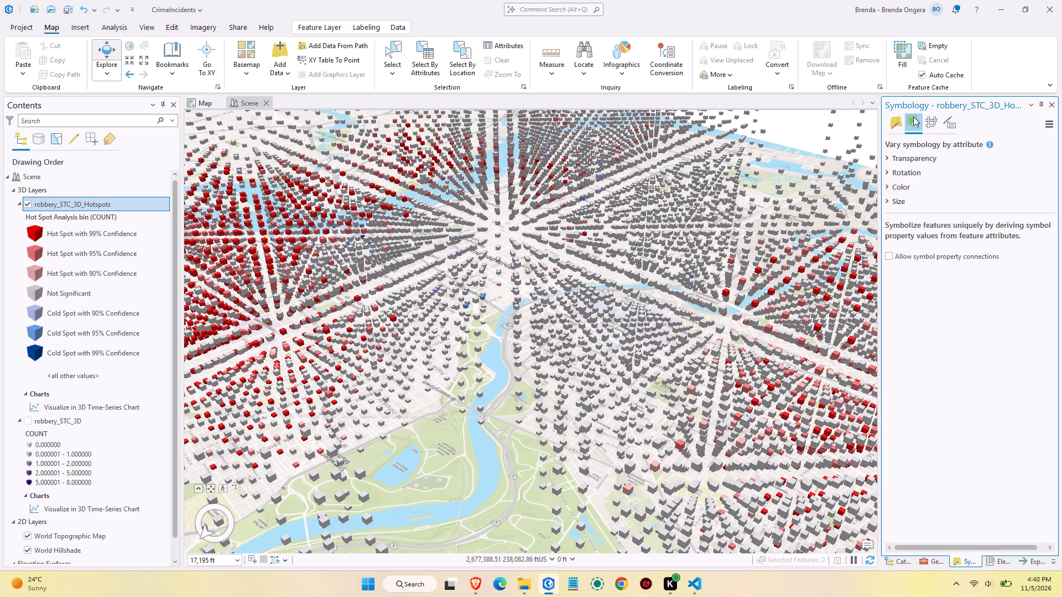
click(886, 202)
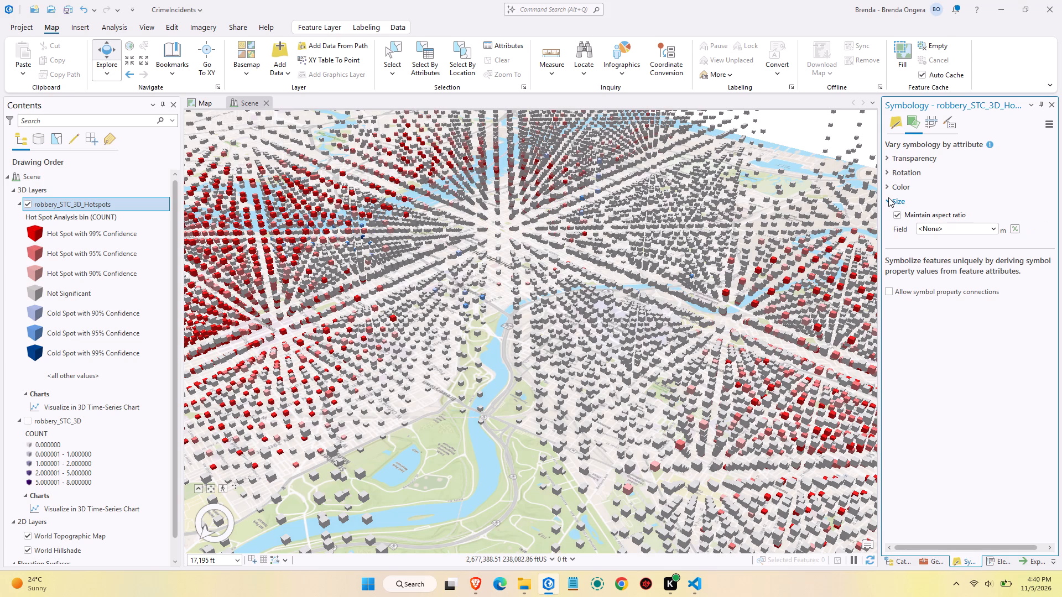
click(893, 215)
click(897, 215)
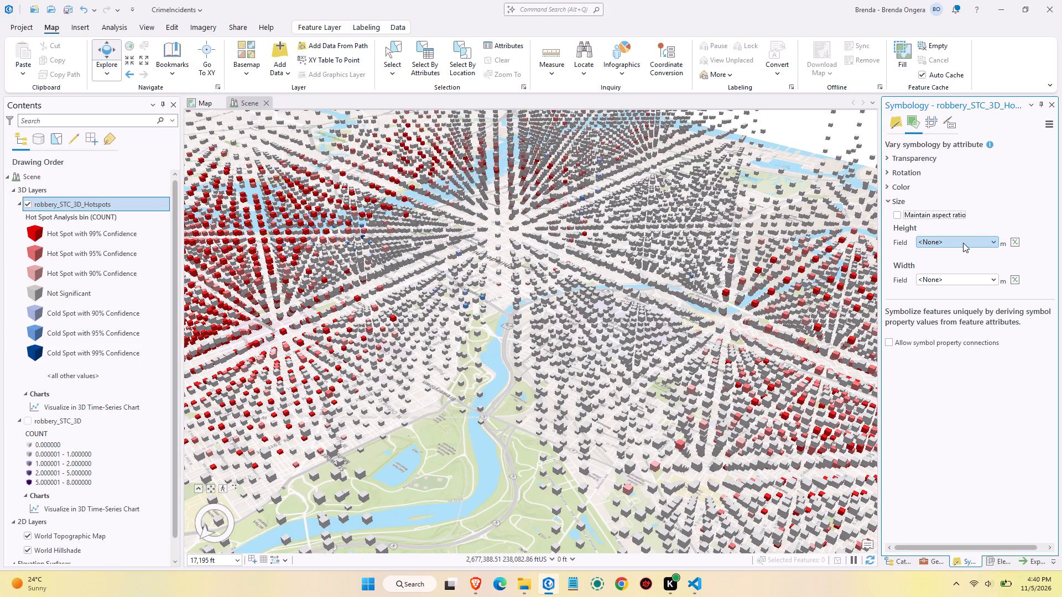
Set the symbol height of robbery_STC_3D_Hotspots with the custom Arcade expression 50.
click(1015, 241)
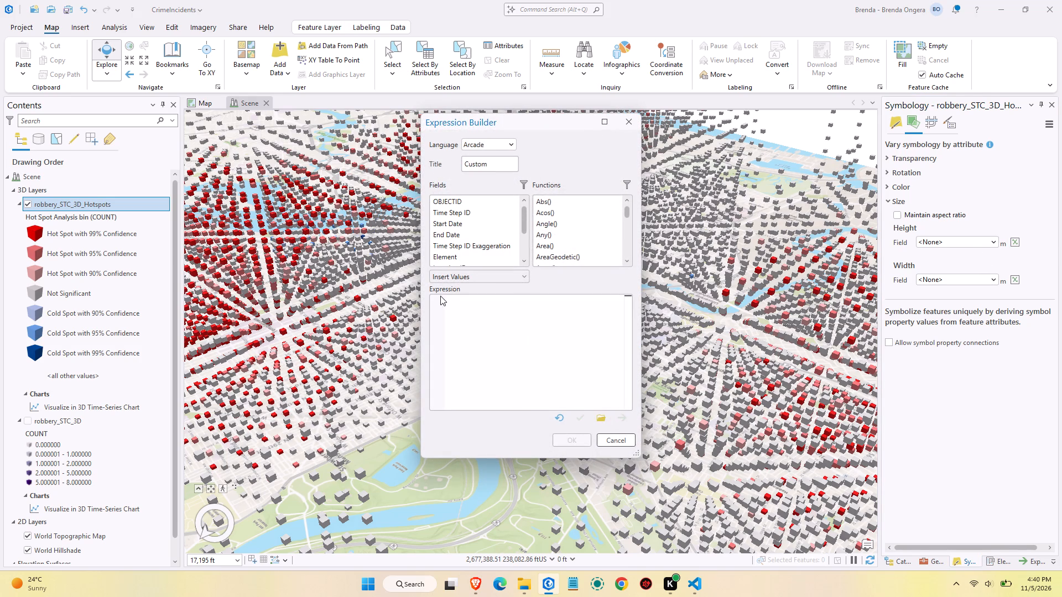
click(459, 311)
text(50)
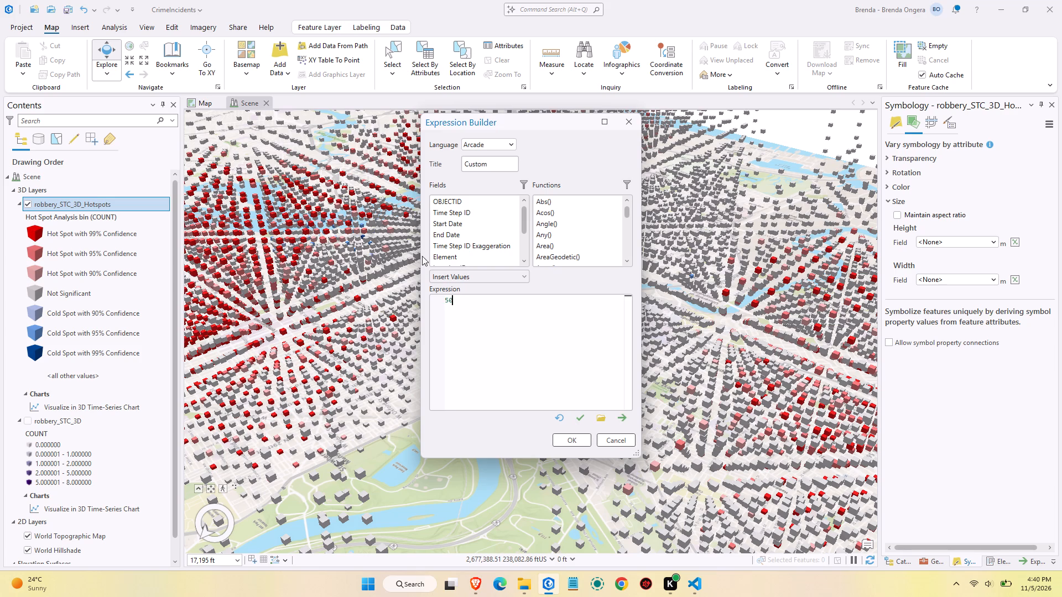
scroll(443, 243, down, 2)
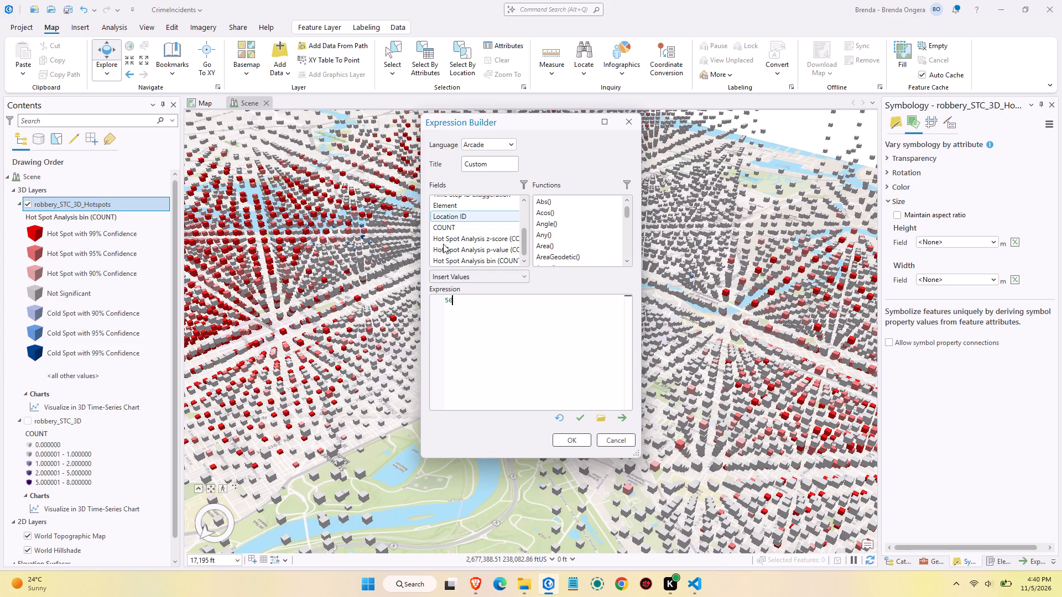
scroll(443, 244, down, 2)
scroll(442, 247, up, 5)
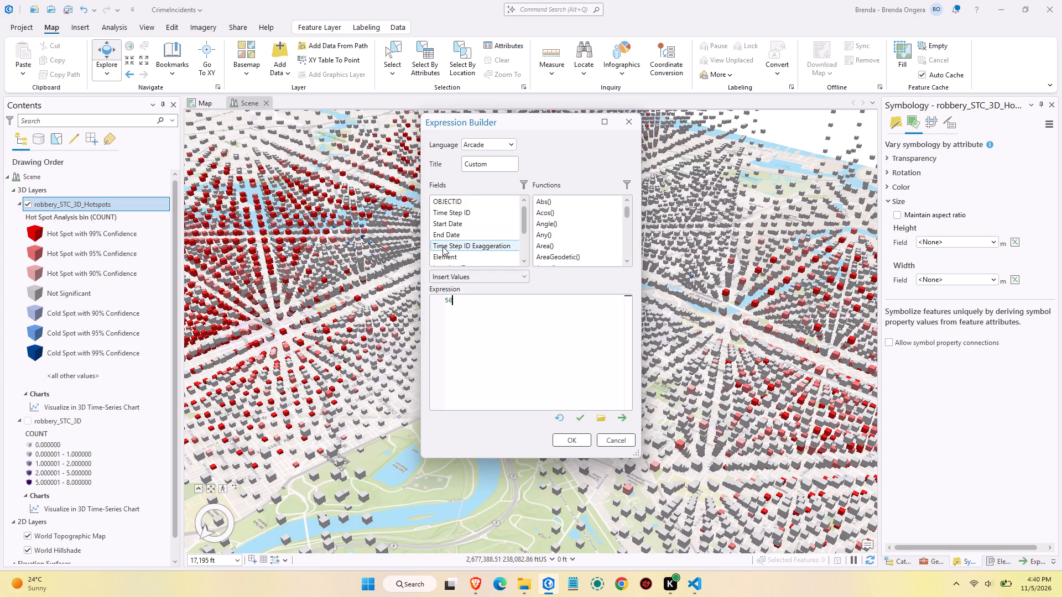
scroll(478, 315, up, 2)
scroll(478, 315, down, 1)
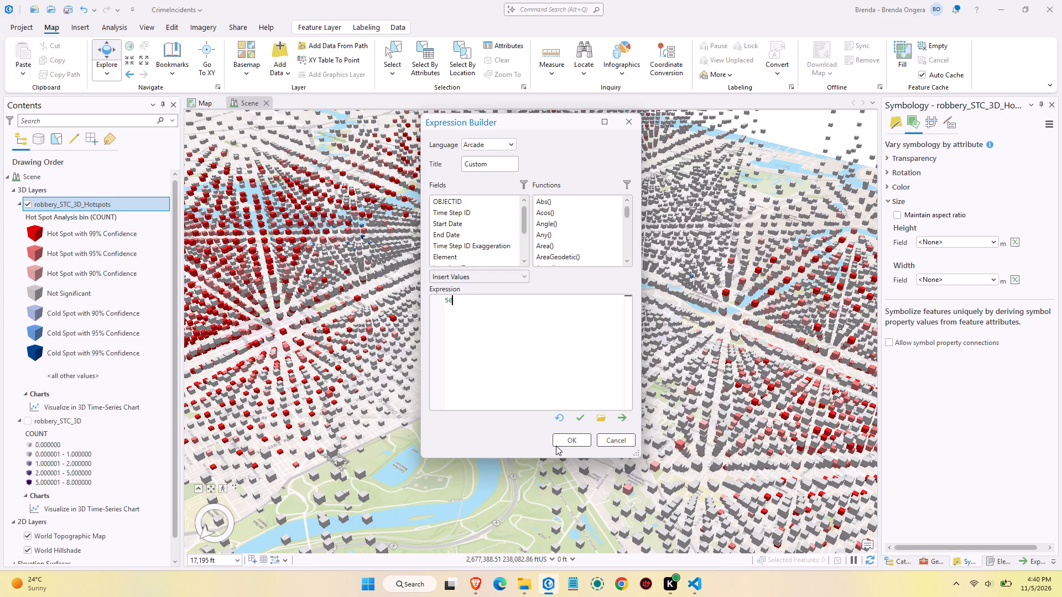
click(557, 445)
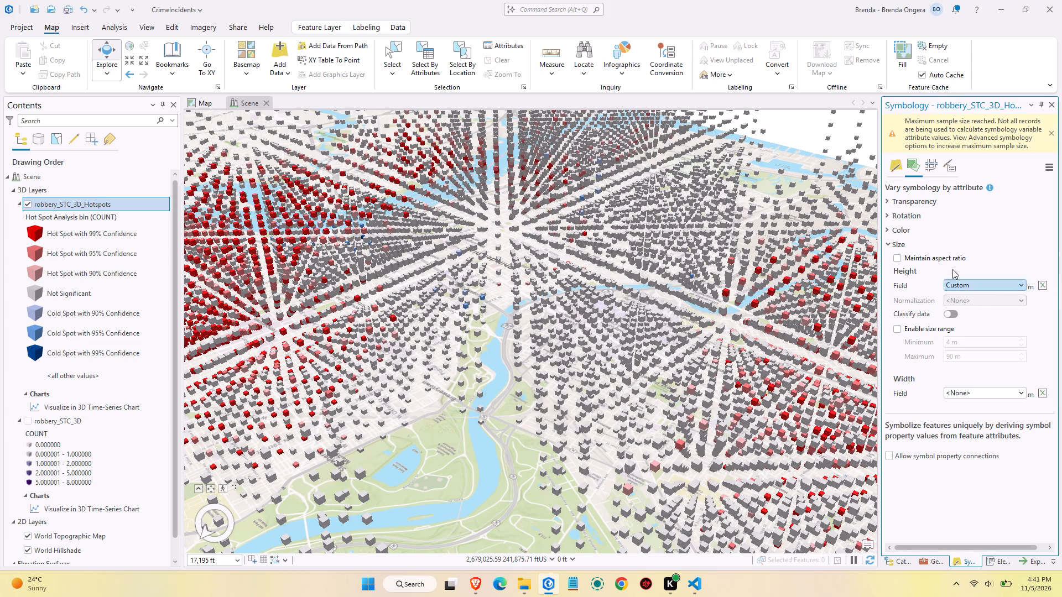
Set the symbol width of robbery_STC_3D_Hotspots with the custom Arcade expression 250.
click(1044, 394)
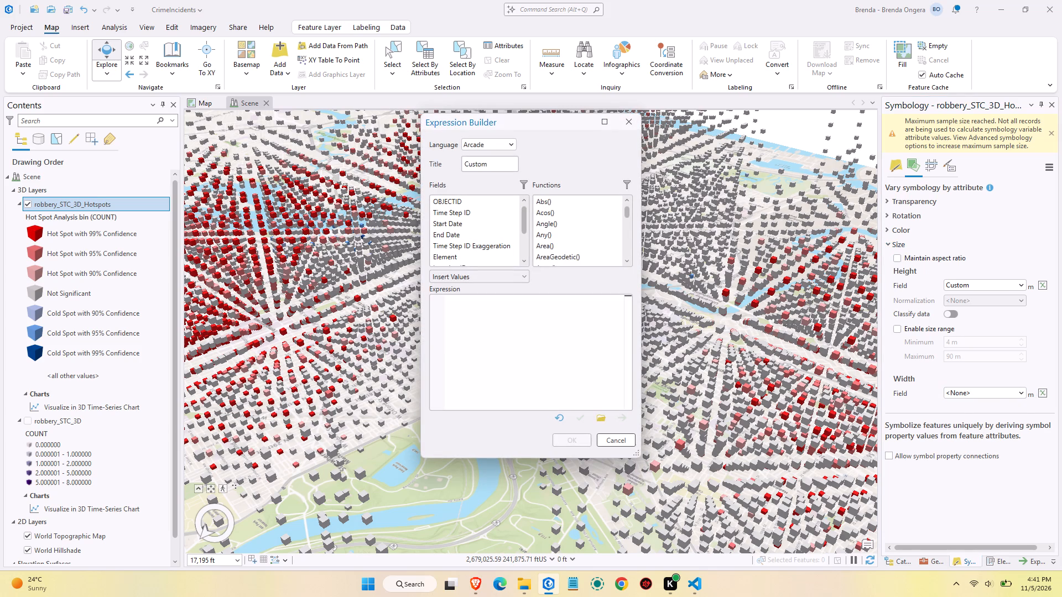
click(470, 316)
text(250)
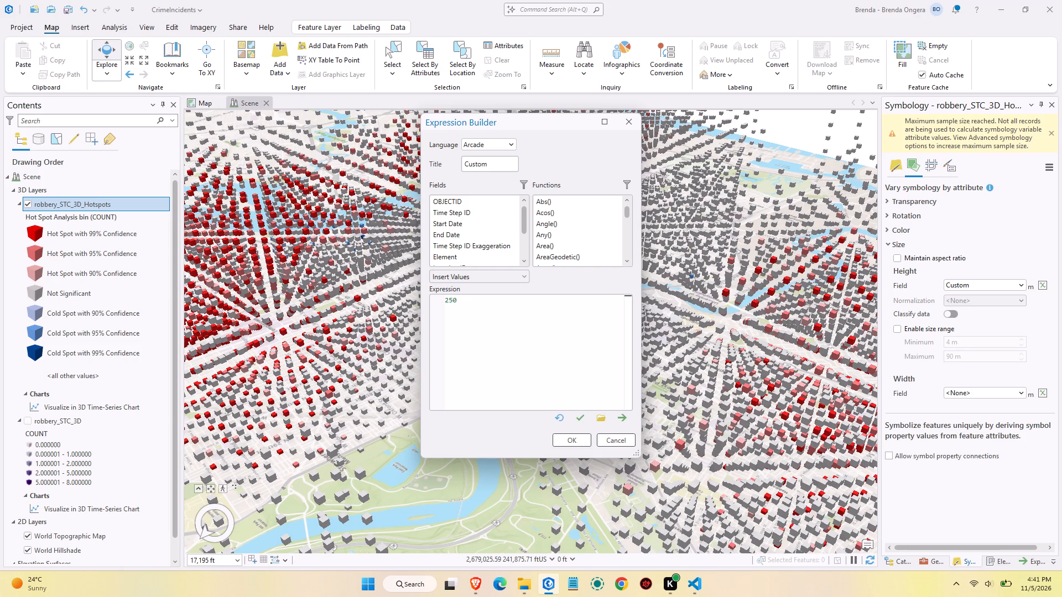
click(554, 443)
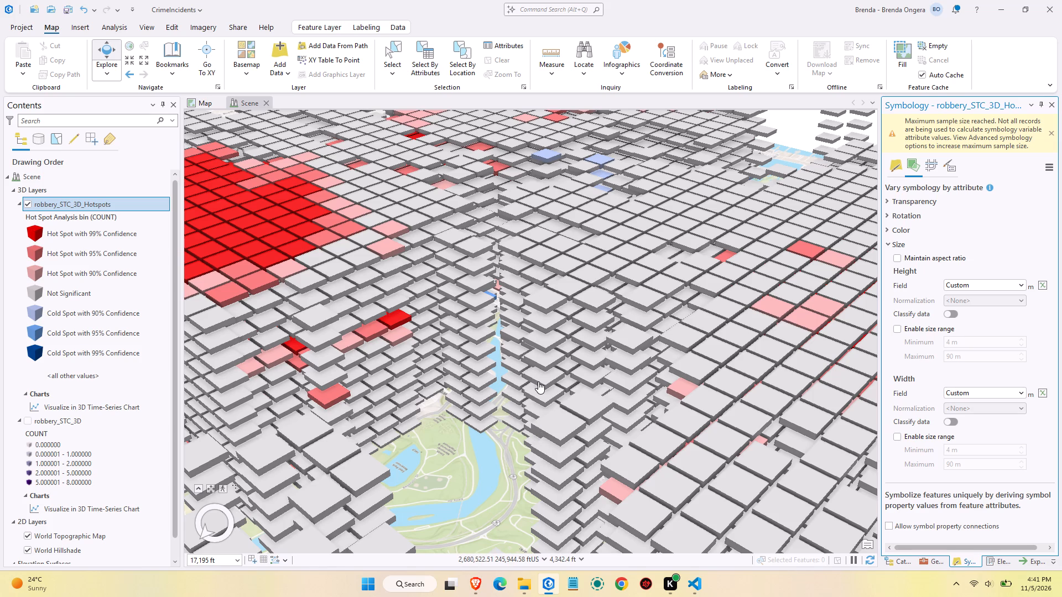
Open the primary symbology of robbery_STC_3D_Hotspots and review its hot and cold spot classes and their labels.
click(893, 170)
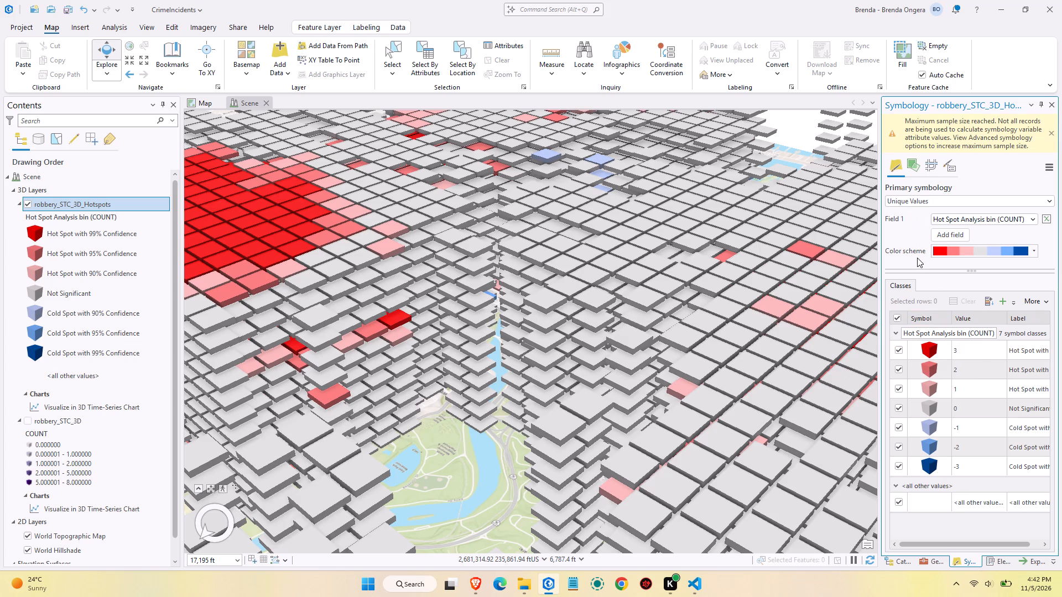
scroll(933, 382, down, 1)
scroll(933, 382, up, 2)
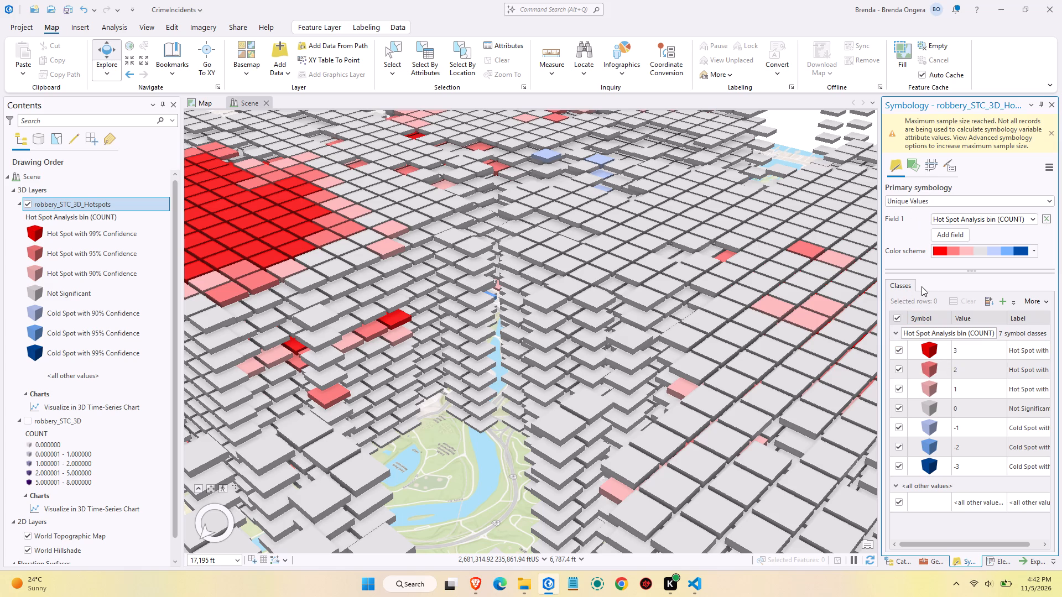
click(924, 285)
click(907, 284)
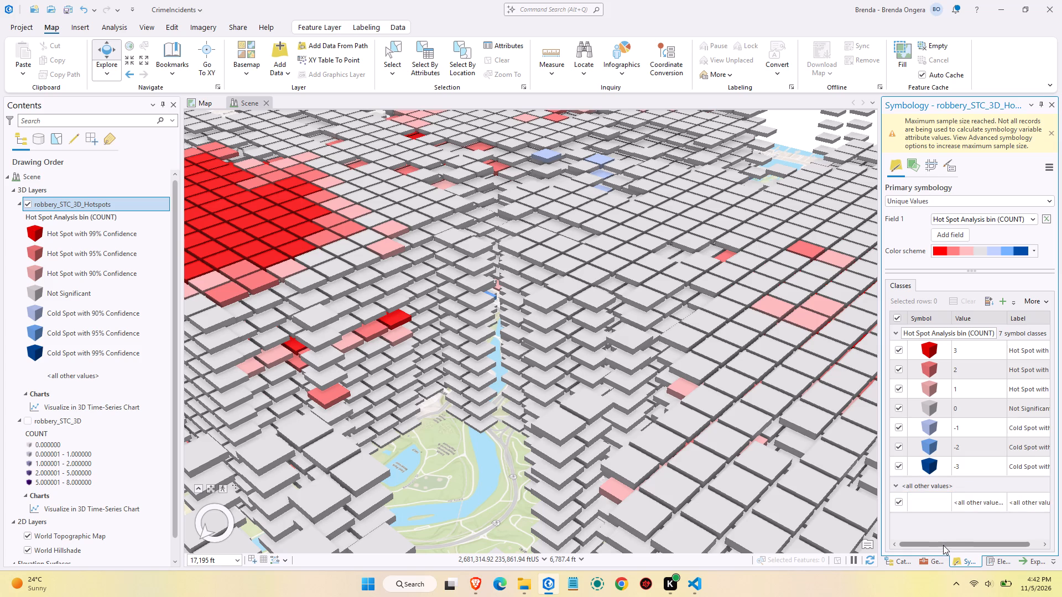
drag(957, 544, 988, 544)
Set the Not Significant class symbol of robbery_STC_3D_Hotspots to No color and return to its primary symbology.
drag(988, 544, 988, 544)
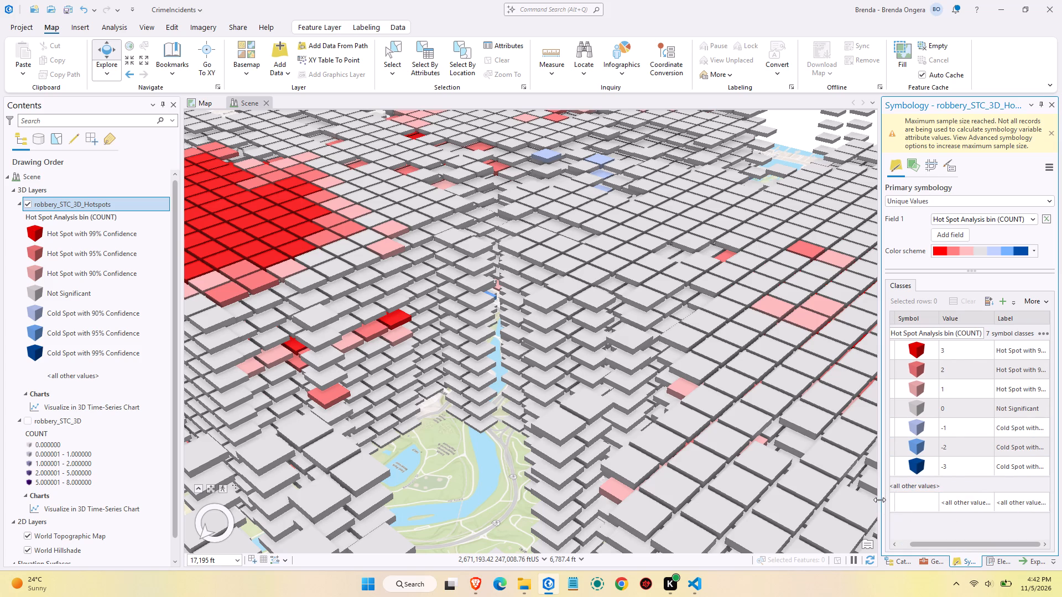
drag(879, 500, 865, 500)
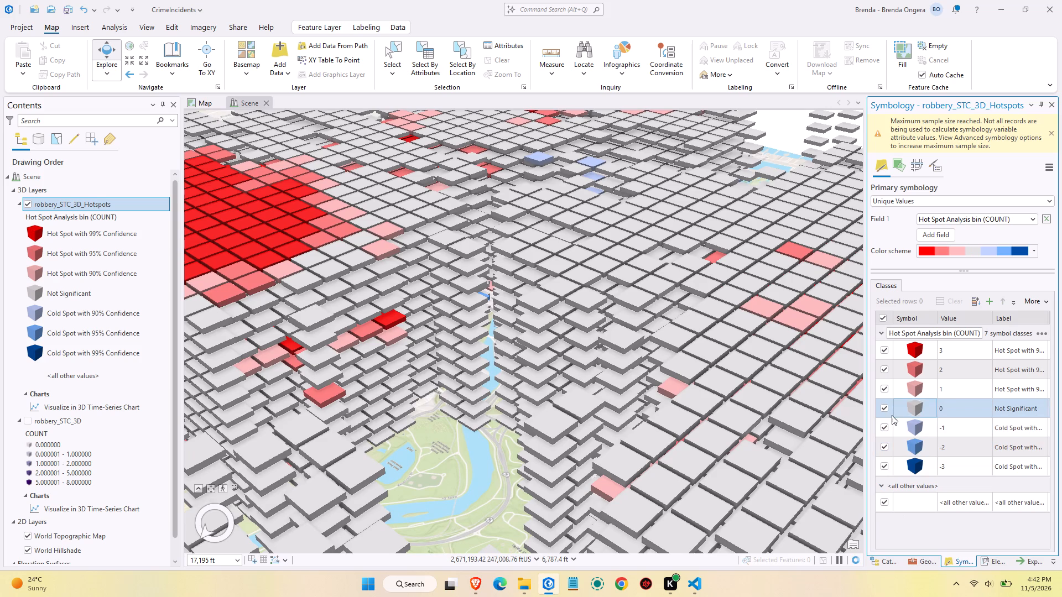
click(912, 407)
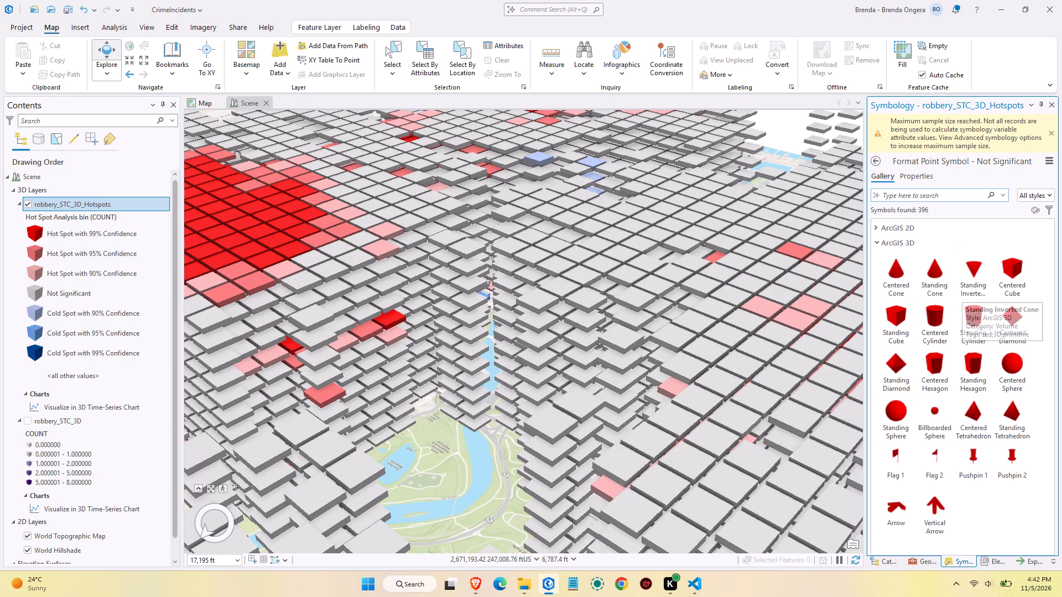
click(916, 177)
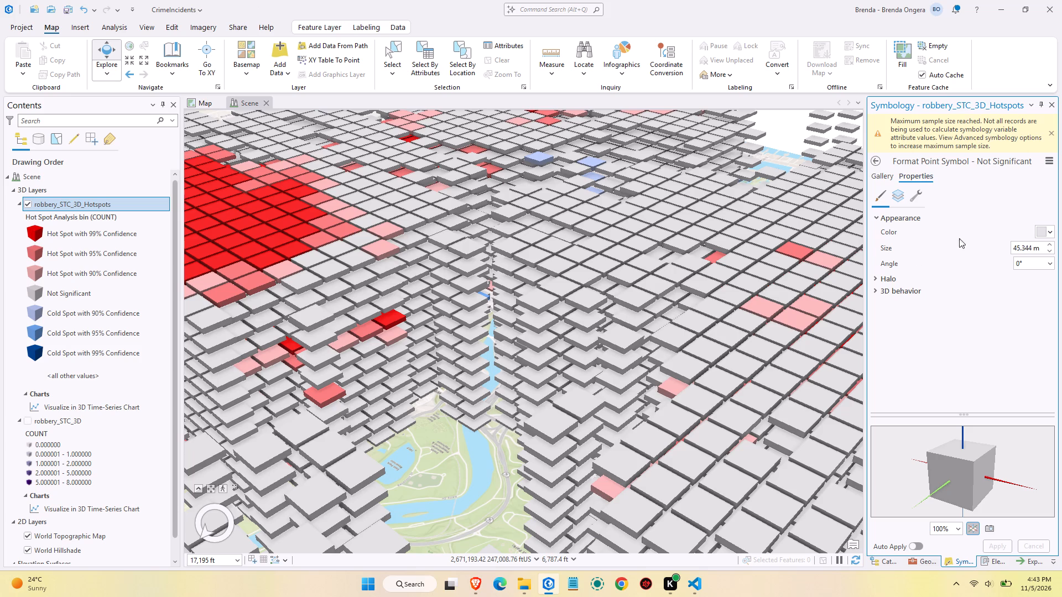
click(1051, 235)
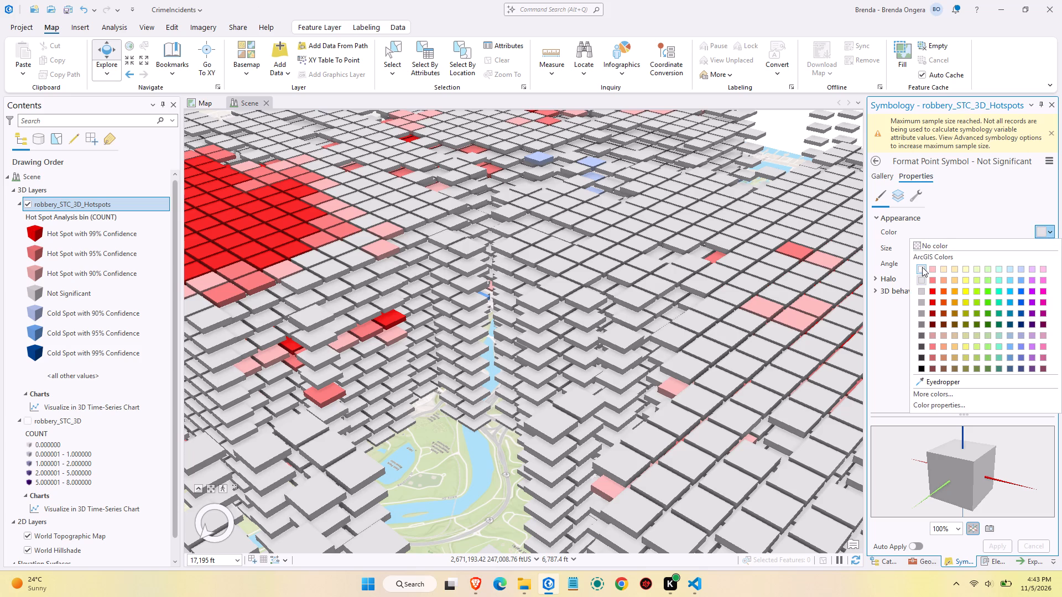
click(931, 247)
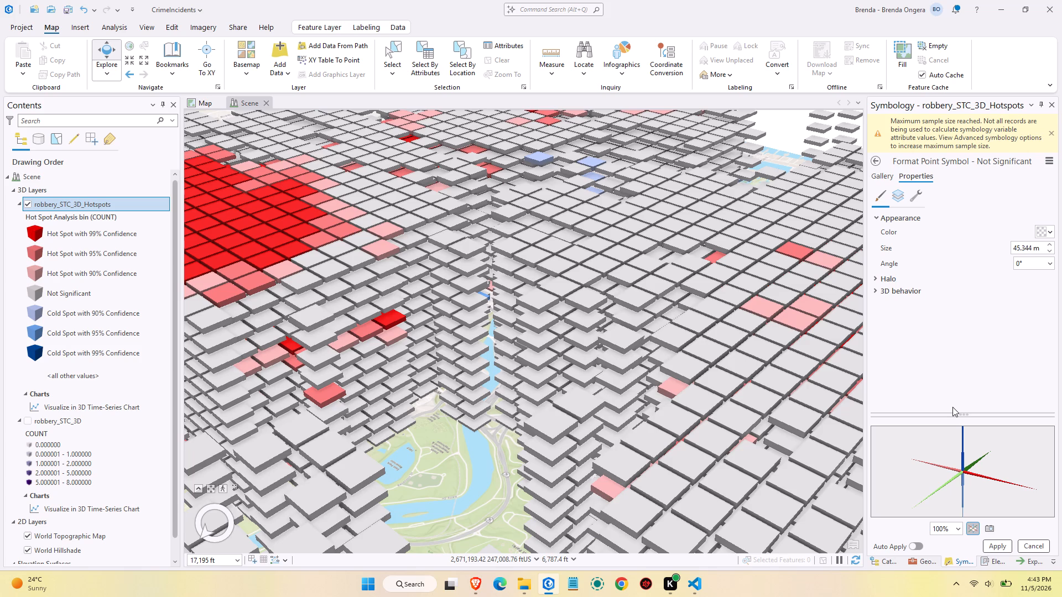
click(997, 543)
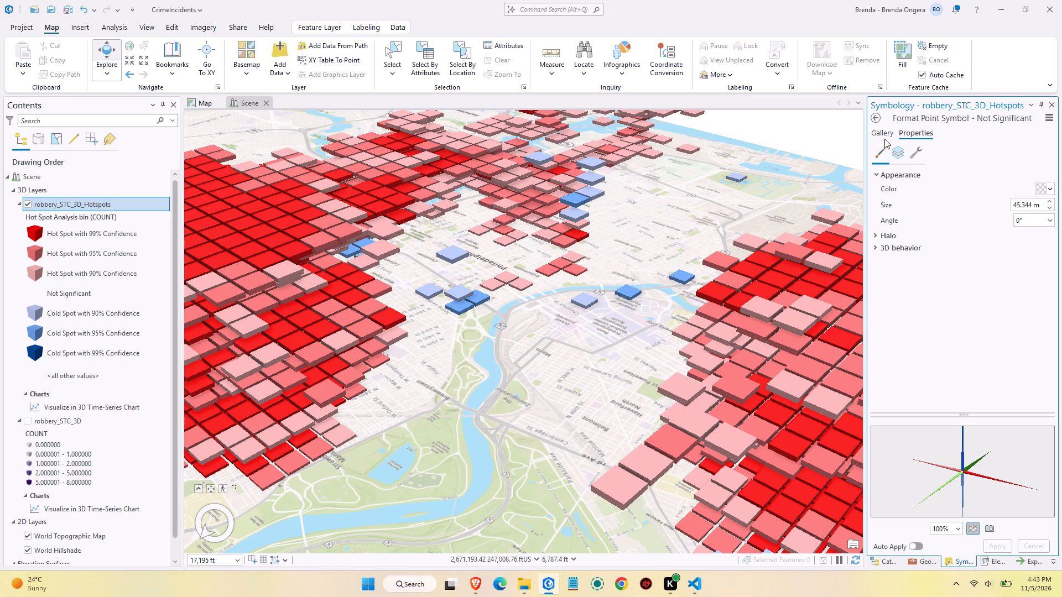
click(878, 117)
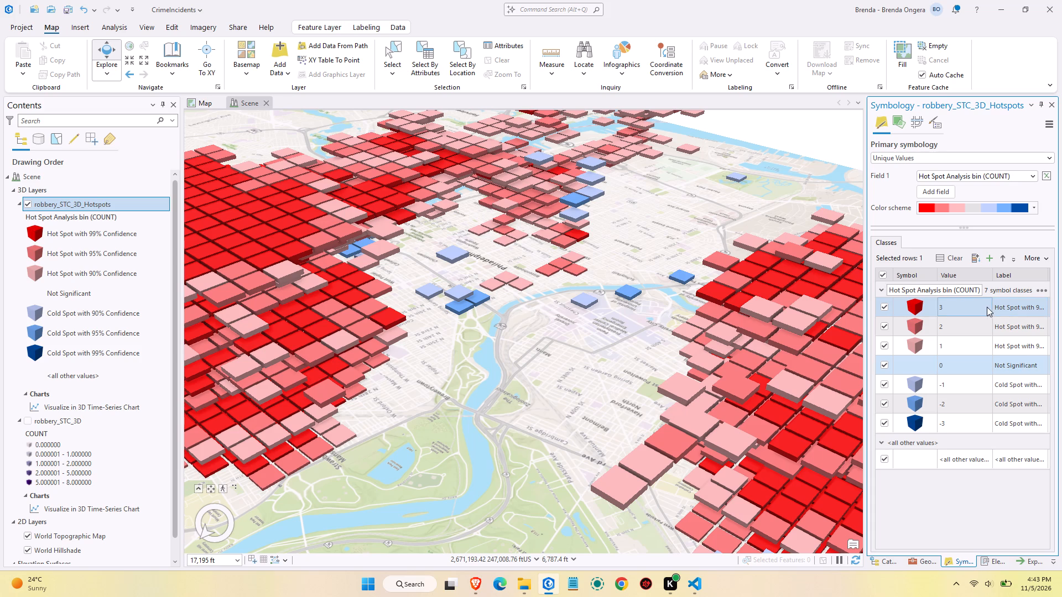
Widen the symbology pane and the Label column of the class table to read the full class labels.
drag(991, 275, 973, 275)
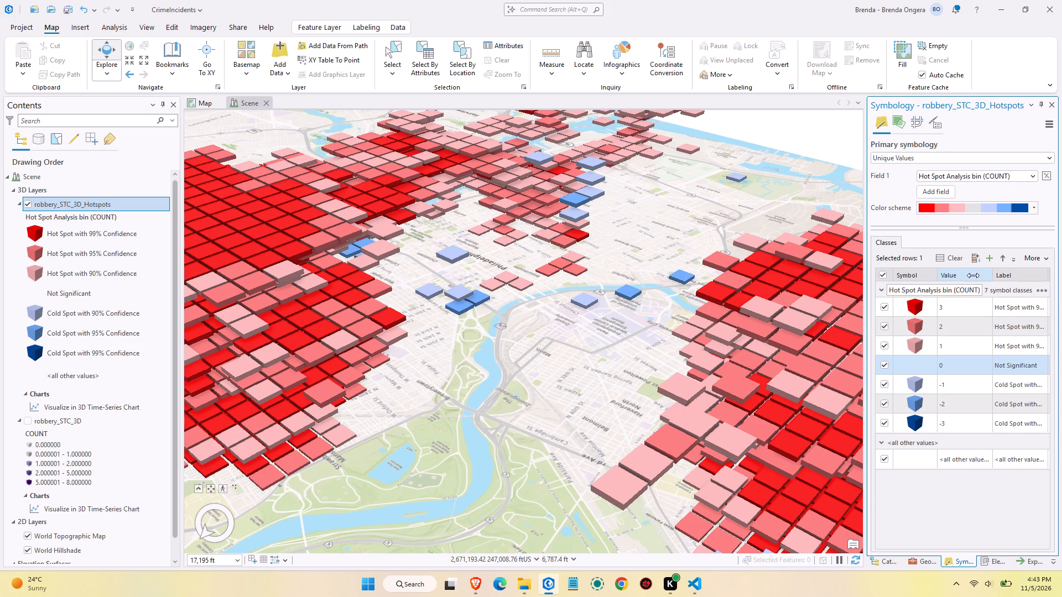
drag(973, 275, 969, 276)
drag(867, 303, 804, 304)
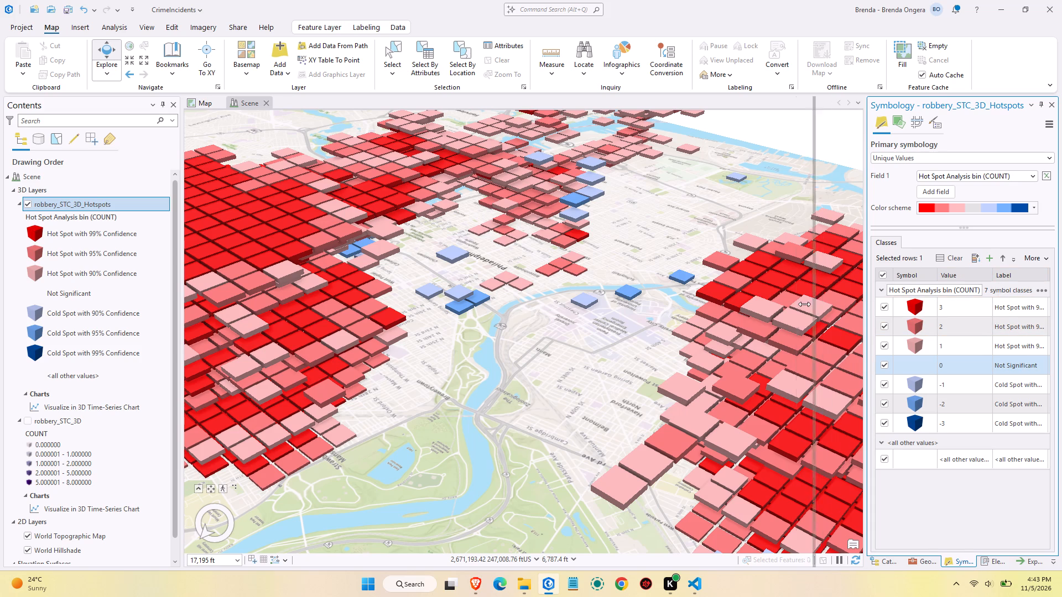
drag(804, 304, 798, 304)
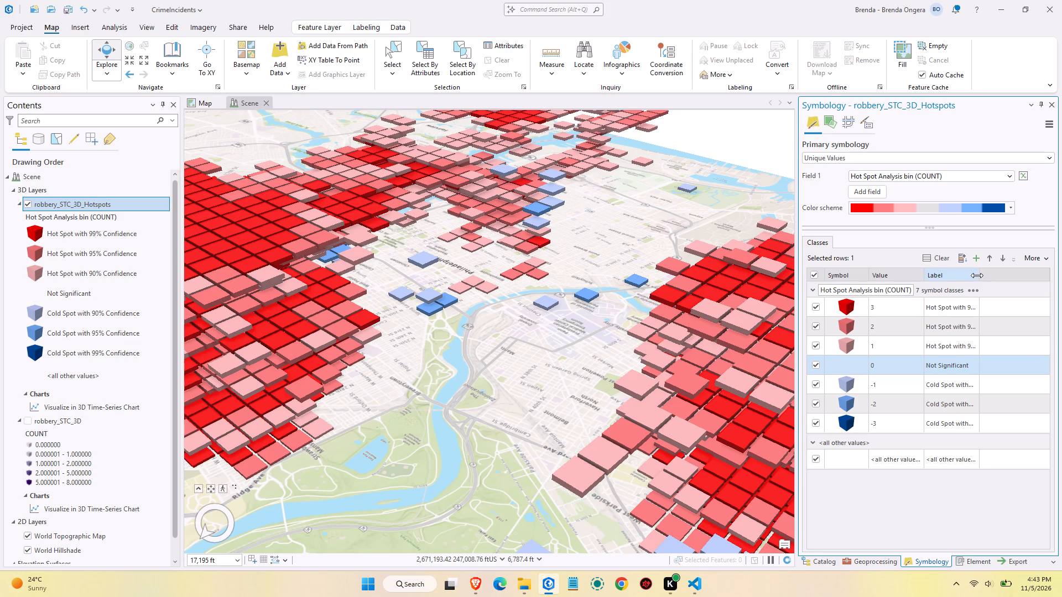
drag(977, 275, 1029, 275)
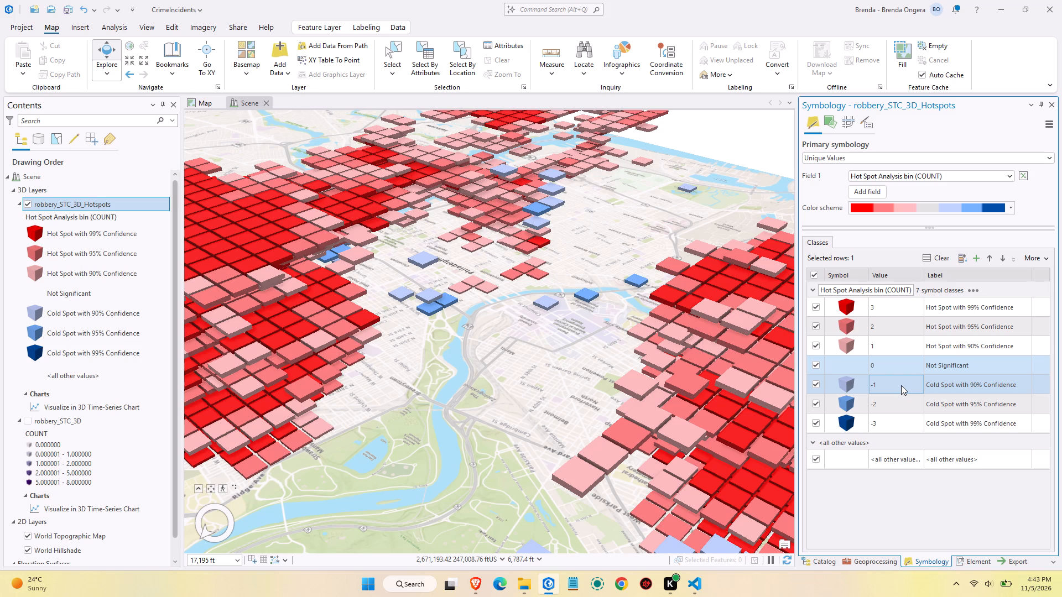
Set the transparency of the Hot Spot with 90% Confidence symbol's colour to 40% and apply it.
click(851, 345)
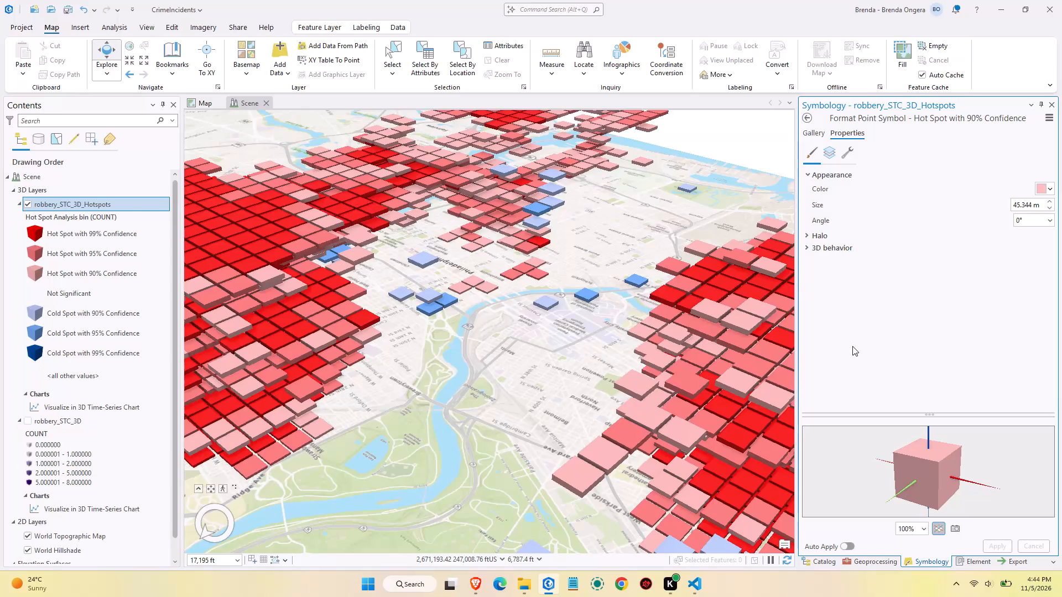
click(1050, 192)
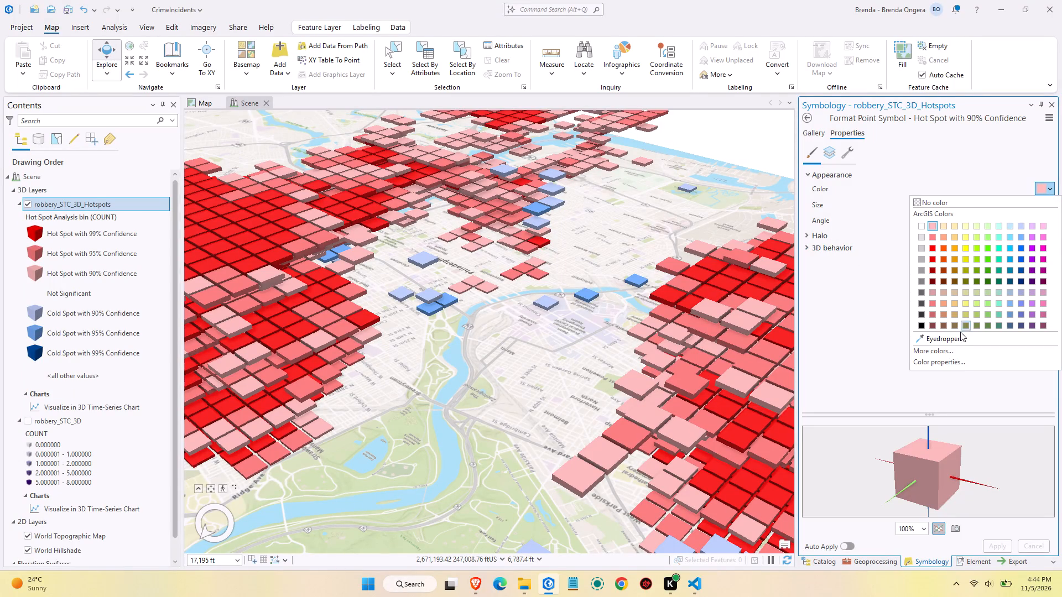
click(942, 365)
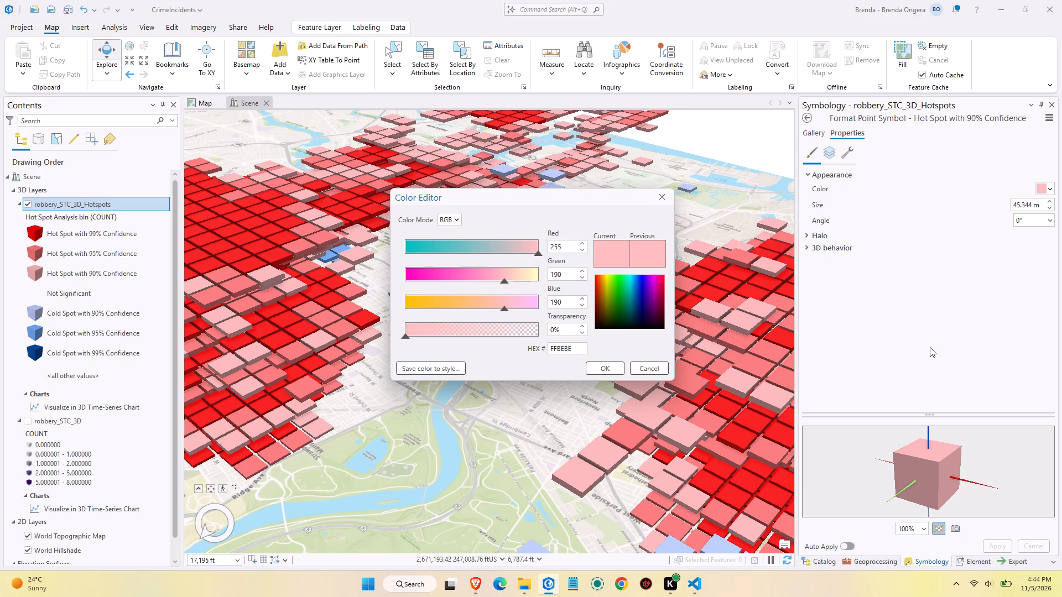
click(548, 331)
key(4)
click(615, 369)
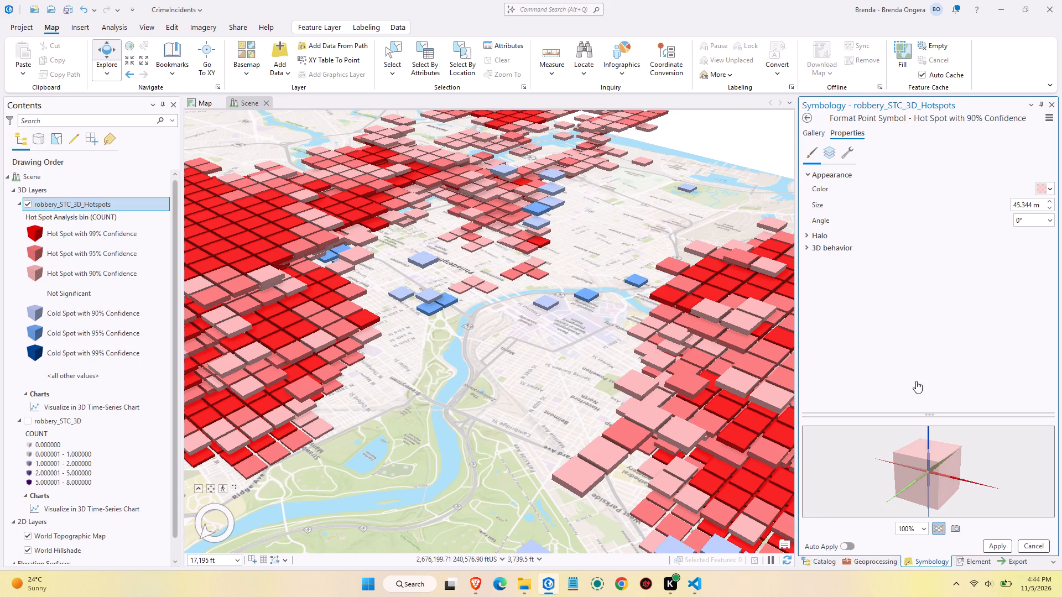
click(993, 548)
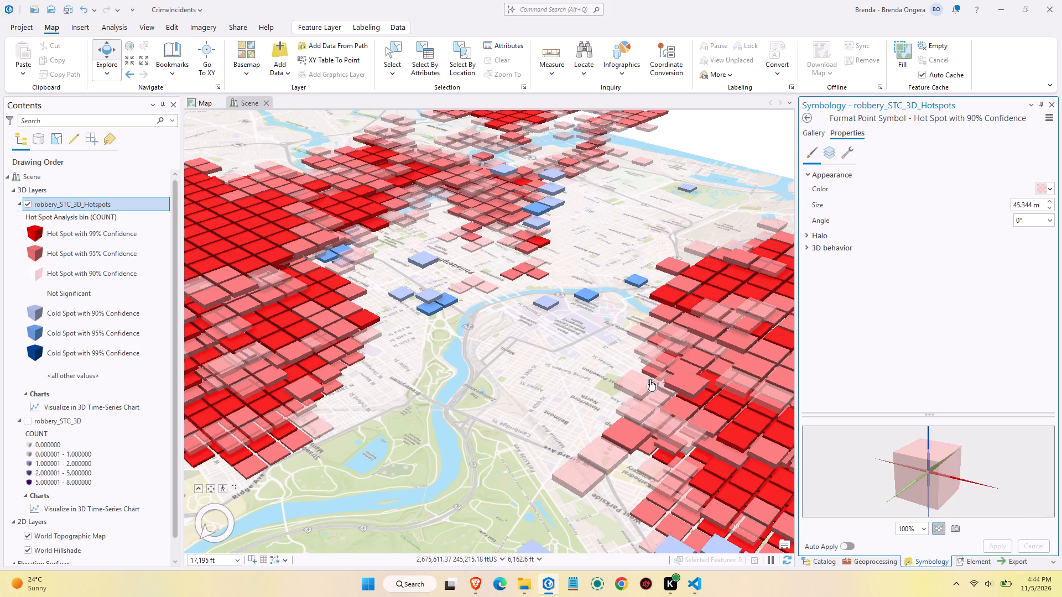
Examine the stacked hot and cold spot bins in the 3D scene from different angles and distances.
scroll(650, 379, down, 3)
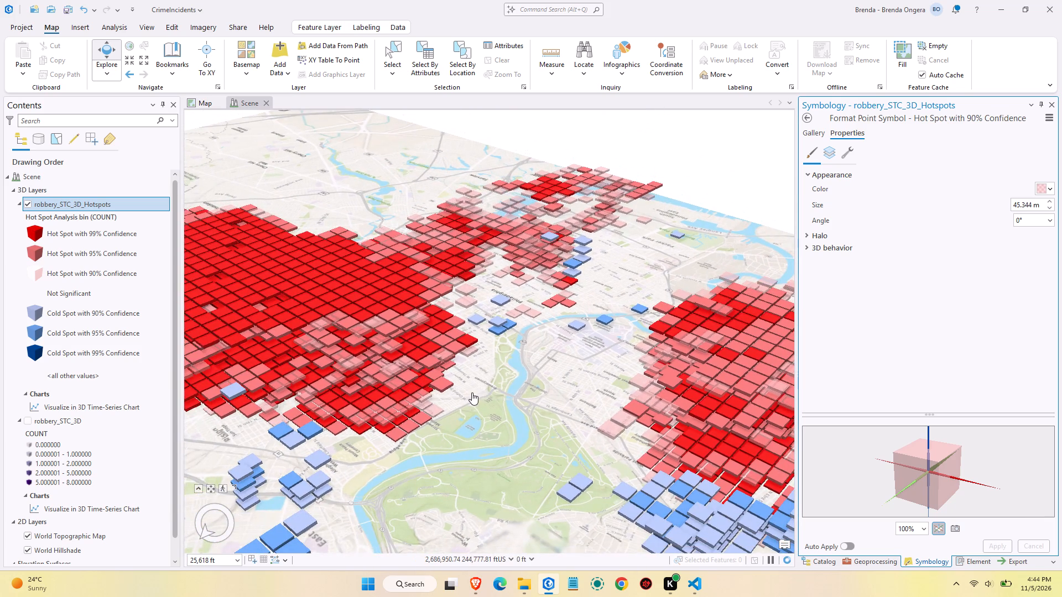
middle_drag(473, 392, 548, 386)
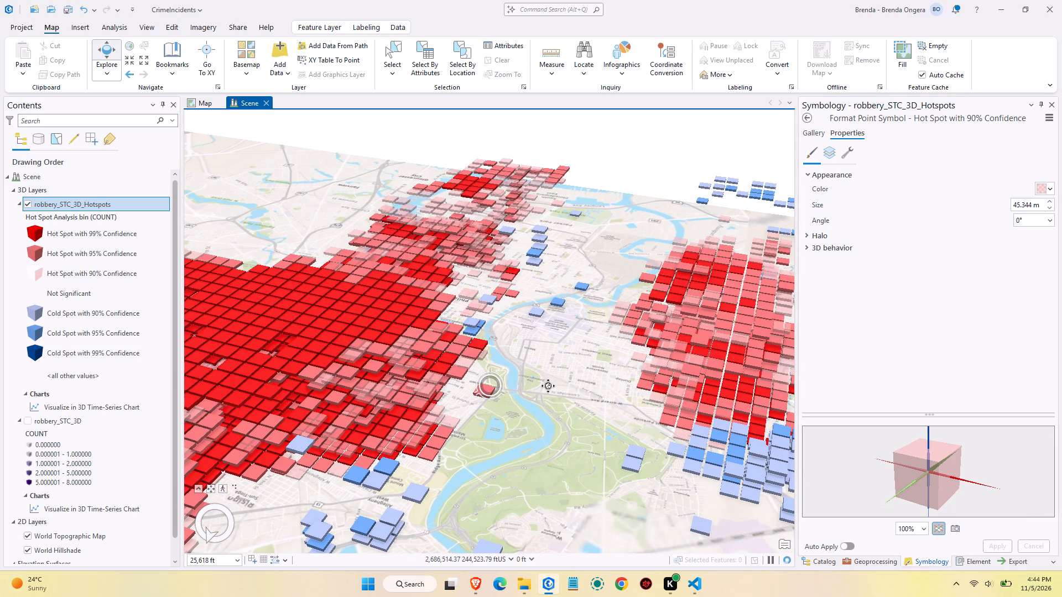
middle_drag(548, 386, 575, 382)
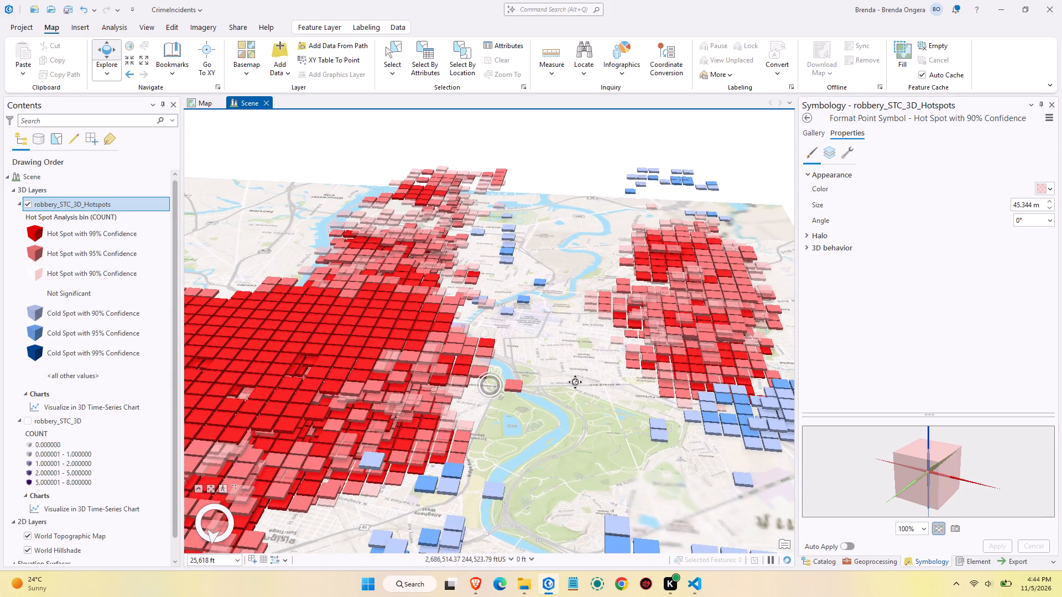
middle_drag(575, 382, 523, 309)
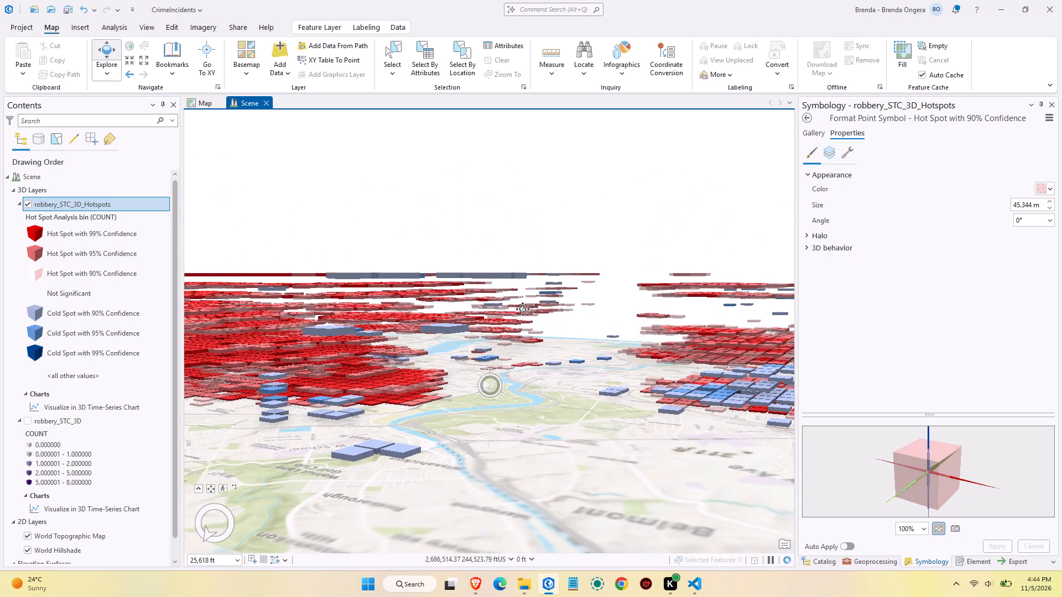
middle_drag(523, 309, 507, 373)
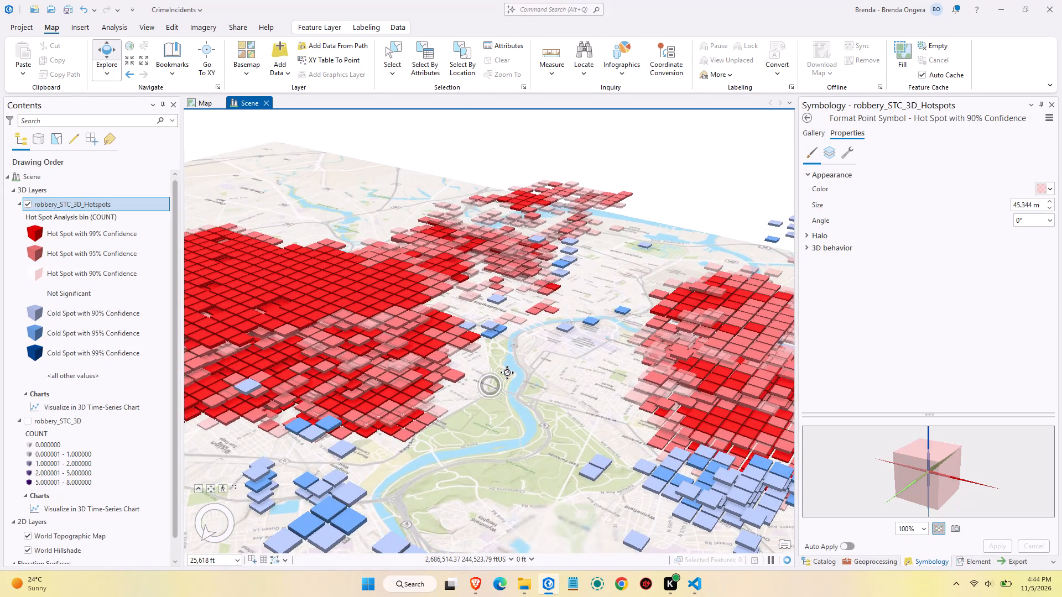
middle_drag(507, 373, 400, 369)
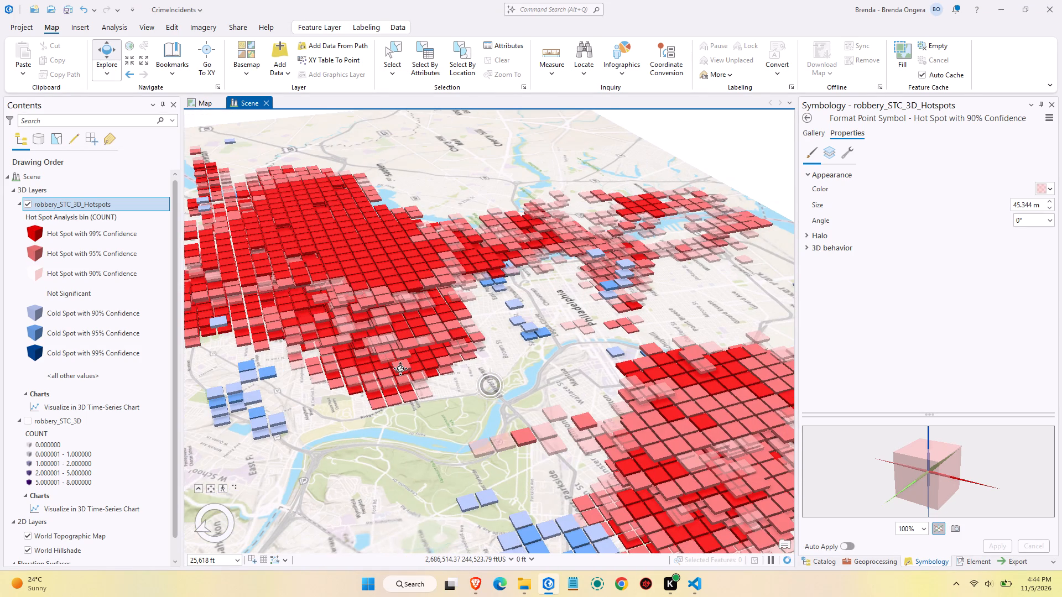
middle_drag(400, 369, 468, 359)
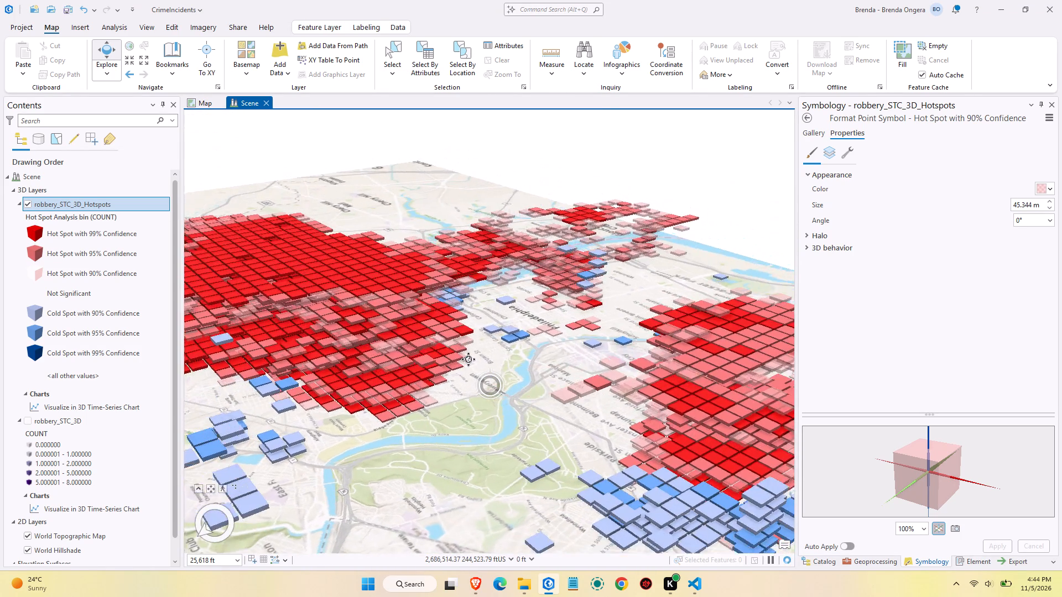
middle_drag(468, 359, 470, 359)
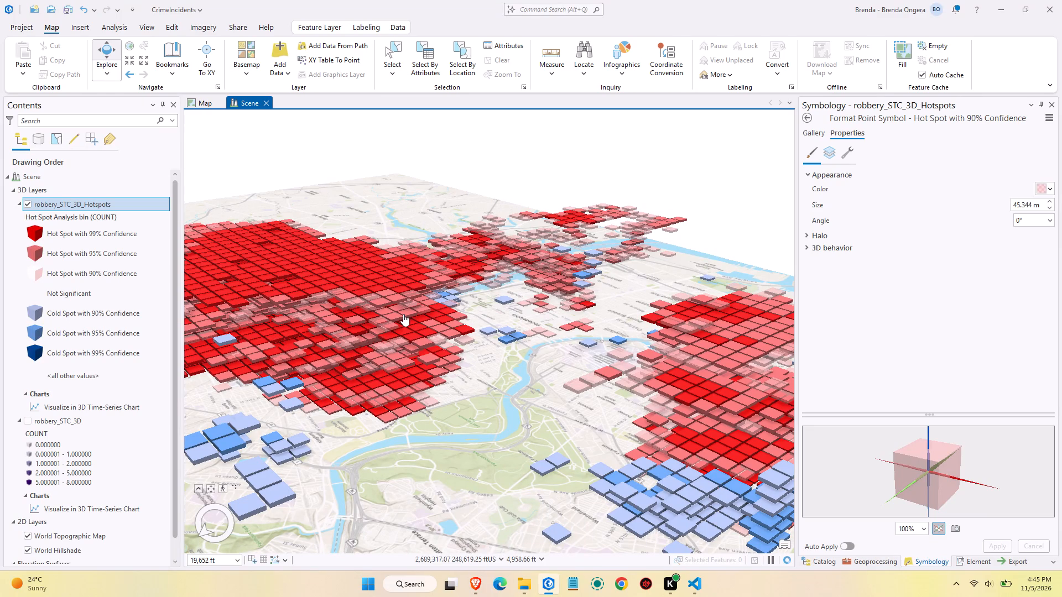
scroll(413, 326, down, 2)
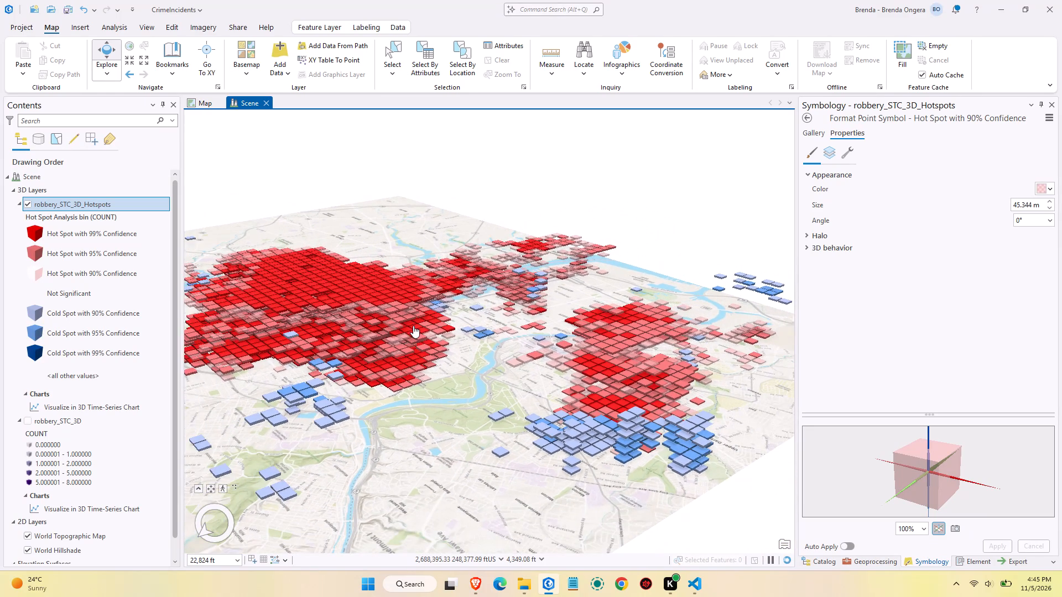
scroll(413, 326, down, 2)
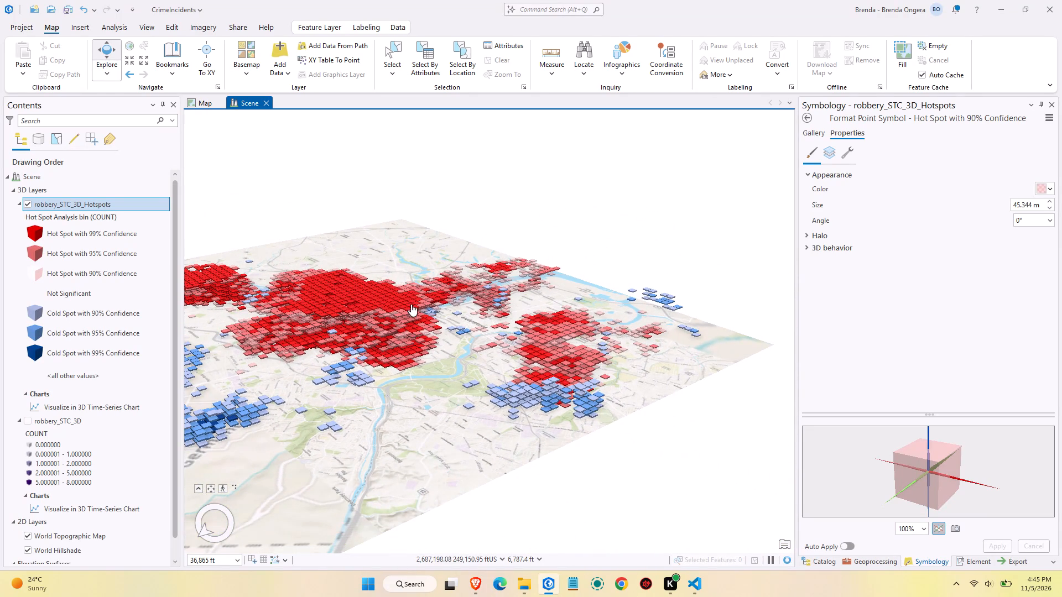
Capture a rectangular screenshot of the layer list, the angled 3D hot spot scene and the symbology settings, and open it in Snipping Tool.
middle_drag(411, 304, 438, 298)
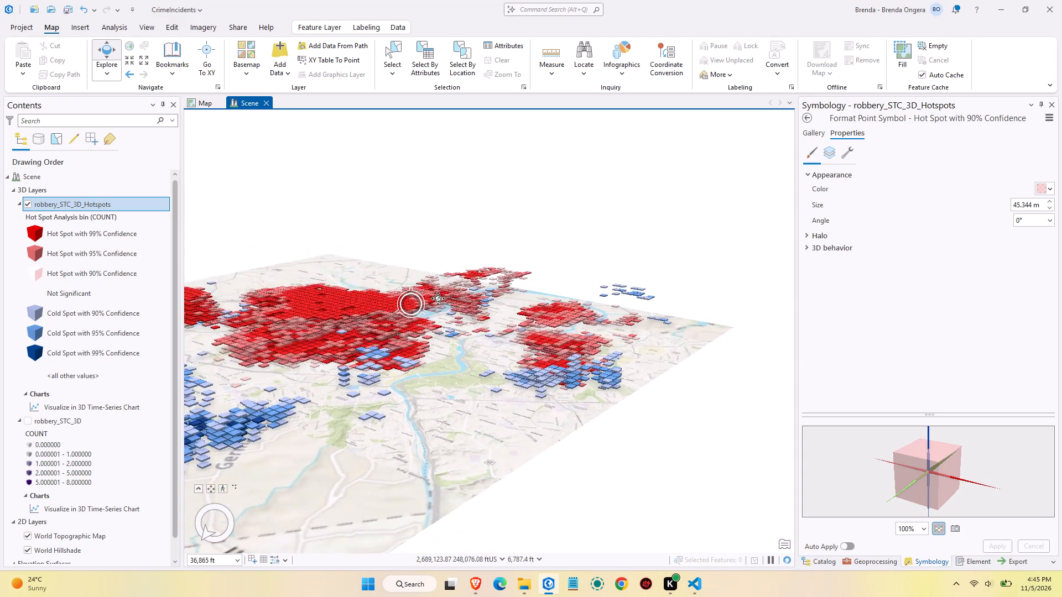
middle_drag(438, 298, 324, 344)
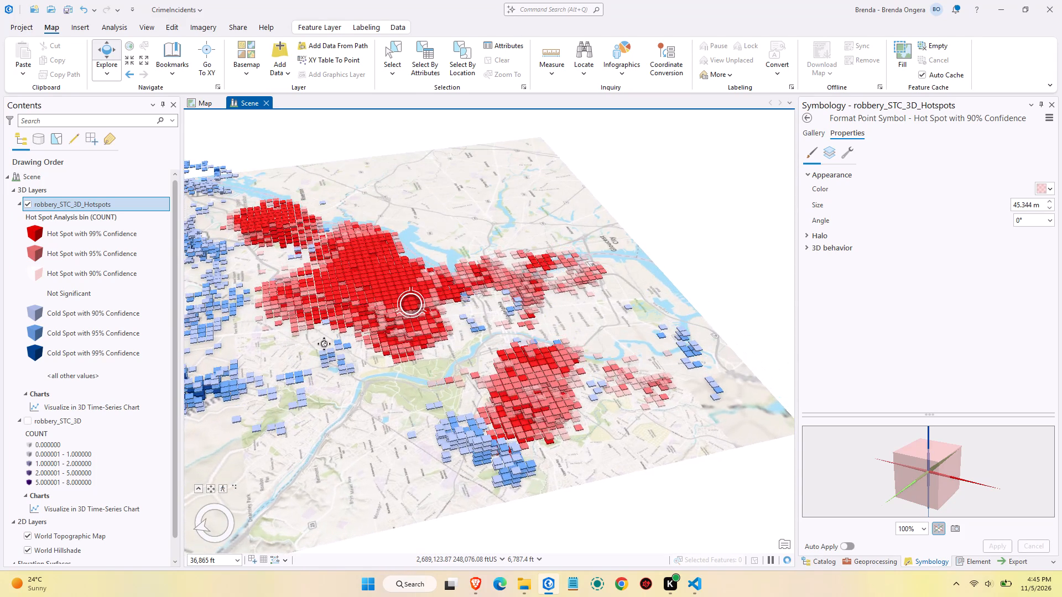
middle_drag(324, 344, 284, 305)
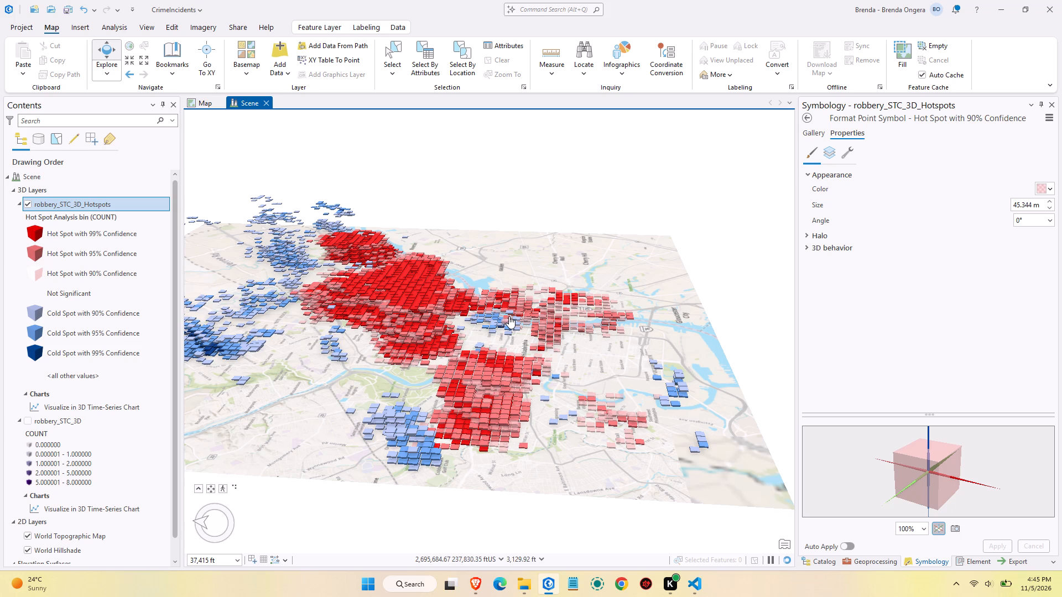
key(shift+super+s)
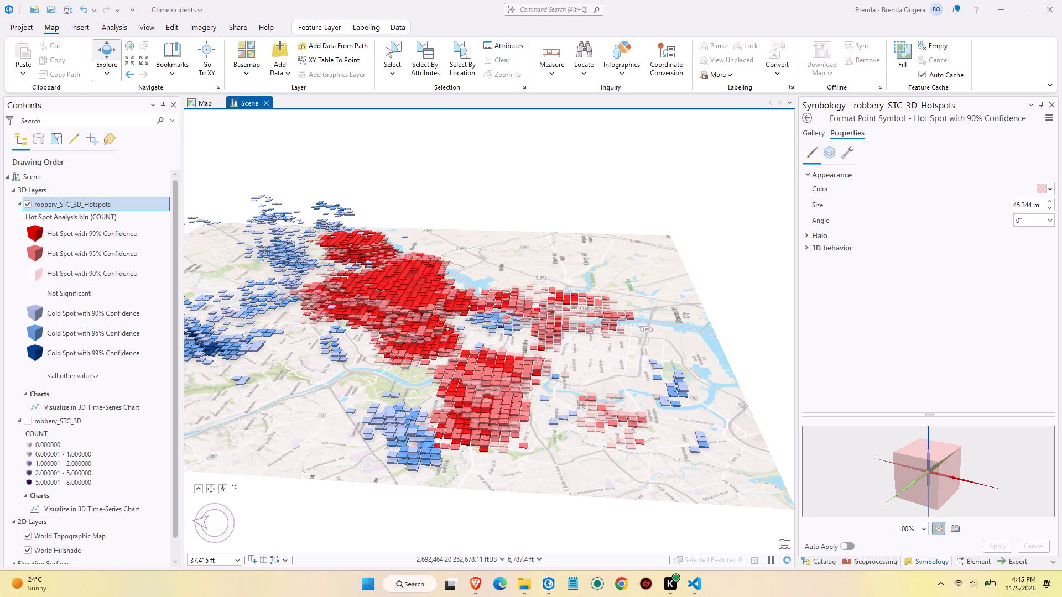
drag(0, 95, 143, 280)
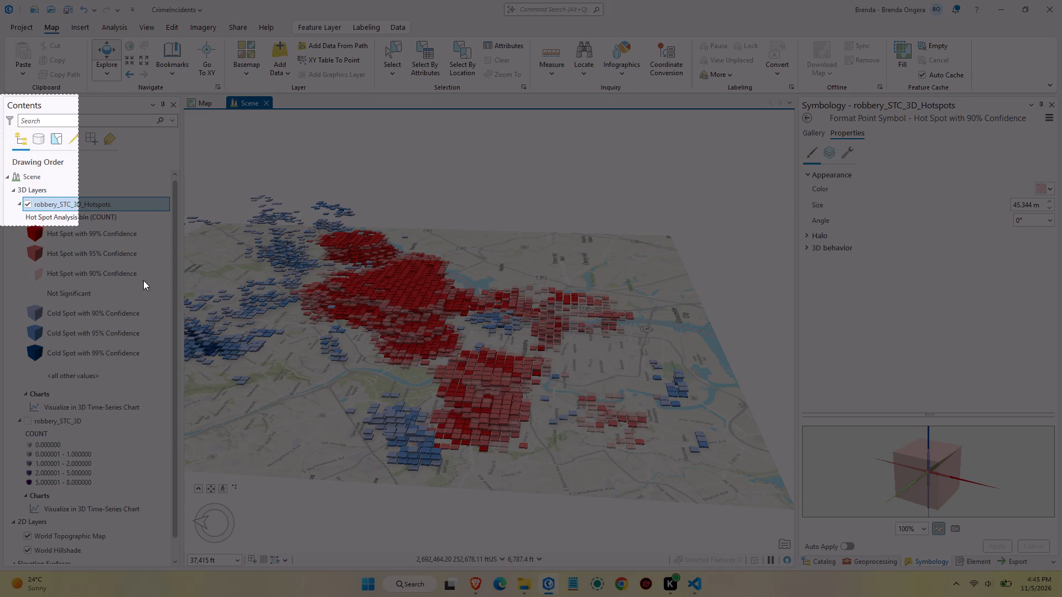
drag(143, 280, 1061, 571)
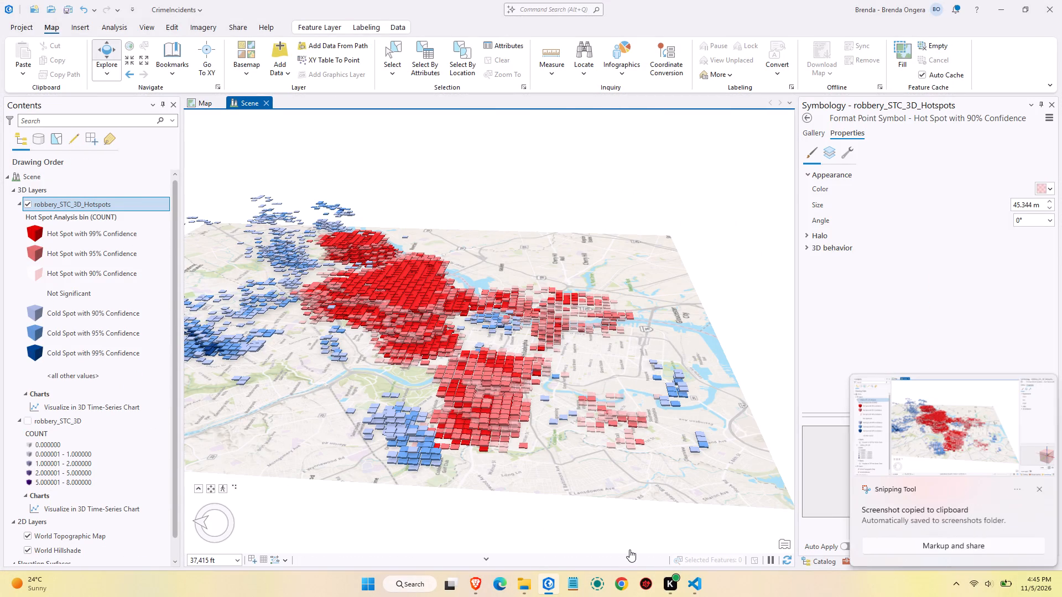
click(930, 439)
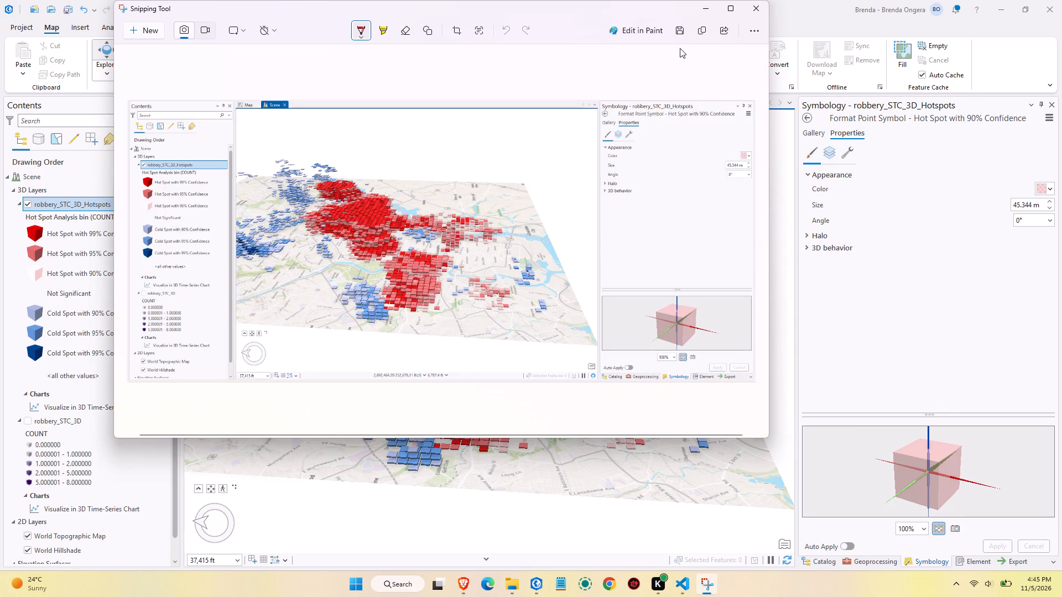
Save the screenshot as 7 3d_symbology.png in the chapter 7 folder inside BEN, and close Snipping Tool.
click(683, 35)
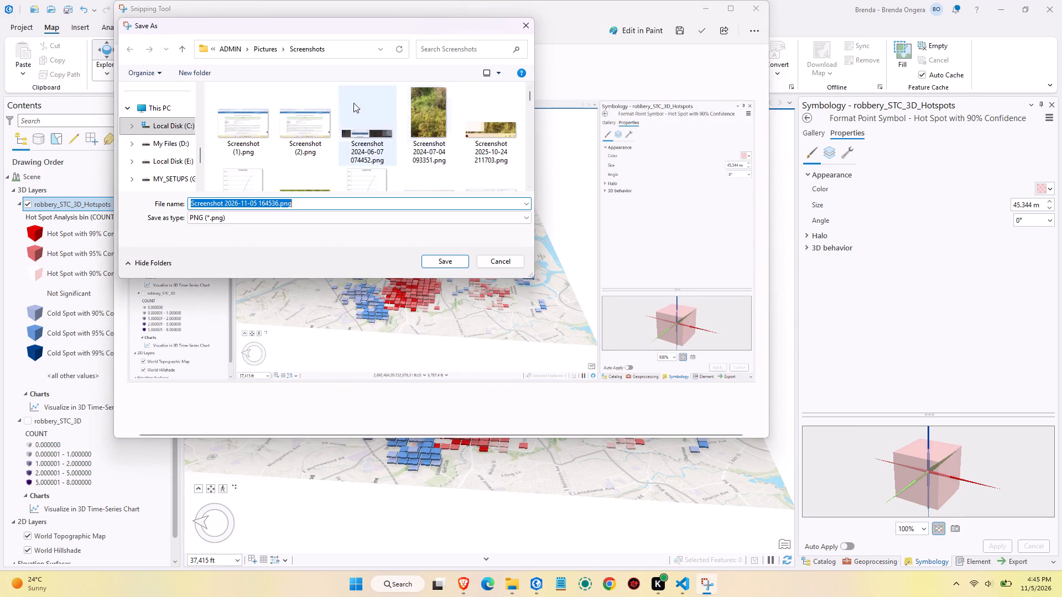
scroll(153, 139, down, 2)
scroll(153, 139, up, 1)
scroll(153, 139, down, 1)
scroll(153, 139, up, 2)
scroll(153, 139, down, 1)
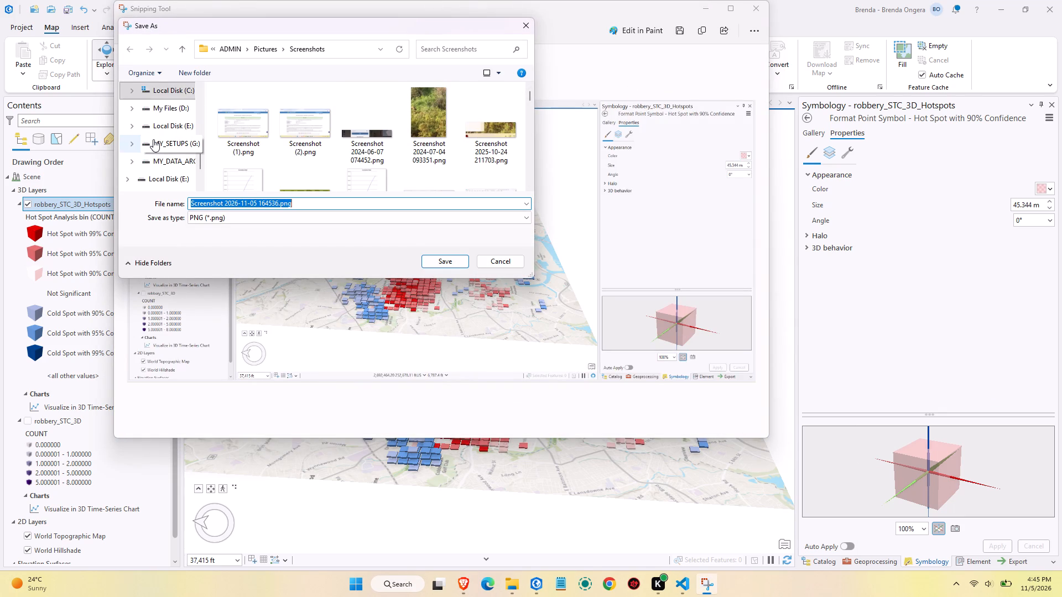
scroll(153, 139, down, 2)
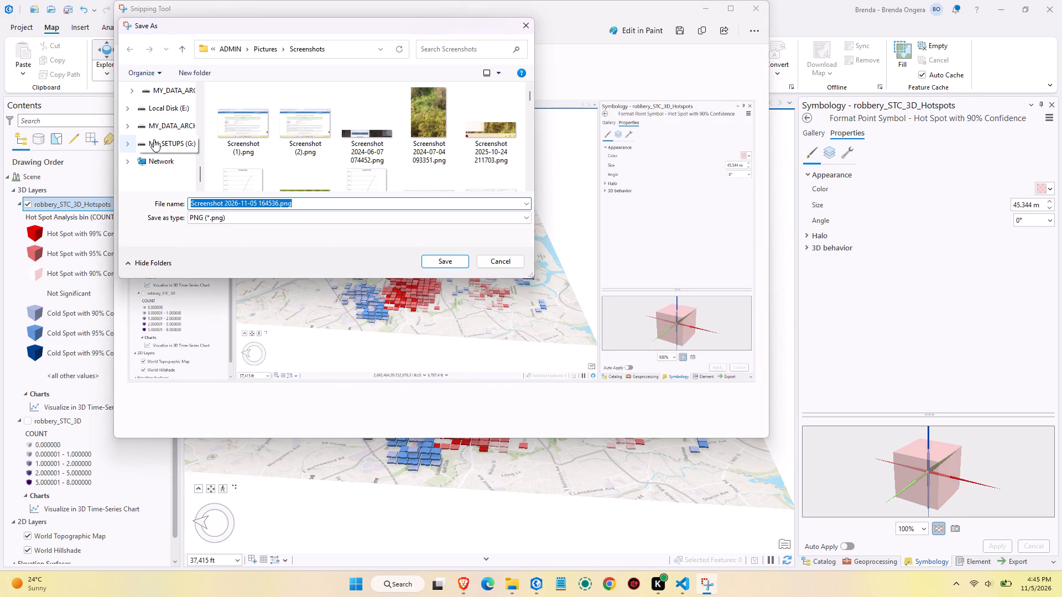
scroll(154, 139, up, 4)
scroll(154, 139, down, 1)
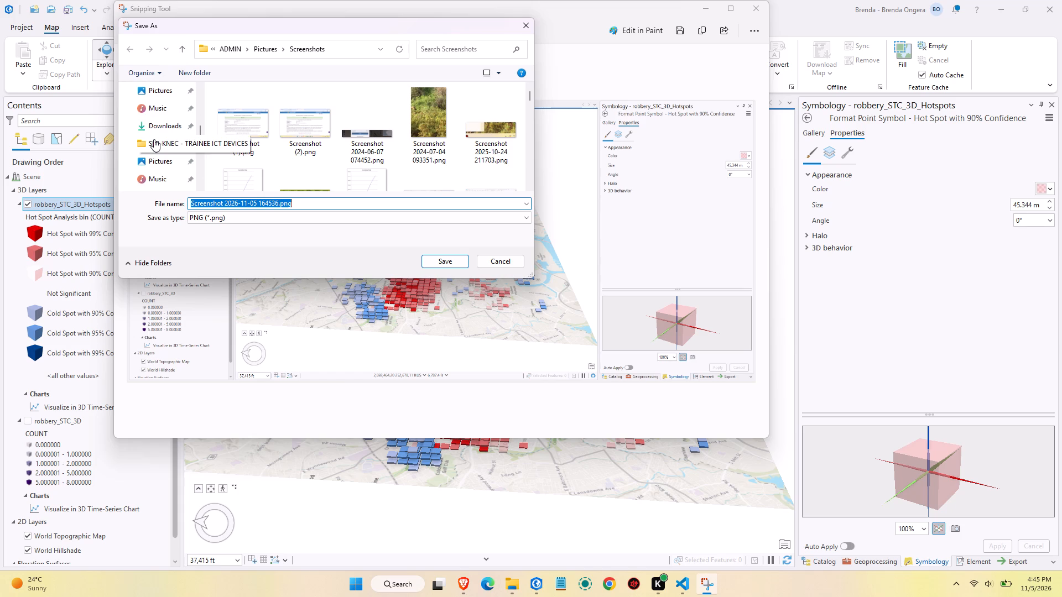
click(159, 157)
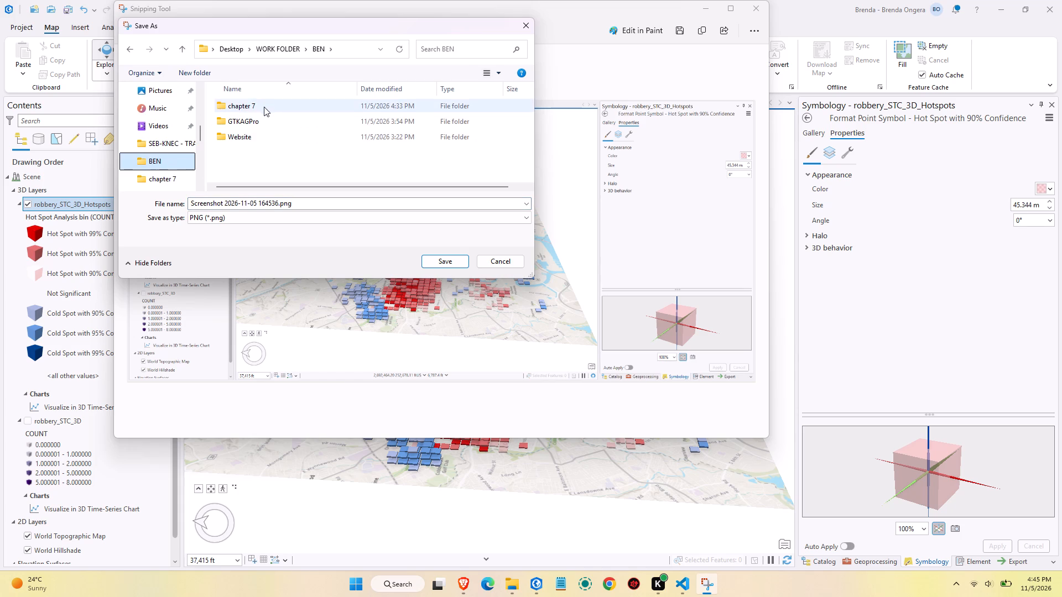
double_click(264, 105)
click(256, 145)
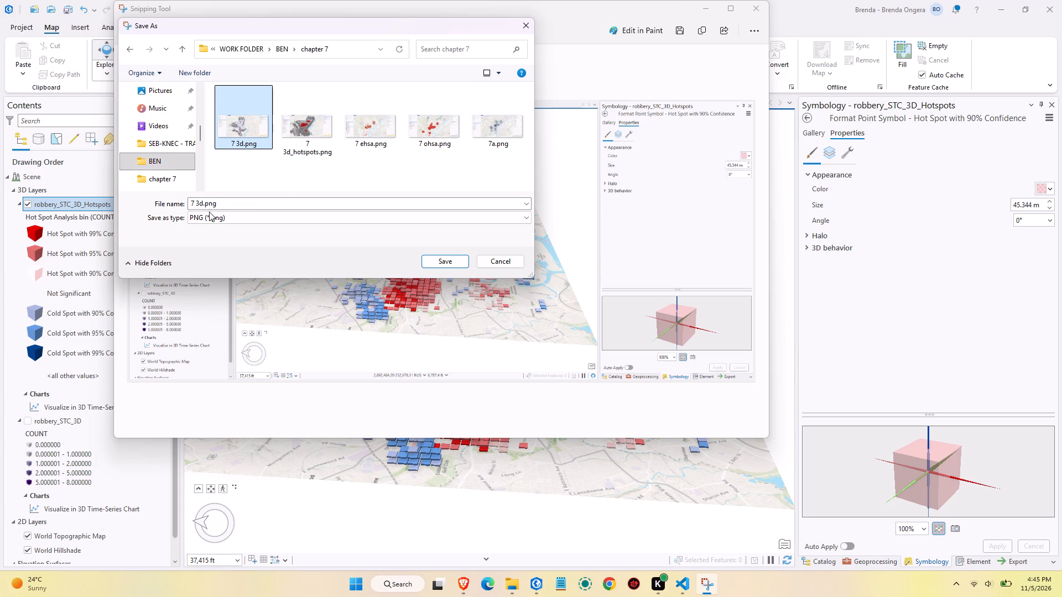
click(201, 203)
click(201, 204)
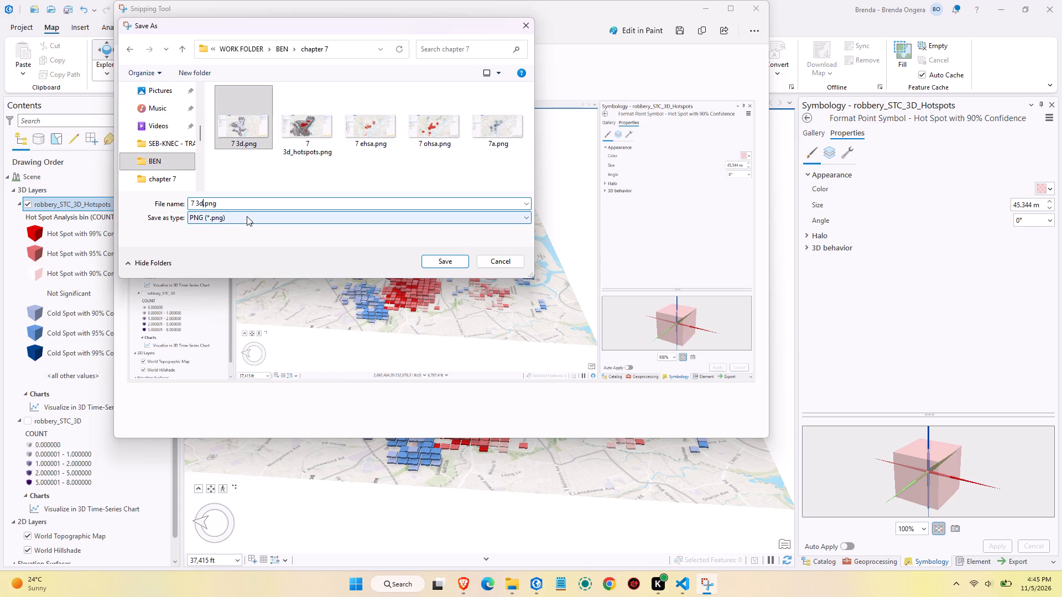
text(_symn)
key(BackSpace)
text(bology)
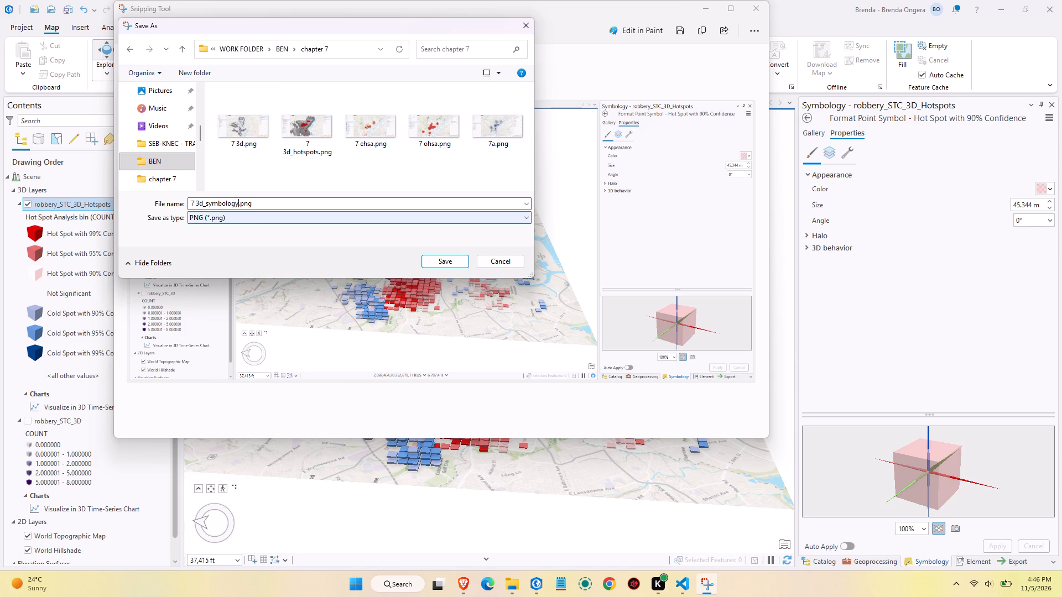
click(436, 260)
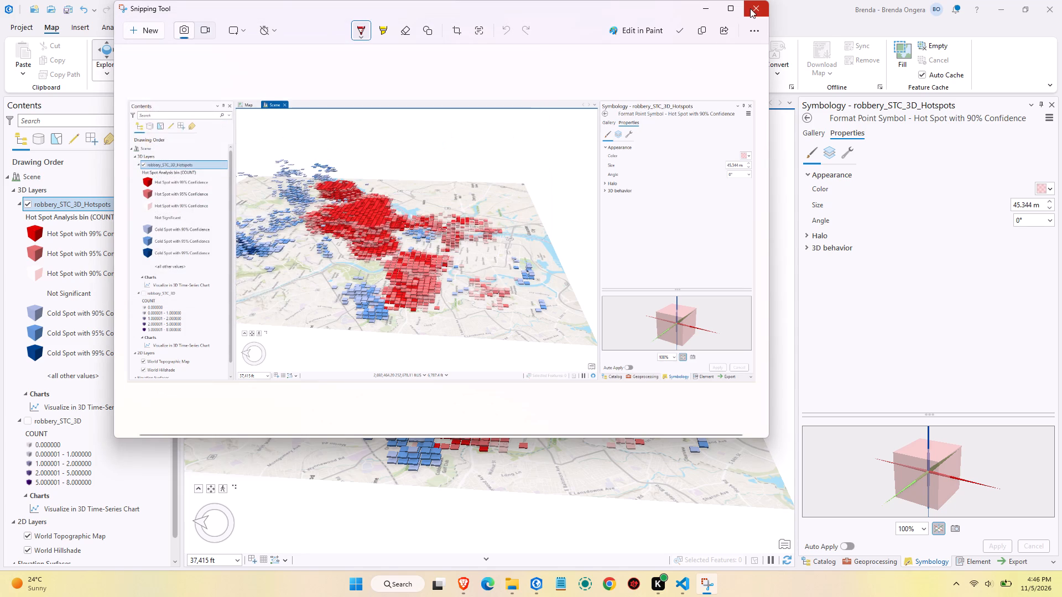
click(751, 8)
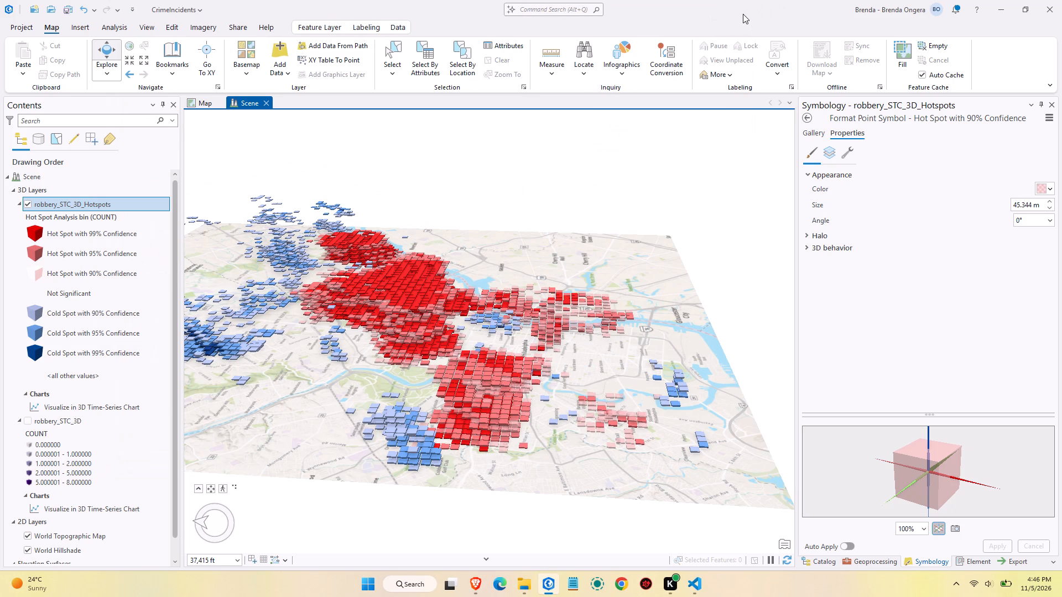
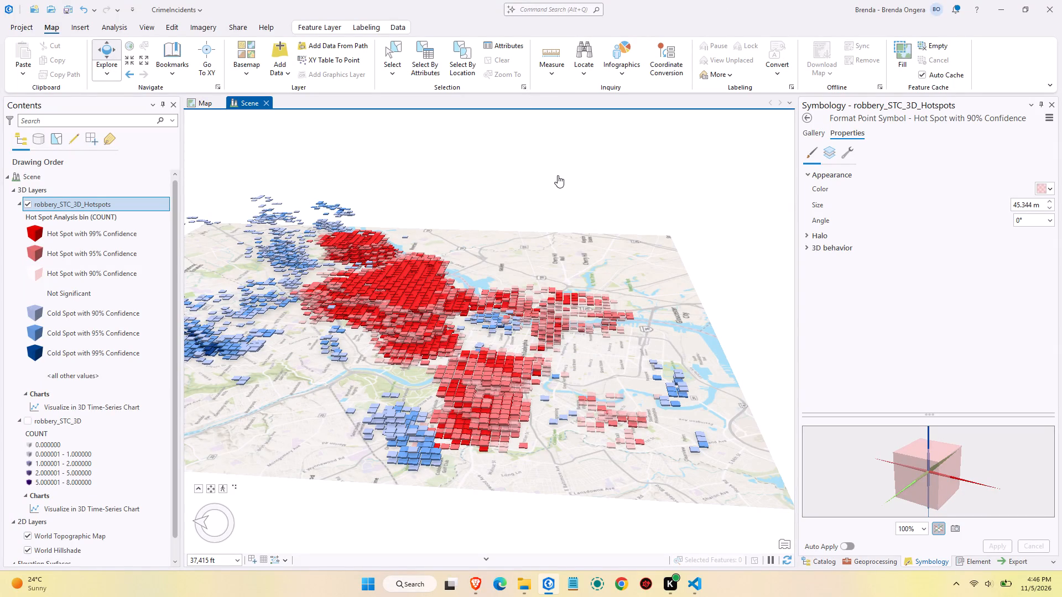
Examine the 3D robbery hot and cold spot bins in the scene from several angles and distances.
middle_drag(509, 217, 564, 219)
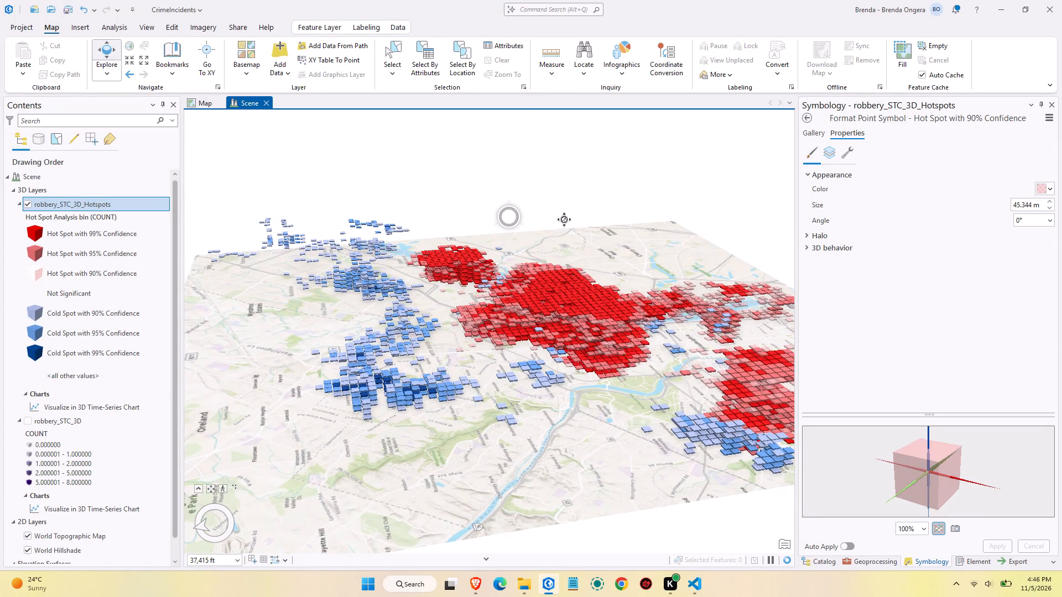
middle_drag(564, 219, 573, 271)
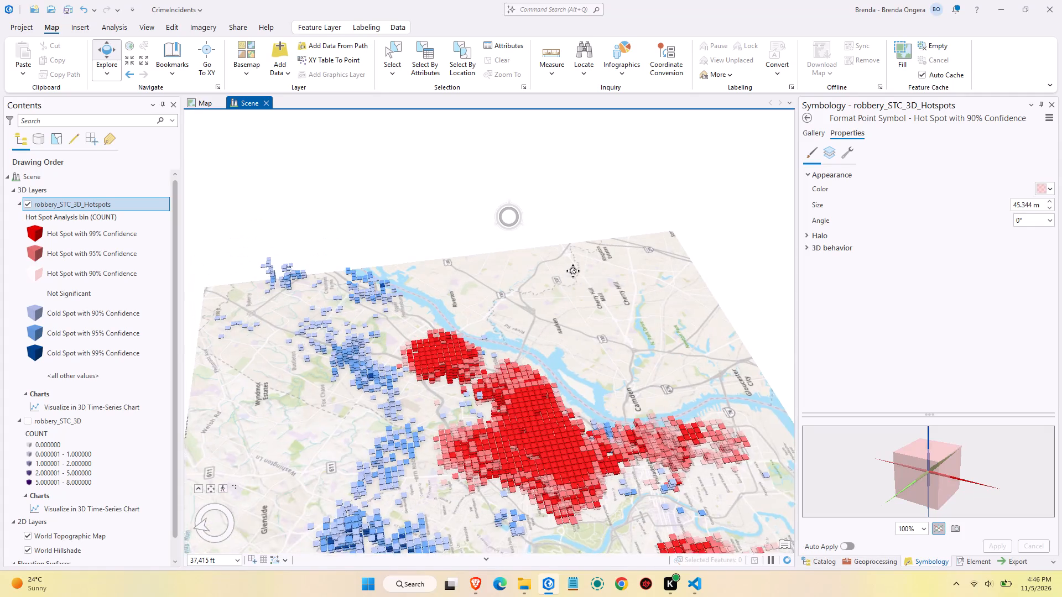
middle_drag(573, 271, 591, 234)
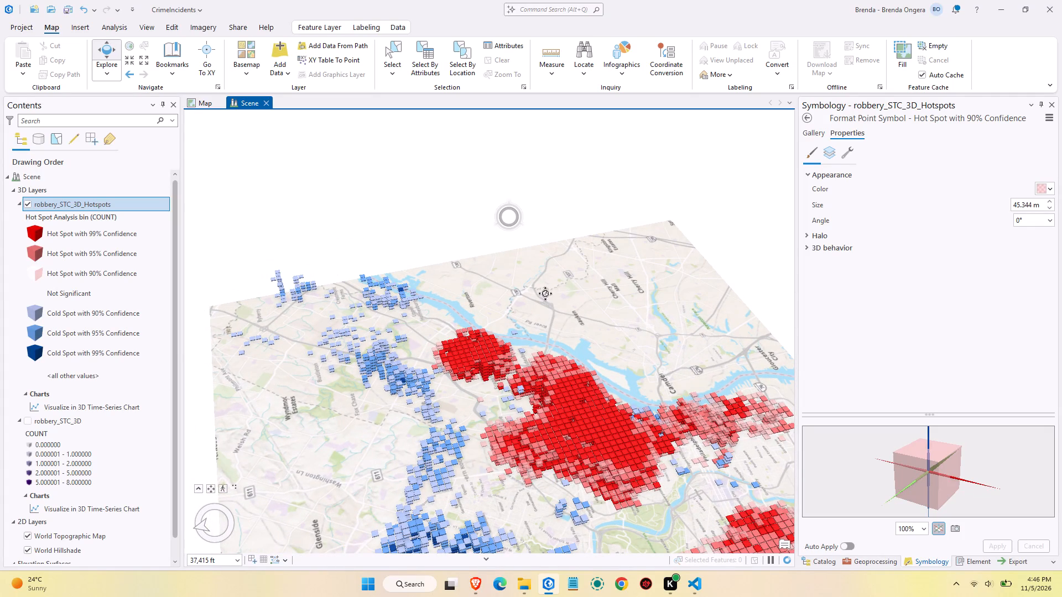
middle_drag(545, 298, 557, 267)
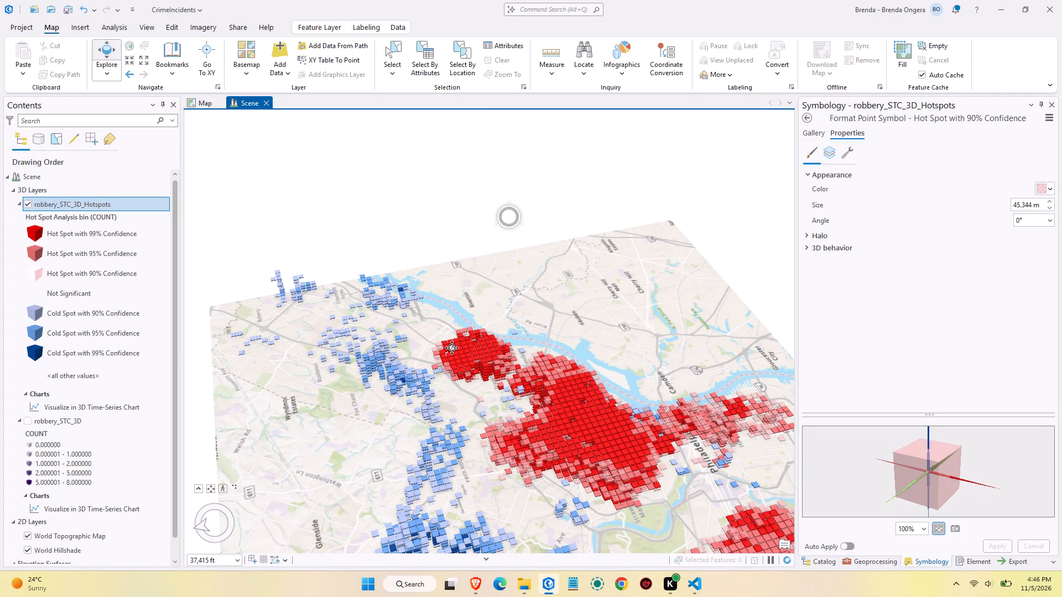
middle_drag(452, 348, 451, 301)
scroll(451, 301, up, 1)
scroll(452, 299, down, 1)
scroll(509, 292, down, 1)
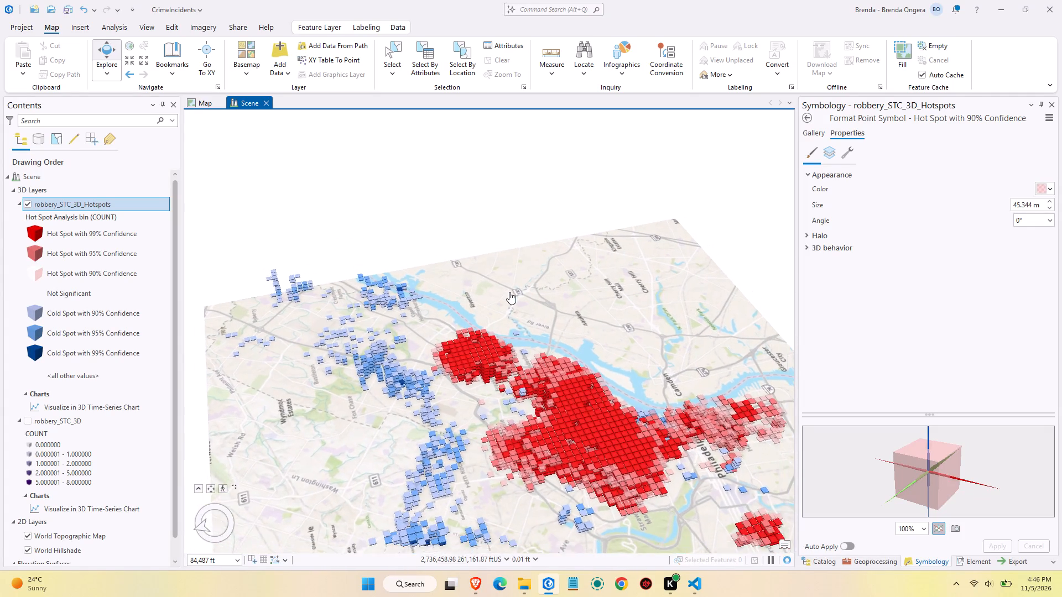
scroll(509, 292, down, 1)
scroll(496, 504, up, 1)
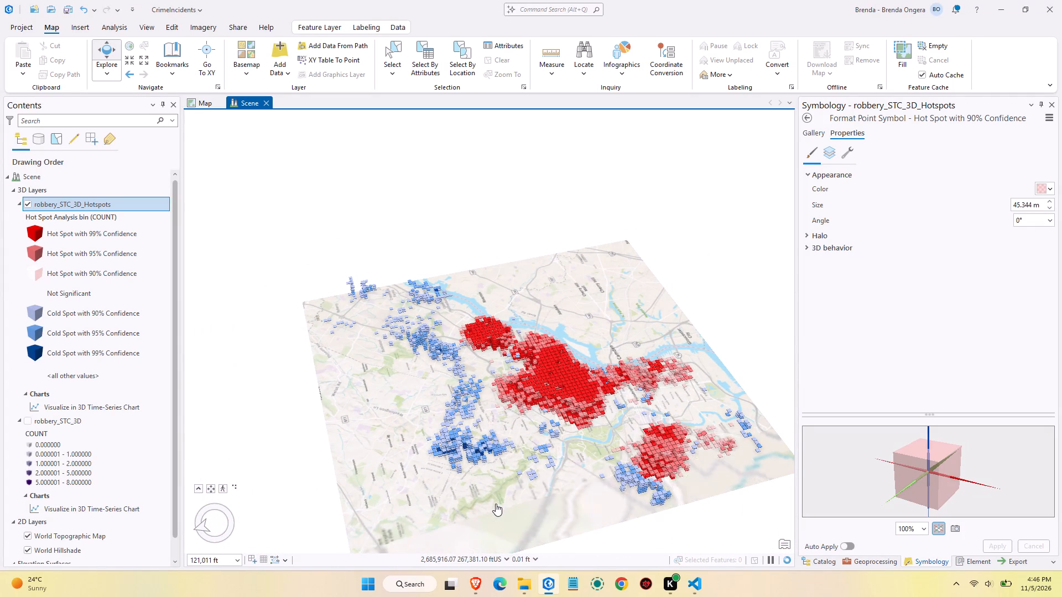
scroll(496, 504, up, 1)
middle_drag(496, 461, 436, 401)
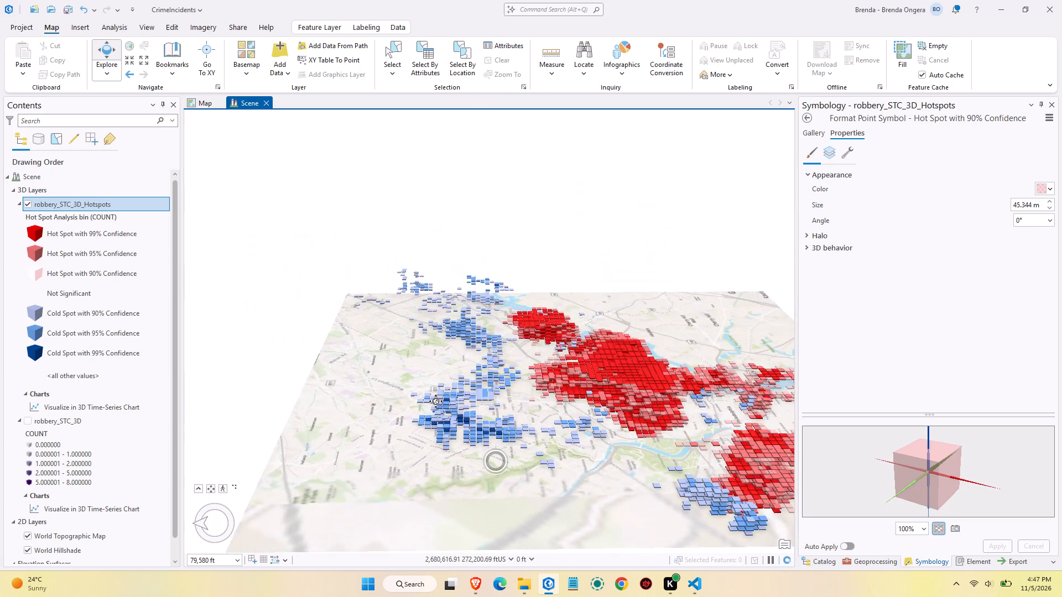
middle_drag(436, 401, 421, 383)
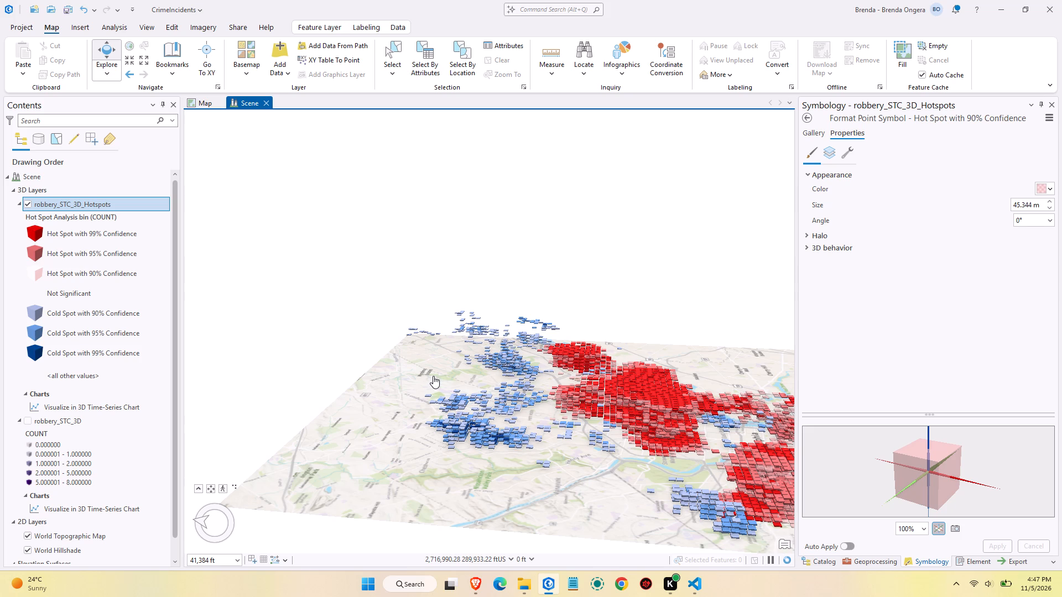
Enable time filtering on robbery_STC_3D_Hotspots with Start Date and End Date as its start and end time fields, and calculate the time extent.
right_click(103, 210)
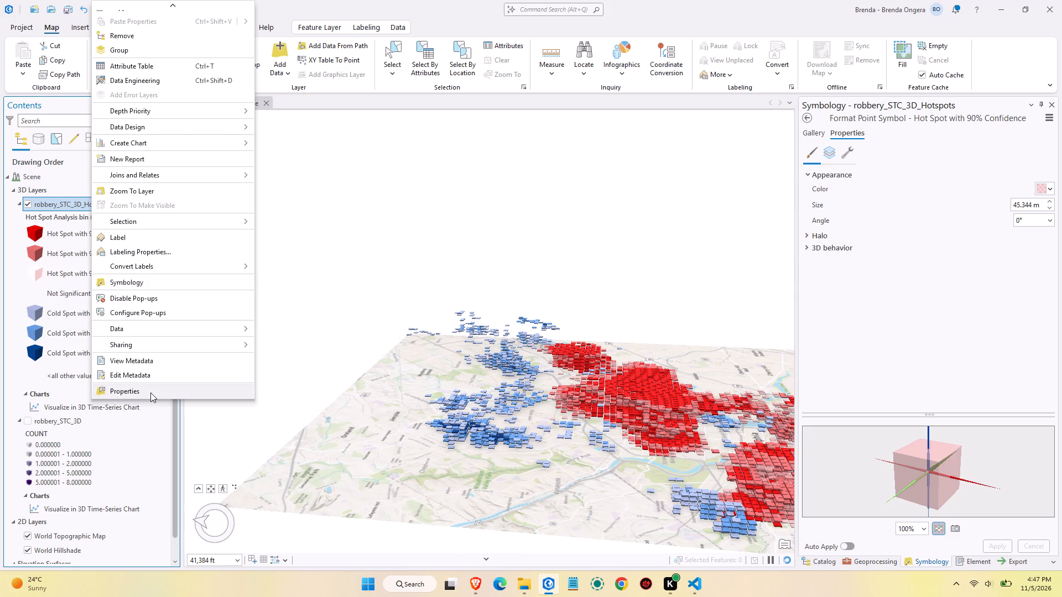
click(150, 392)
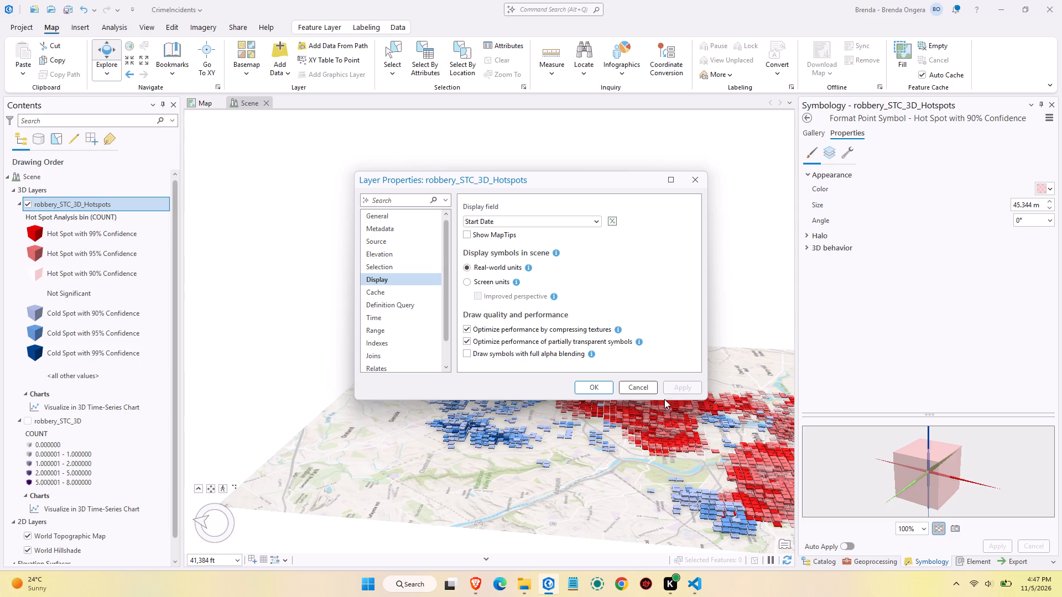
click(386, 316)
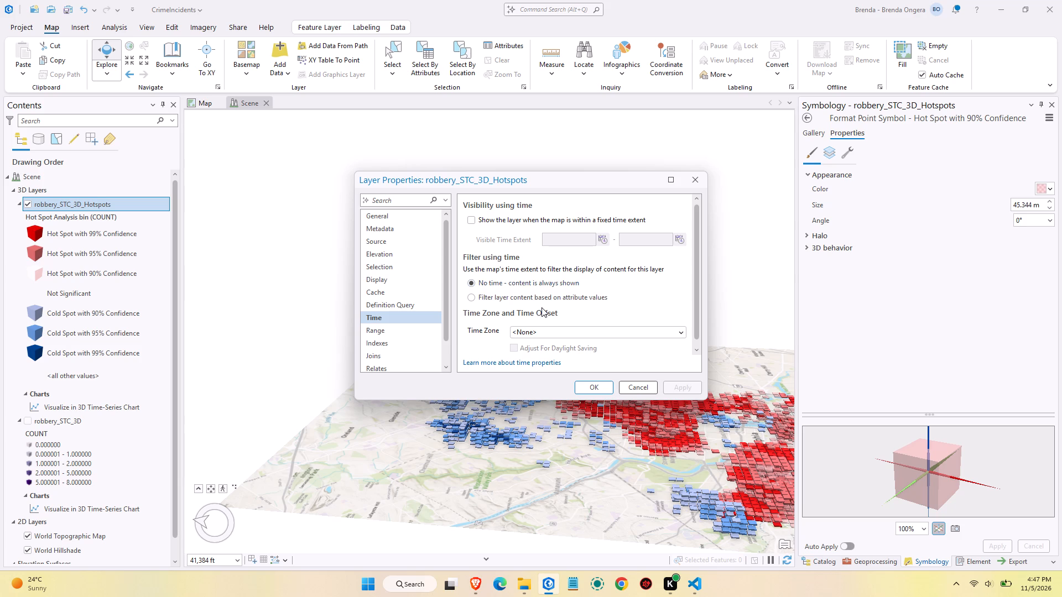
click(492, 298)
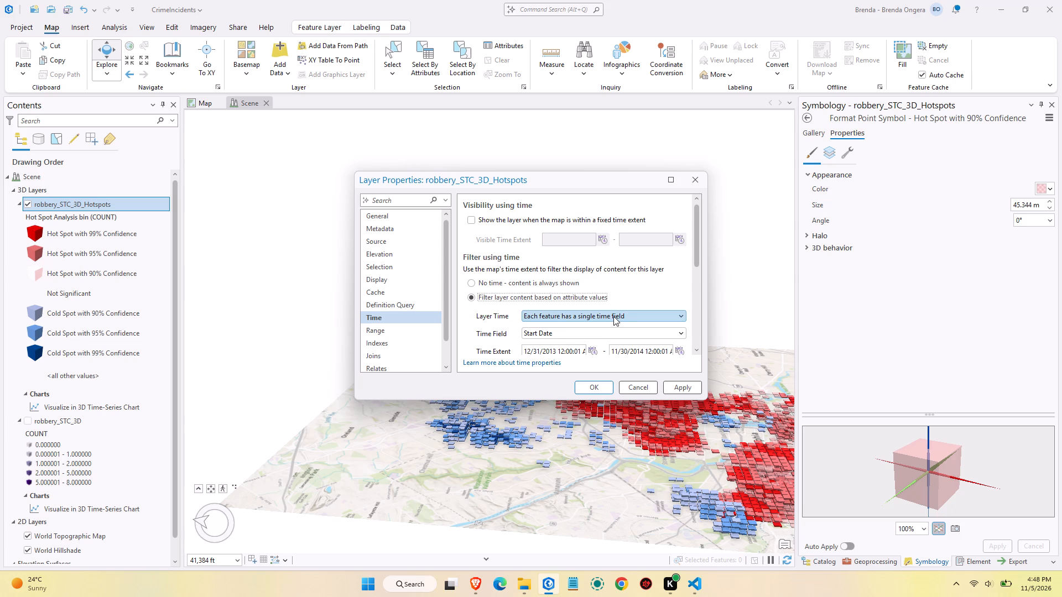
click(598, 317)
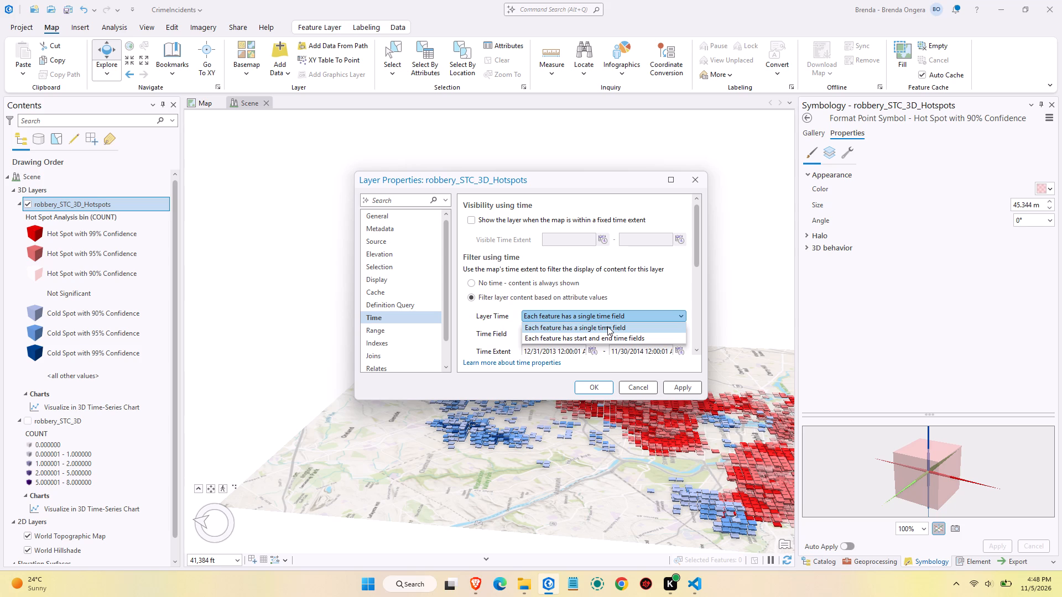
click(639, 338)
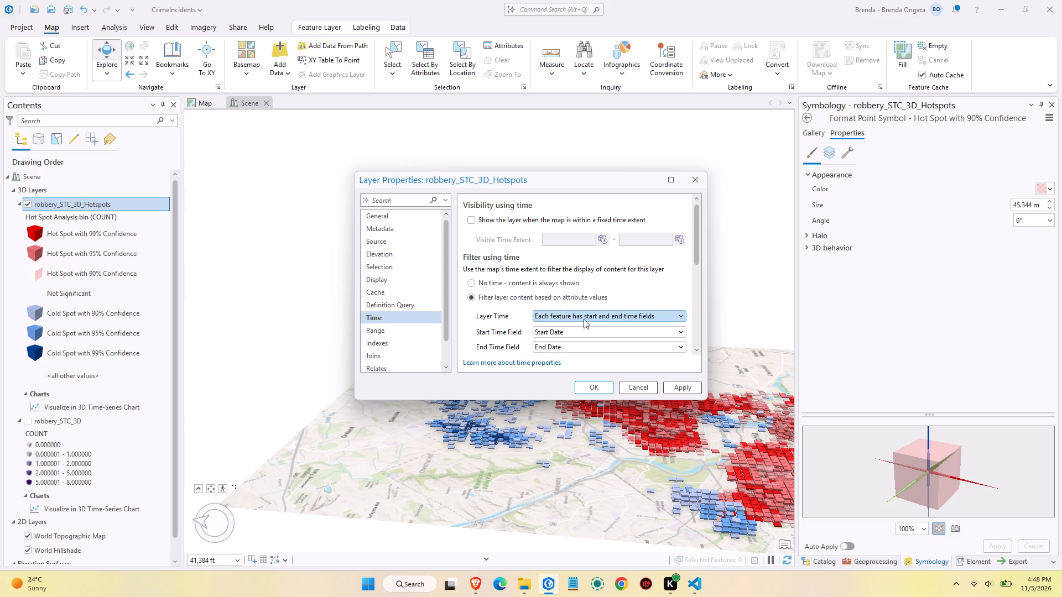
click(612, 334)
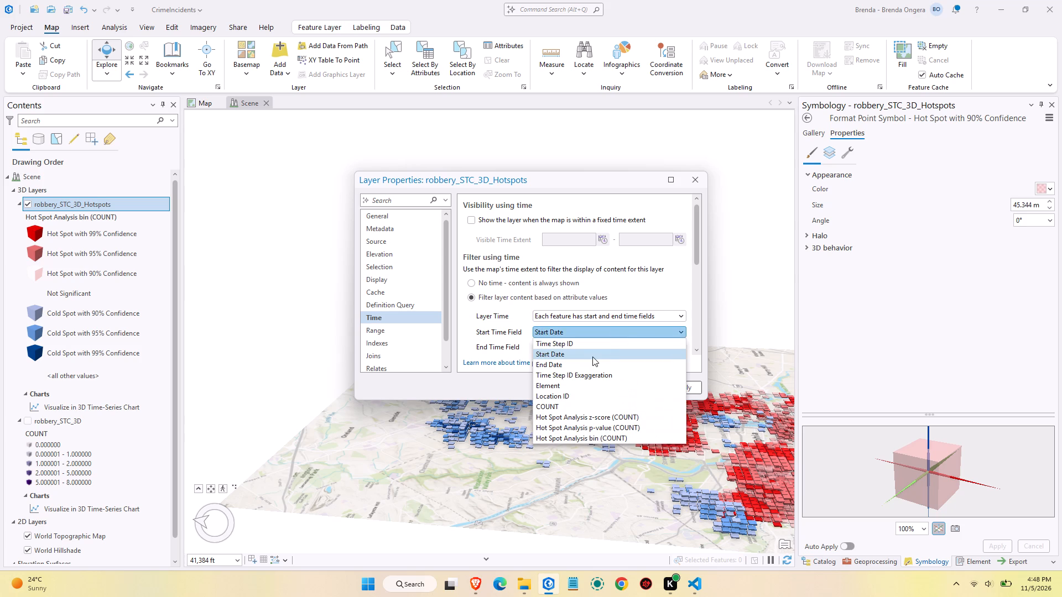
click(592, 357)
scroll(586, 365, down, 1)
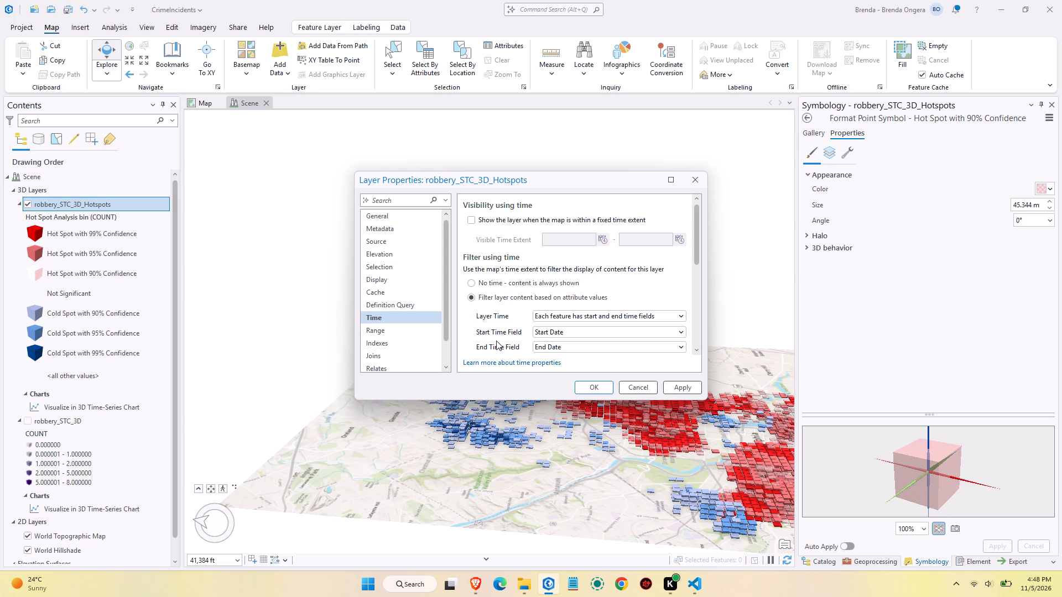
scroll(493, 340, down, 3)
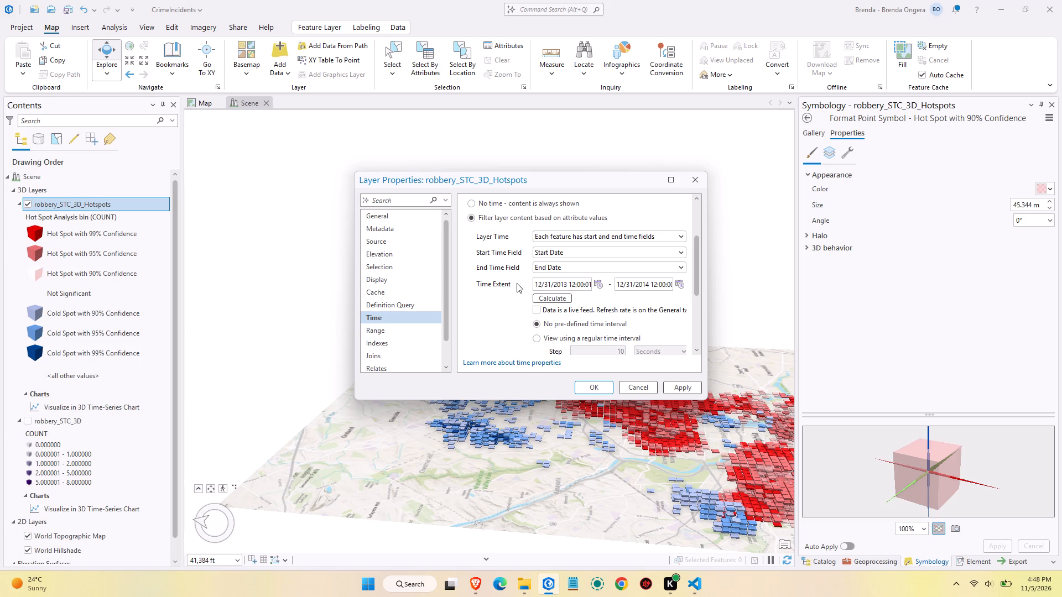
click(543, 297)
click(598, 390)
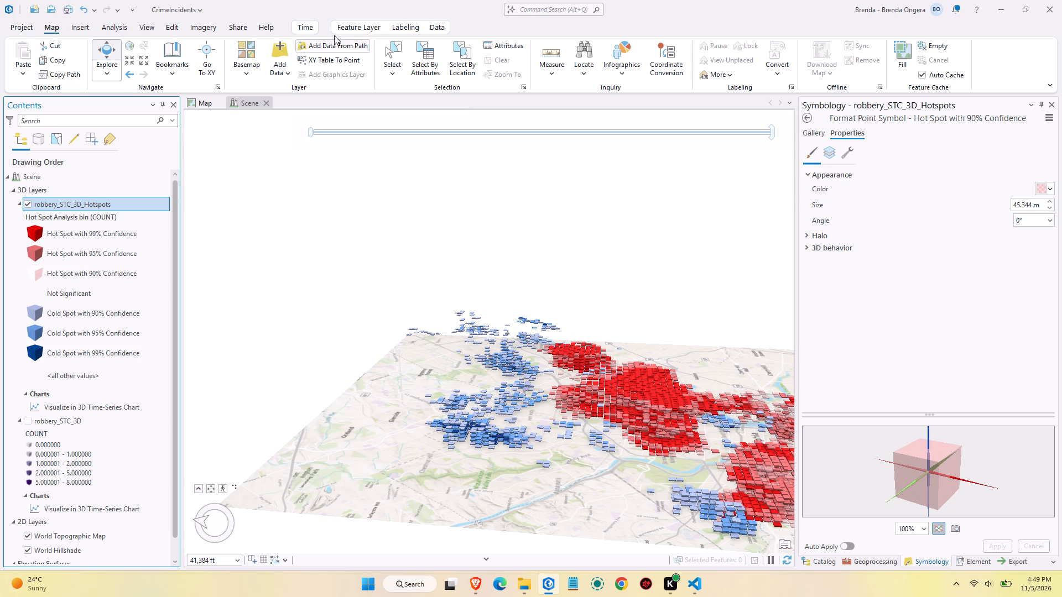
Set the scene's time span from 12/31/2013 to 6/23/2014, play the time animation, and inspect the hot spots from different angles.
click(309, 27)
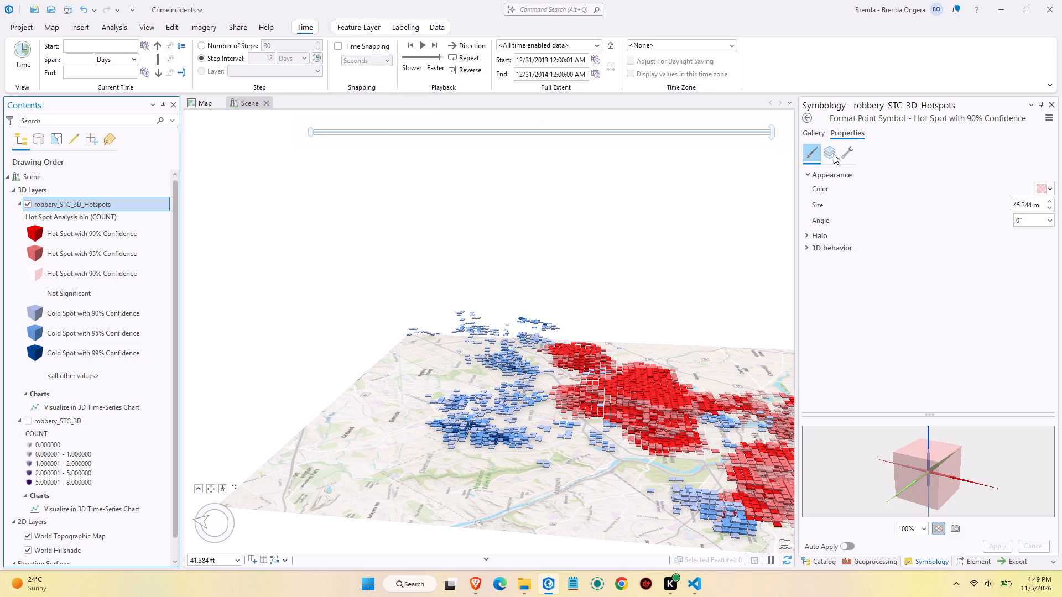
drag(798, 194, 899, 206)
click(634, 131)
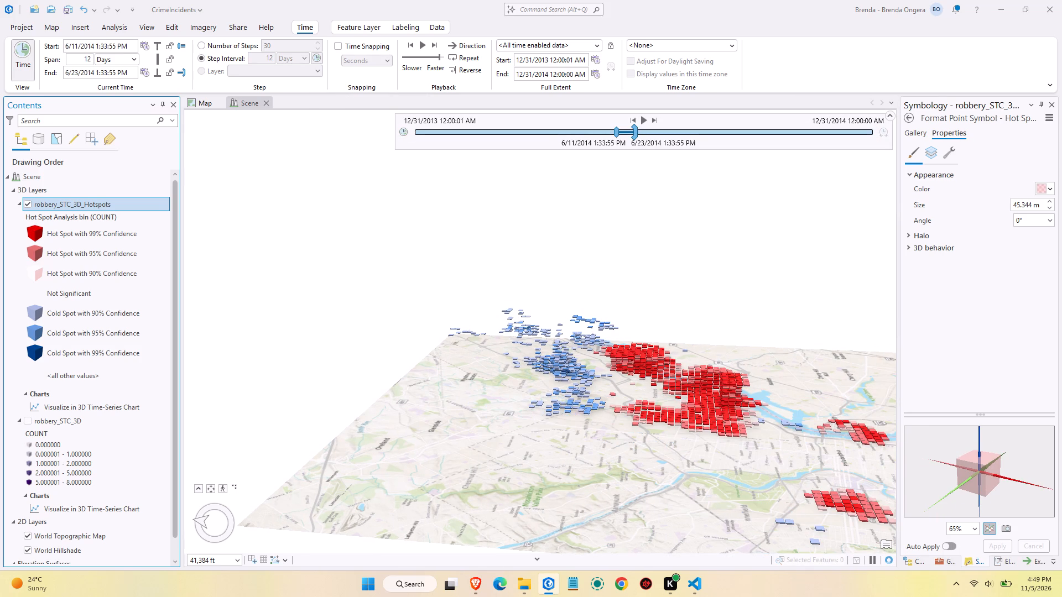
drag(617, 132, 410, 130)
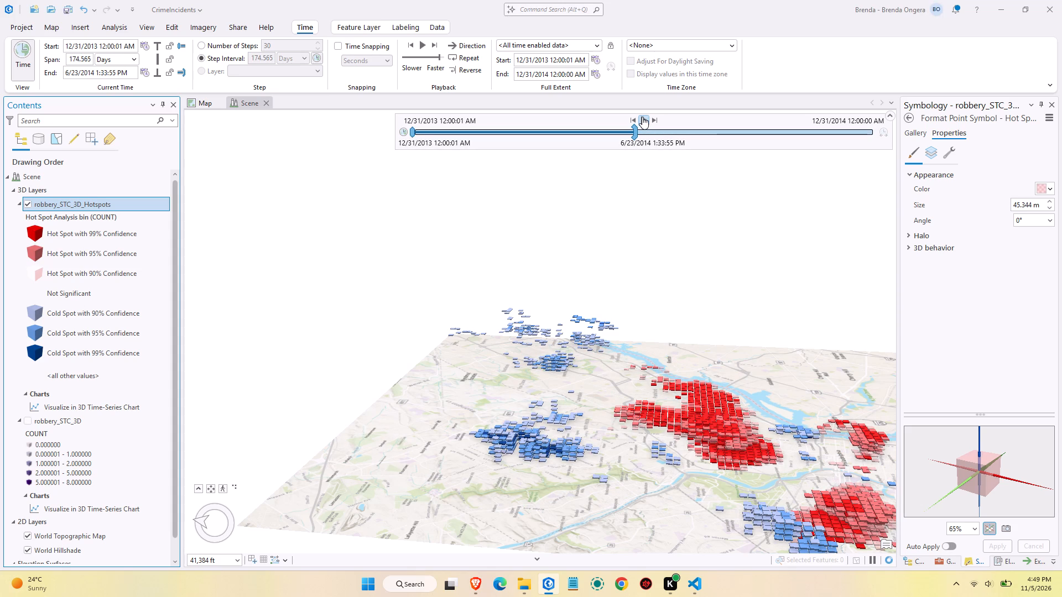
click(642, 117)
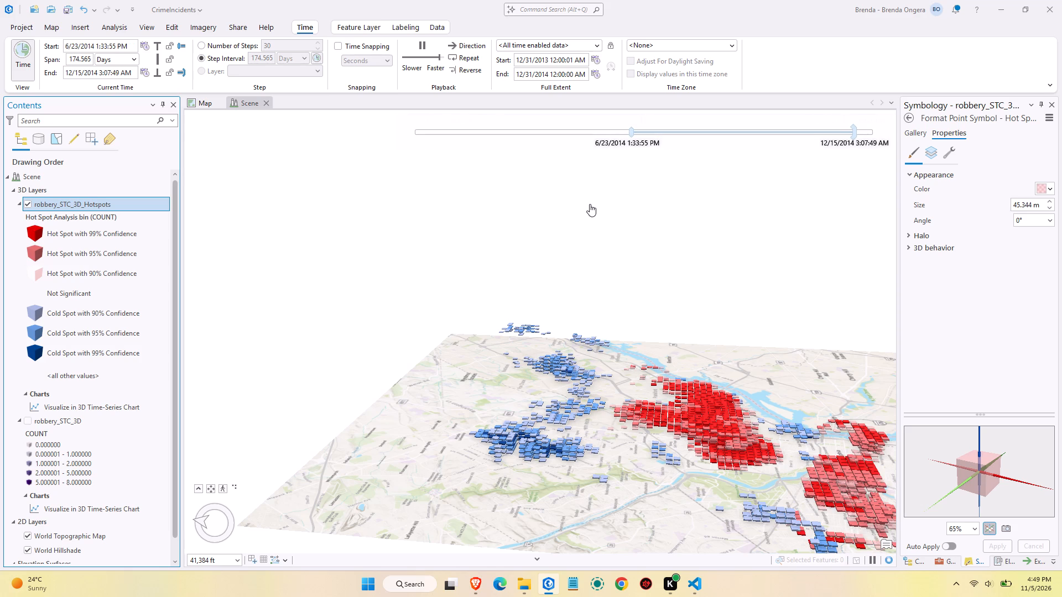
scroll(409, 221, down, 1)
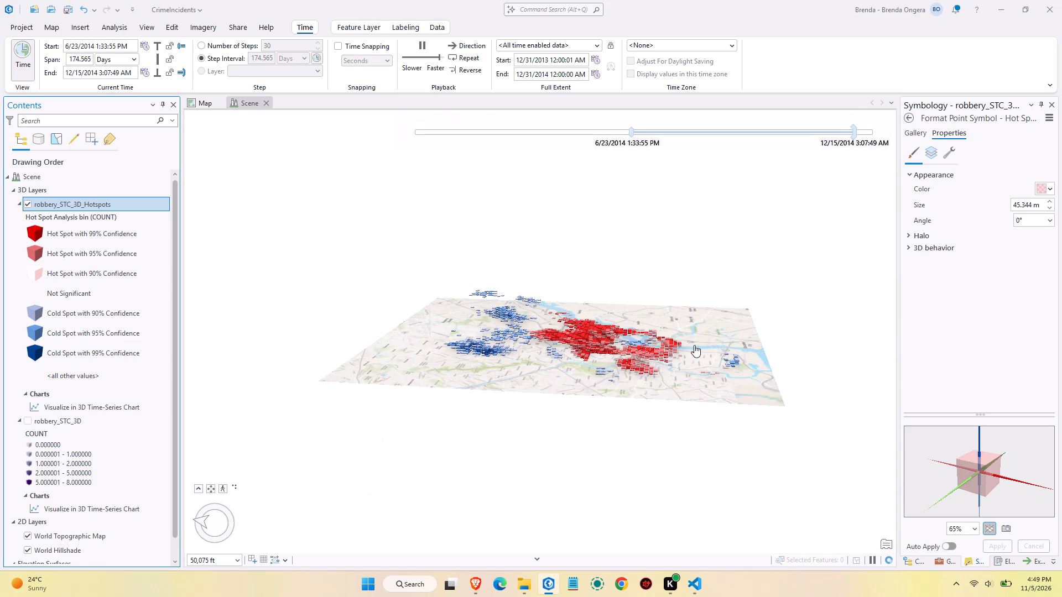
middle_drag(637, 334, 623, 372)
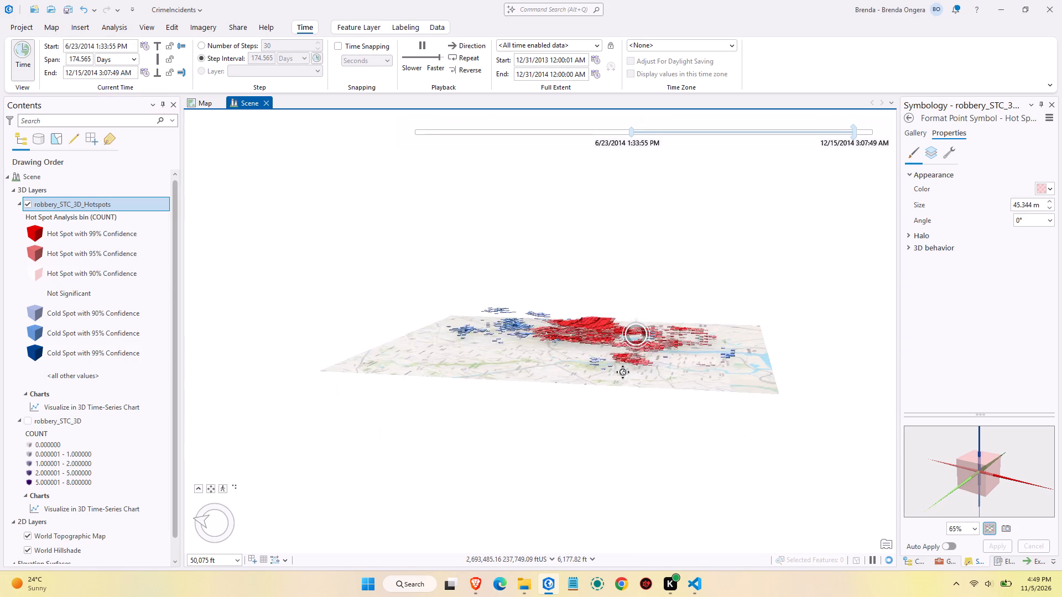
middle_drag(623, 372, 683, 391)
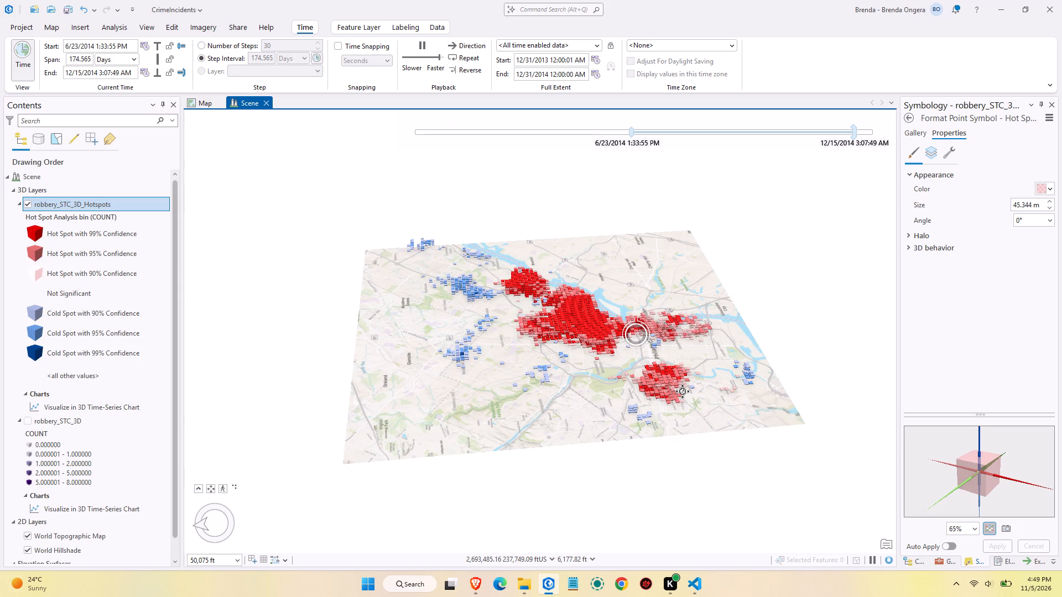
middle_drag(683, 391, 761, 352)
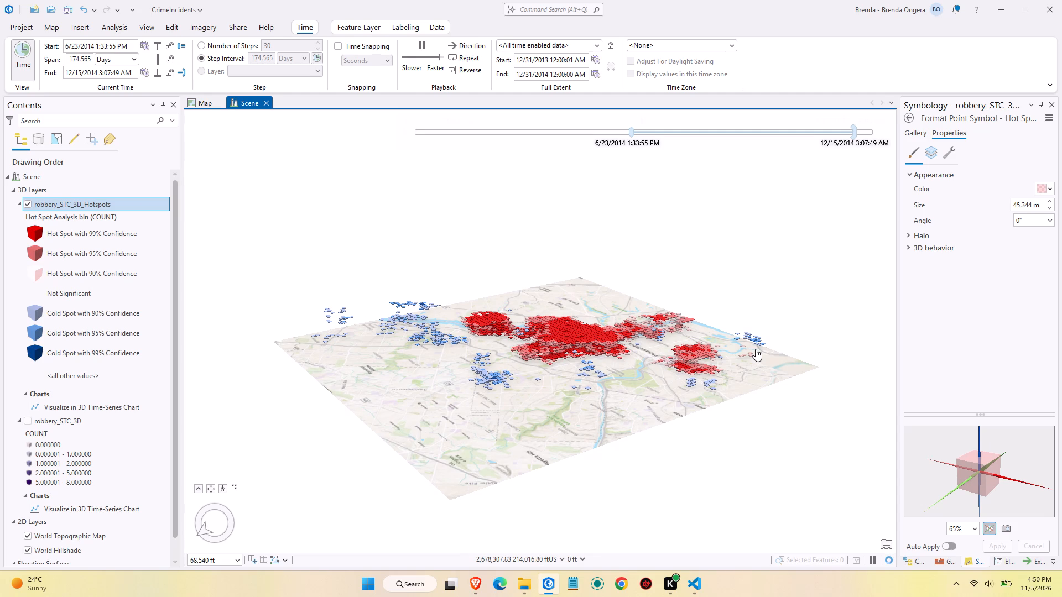
Widen the time span to run from 12/31/2013 to 12/15/2014 and play the hot spot animation again.
click(654, 130)
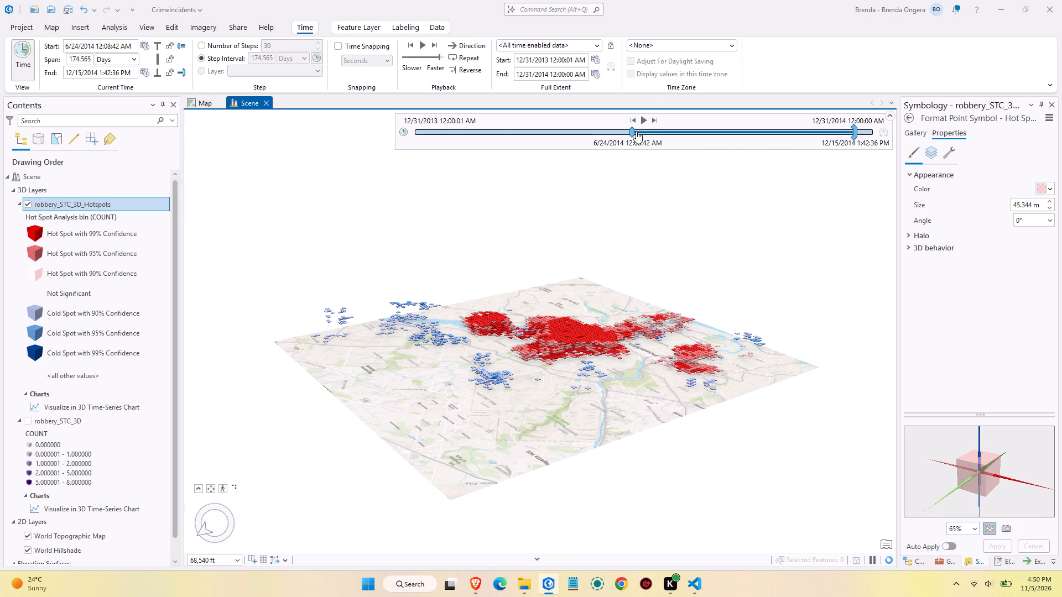
drag(631, 132, 403, 137)
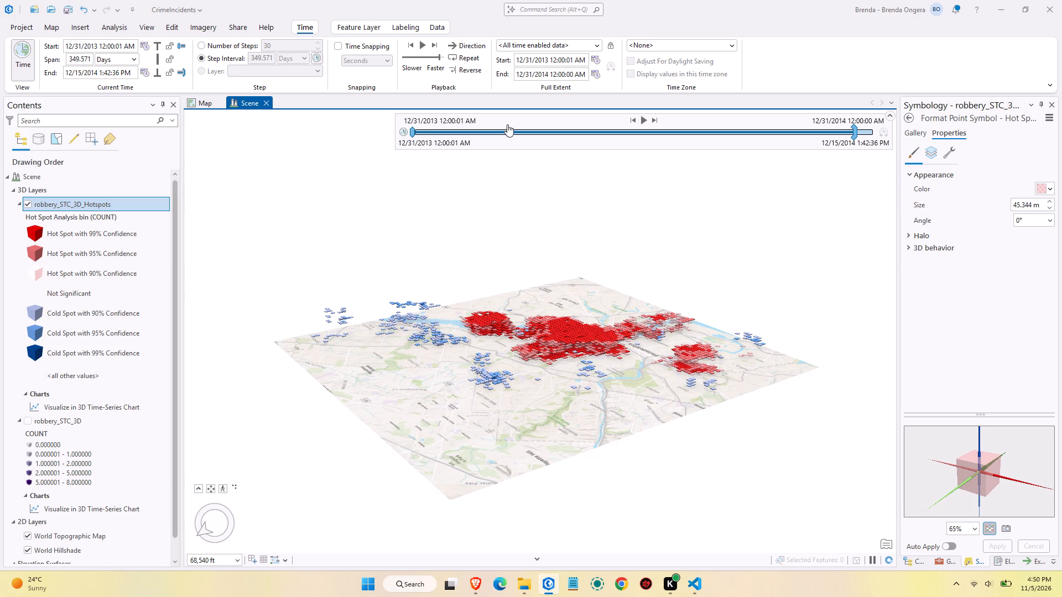
click(645, 119)
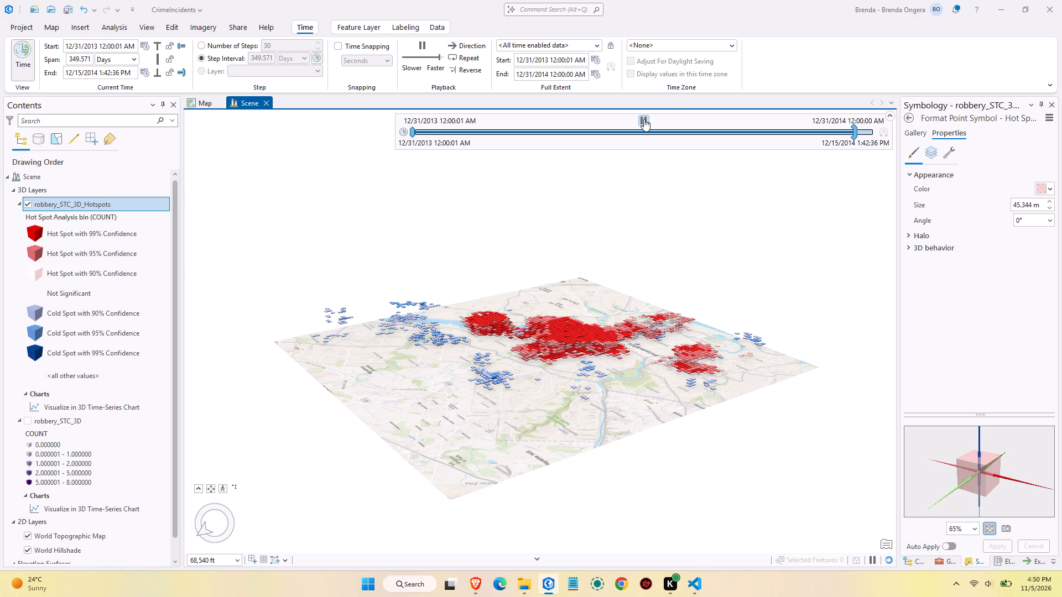
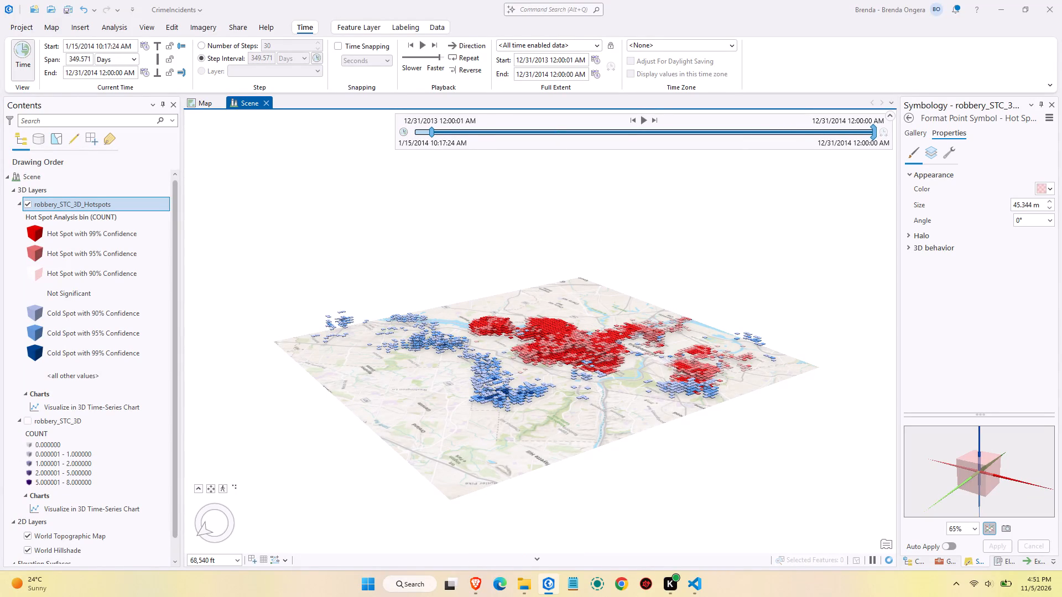
Stretch the visible time span over the whole slider, from 12/31/2013 12:00:01 AM to 12/31/2014 12:00:00 AM.
drag(430, 131, 402, 135)
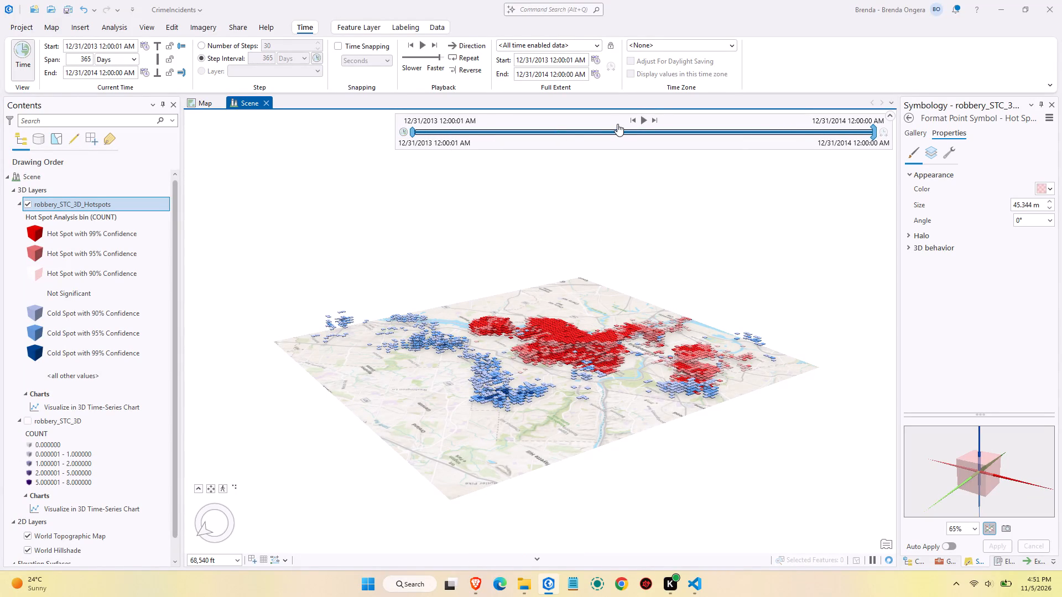
click(645, 118)
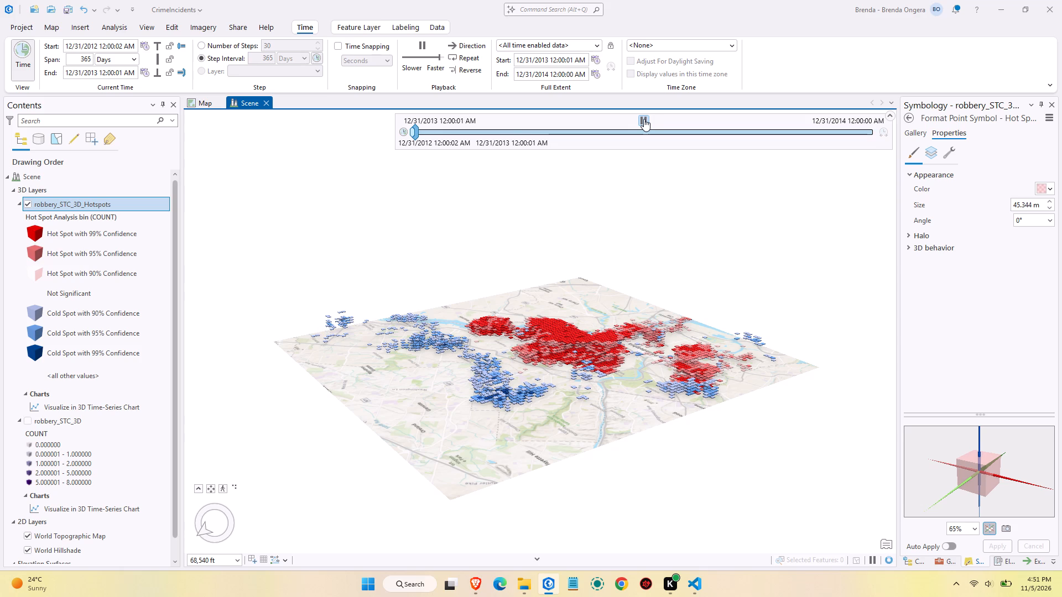
drag(415, 132, 483, 134)
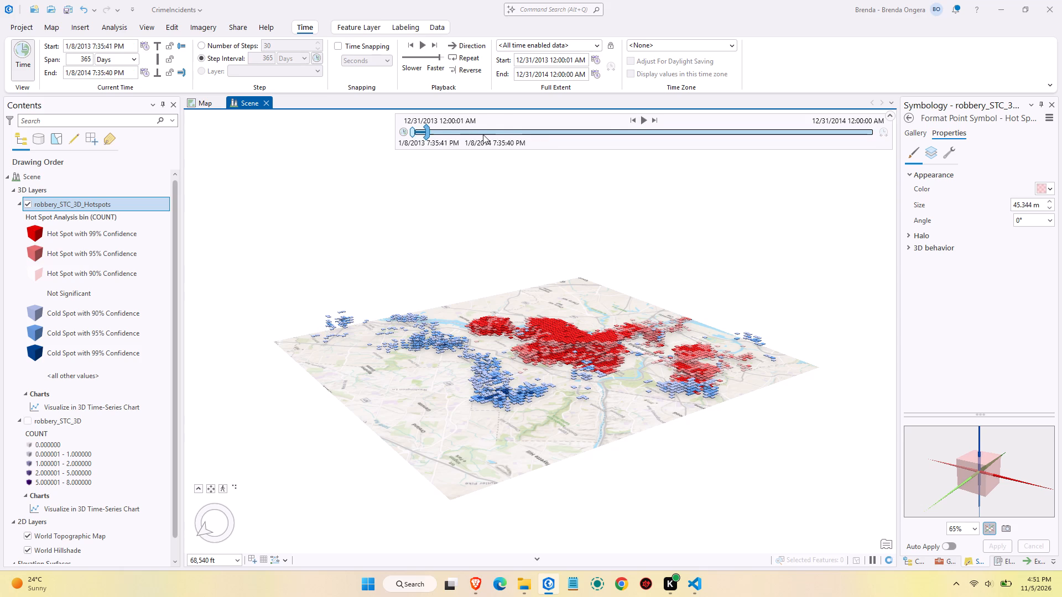
drag(483, 134, 861, 136)
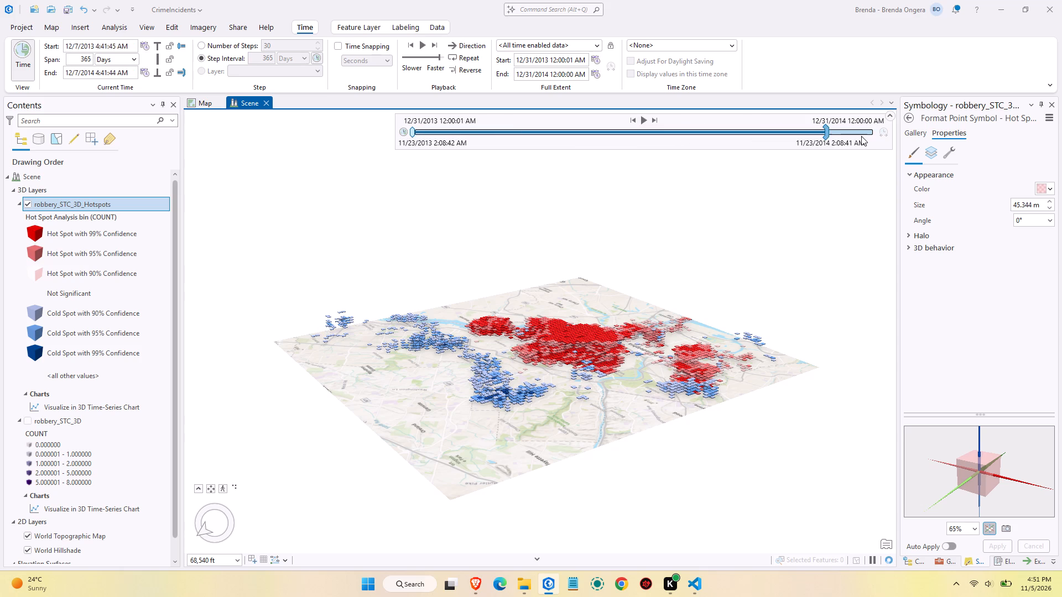
drag(861, 136, 874, 136)
Play the time animation of the 3D robbery hot spots from the 365-day span and watch how the bins change.
click(647, 119)
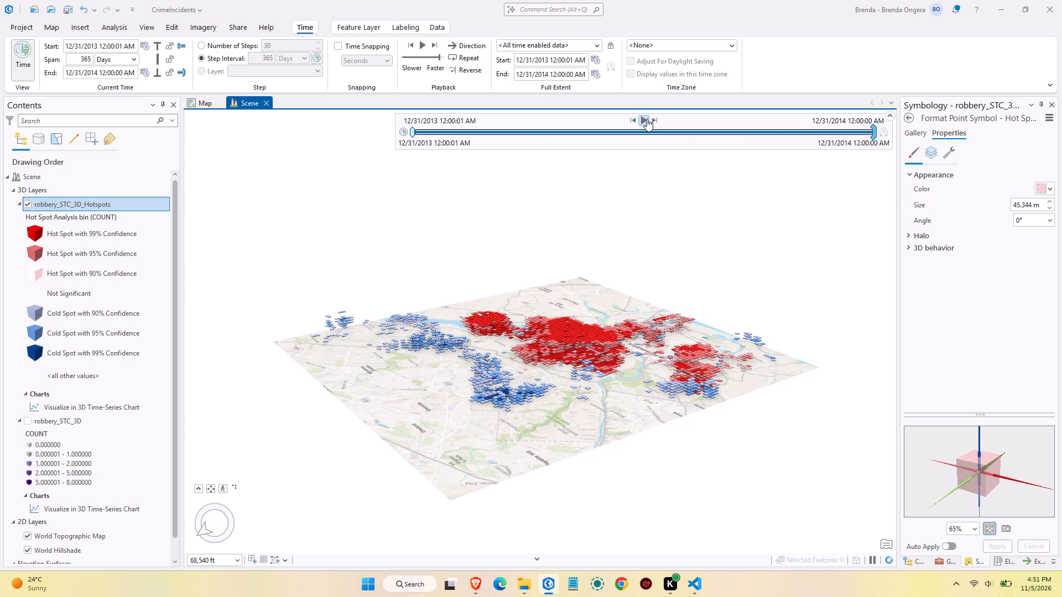
click(647, 119)
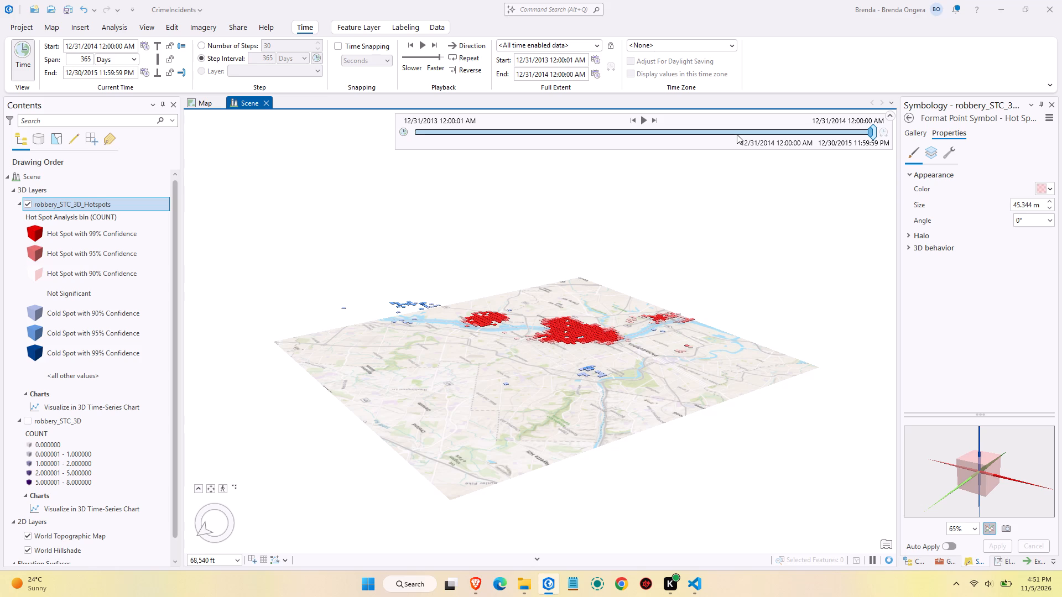
click(645, 122)
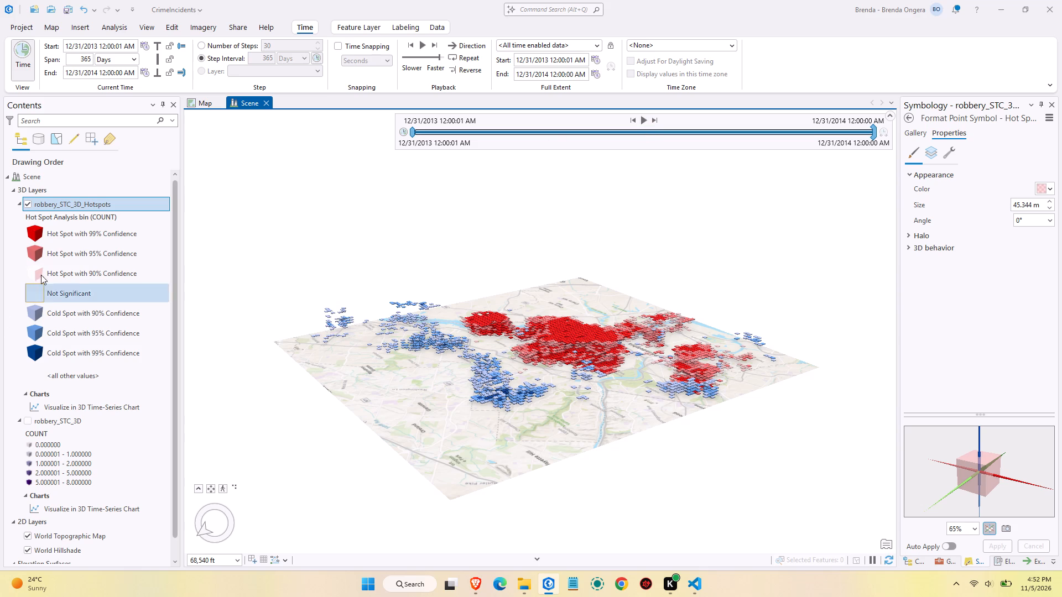
Review the time properties of robbery_STC_3D_Hotspots, including its time fields, extent, interval, time zone and offset settings.
right_click(95, 208)
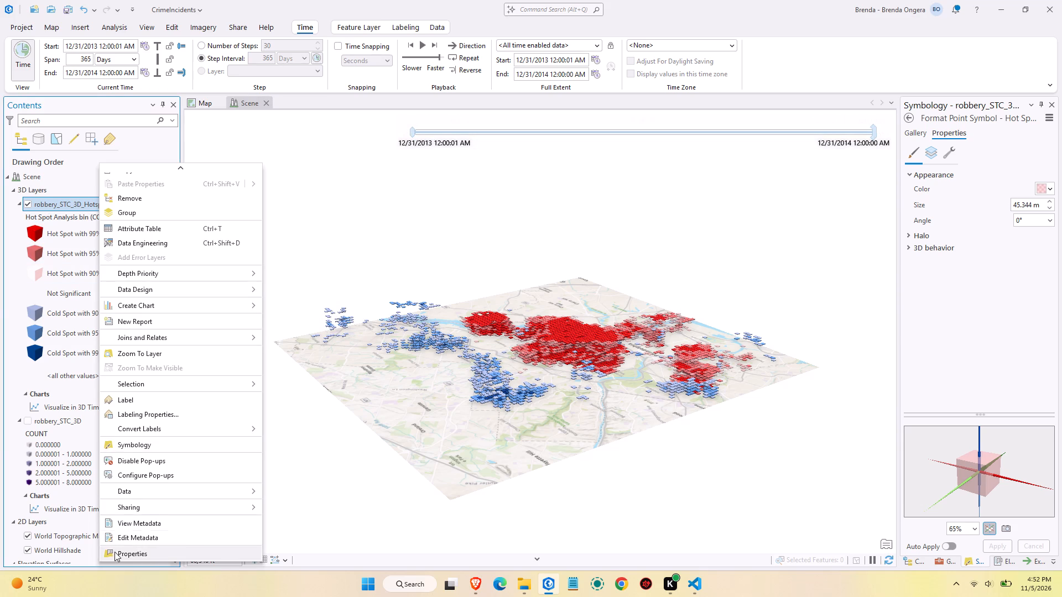
click(114, 552)
scroll(502, 342, down, 4)
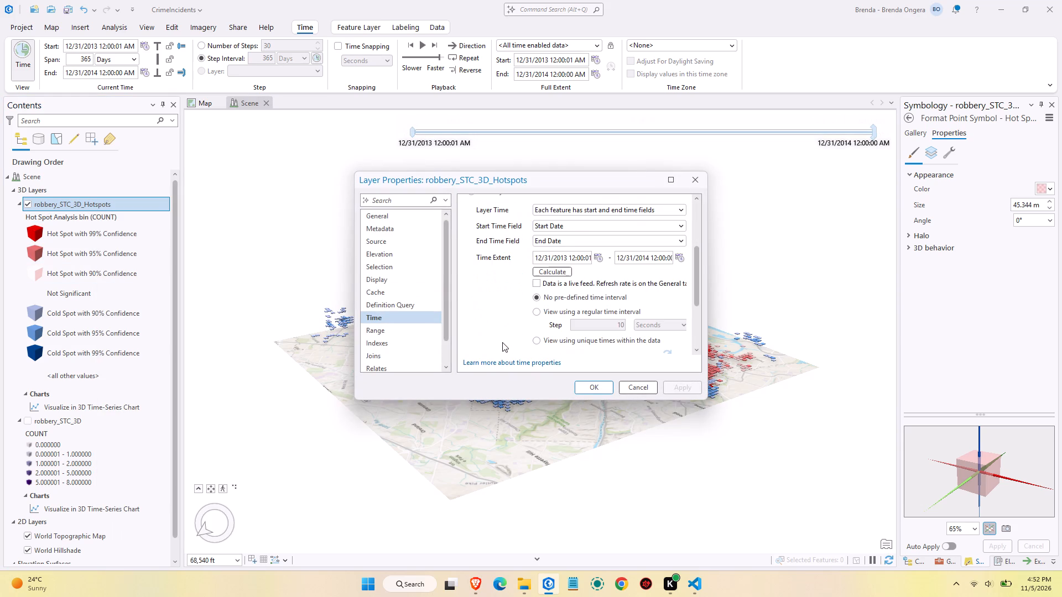
scroll(502, 342, down, 1)
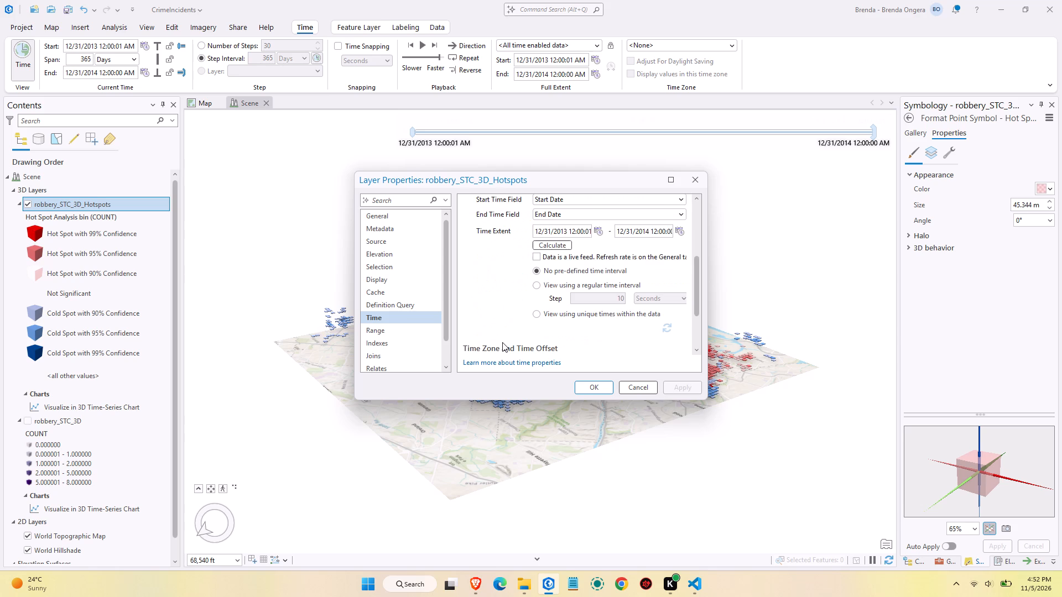
scroll(502, 342, down, 9)
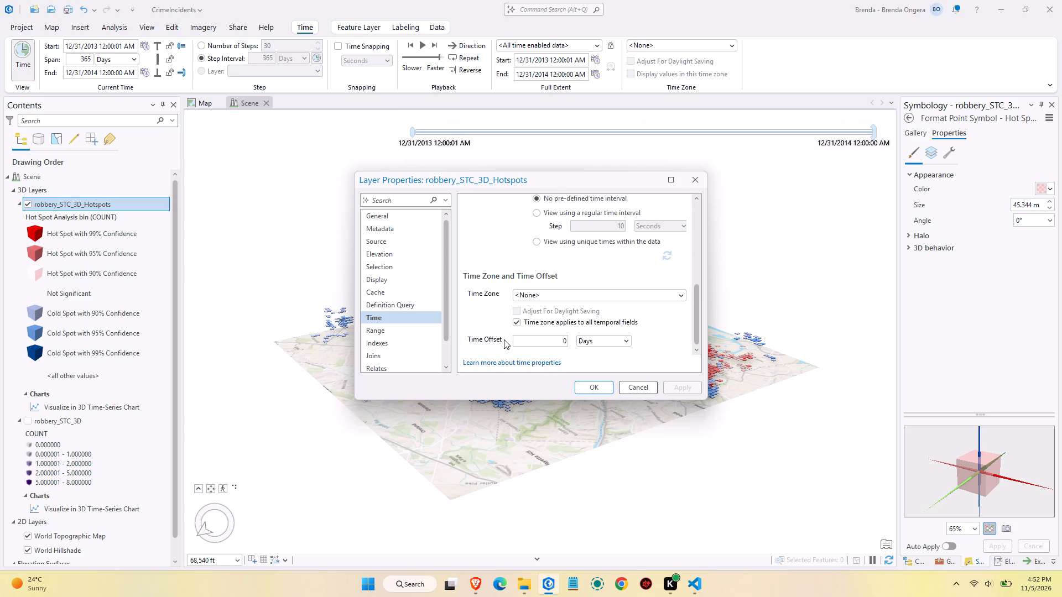
click(582, 385)
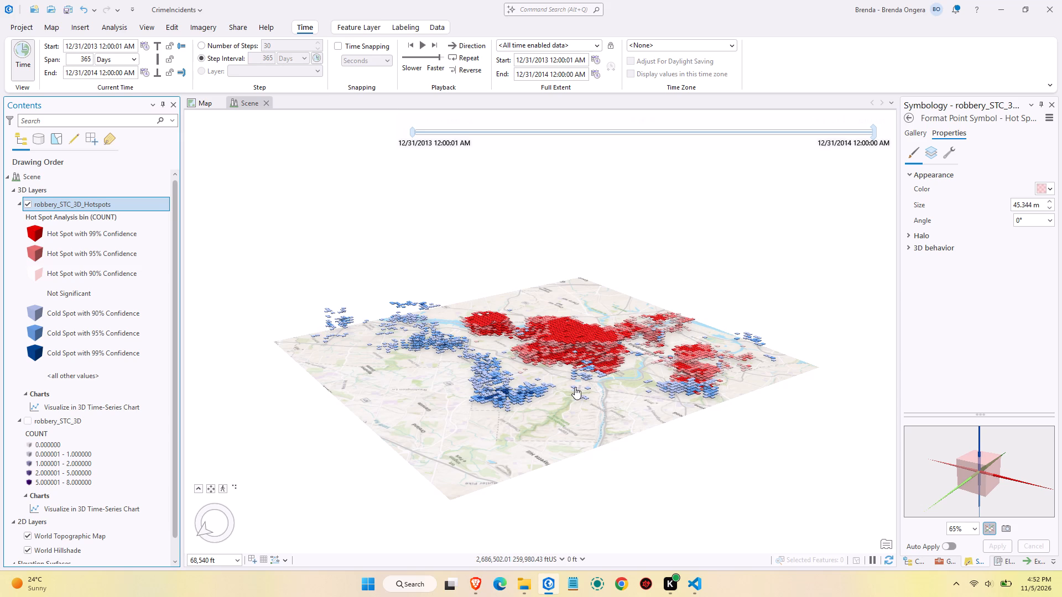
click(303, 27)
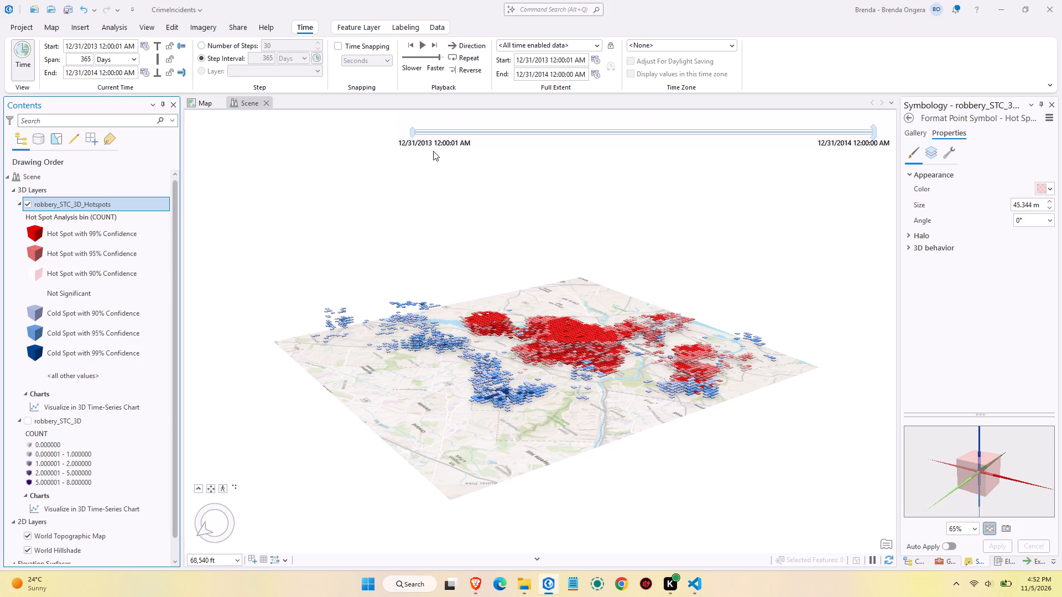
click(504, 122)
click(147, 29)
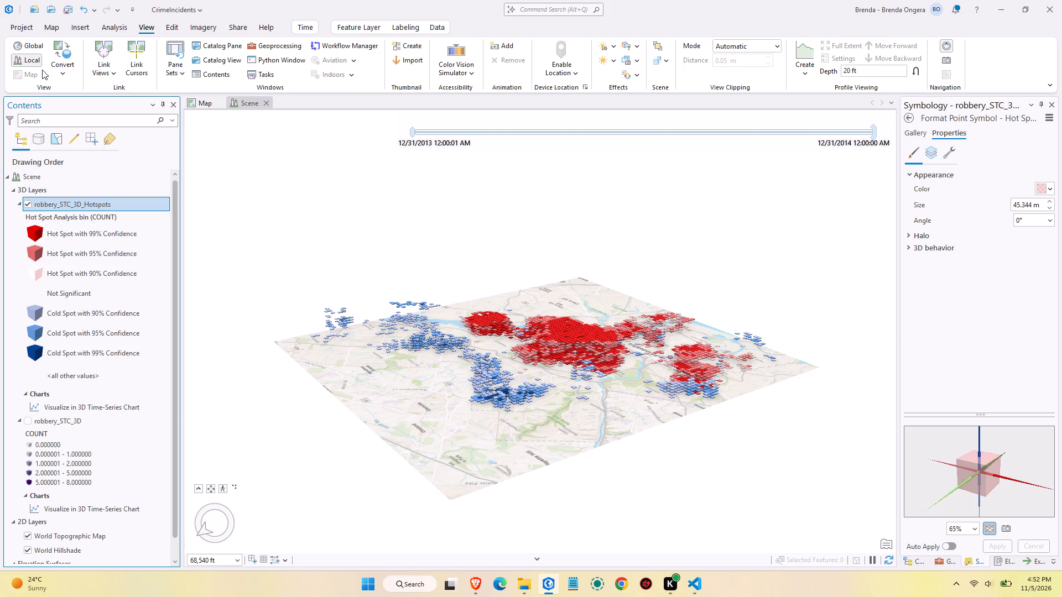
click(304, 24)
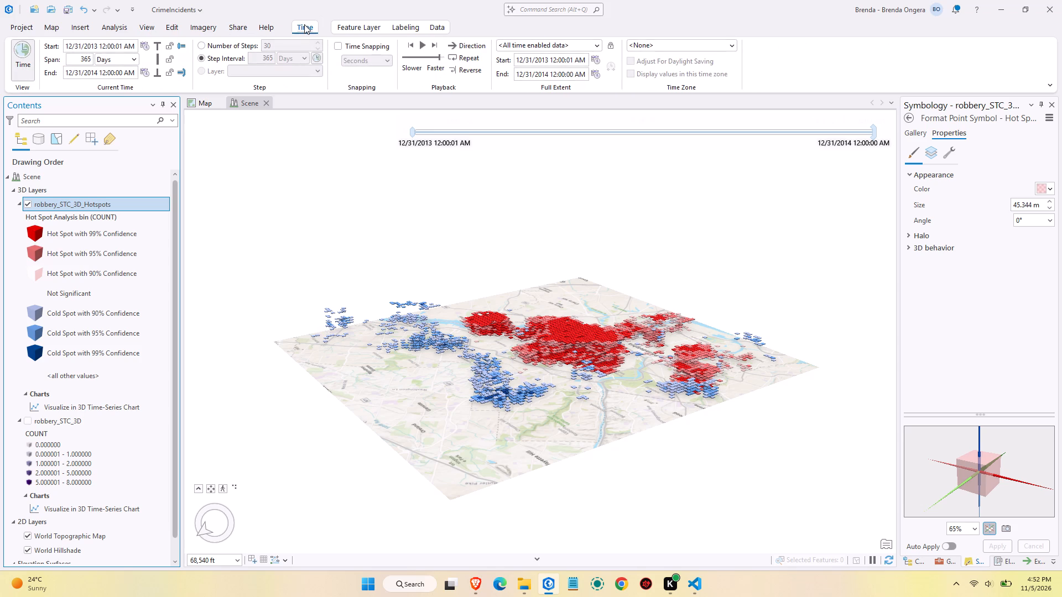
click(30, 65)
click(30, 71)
Set the start of the scene's full time extent to 12/31/2014 12:00:01 AM.
click(549, 60)
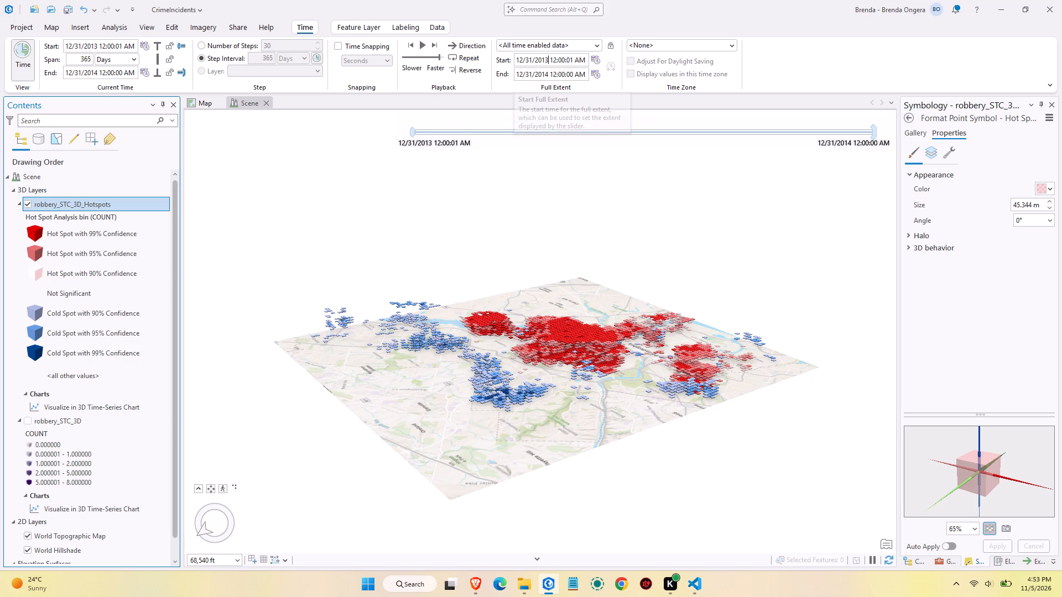
key(BackSpace)
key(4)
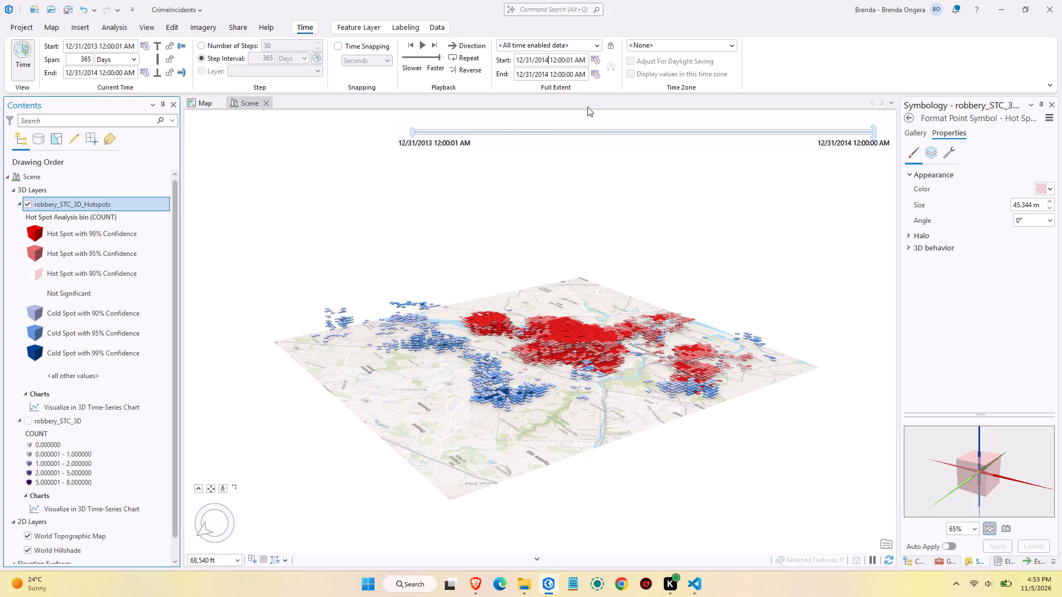
key(Return)
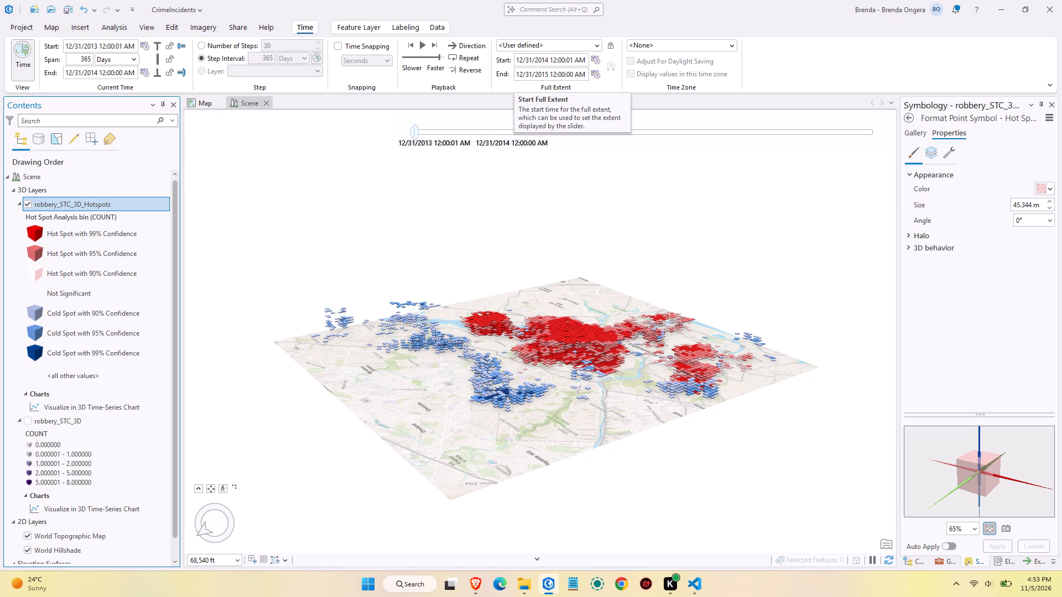
Set the start of the scene's full time extent to 1/1/2014, keeping the time of day at 12:00:01 AM.
click(595, 58)
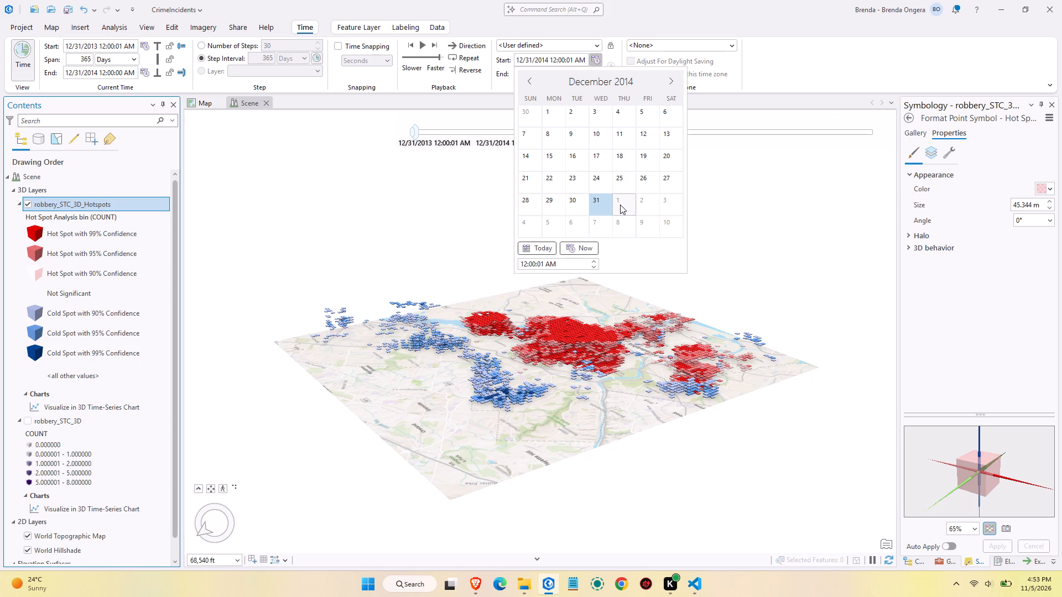
triple_click(532, 86)
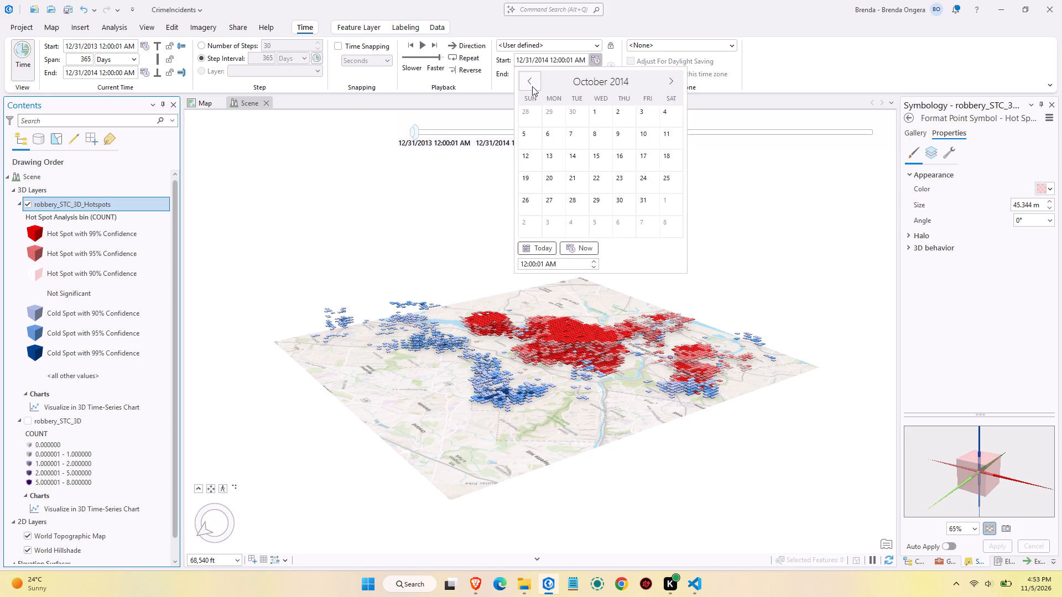
triple_click(532, 86)
triple_click(532, 86)
double_click(532, 86)
click(602, 119)
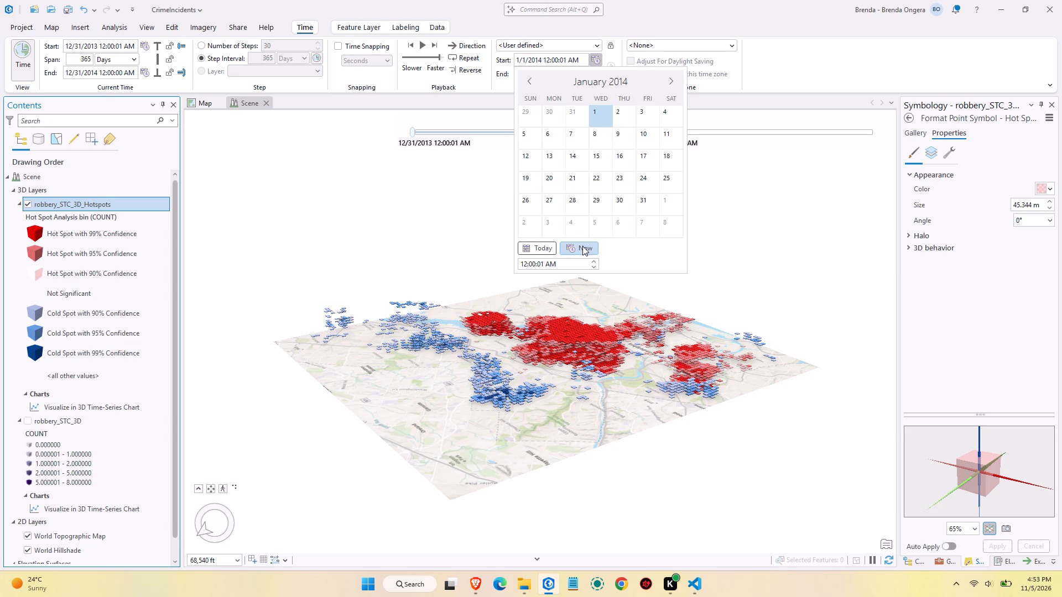
click(555, 264)
key(Return)
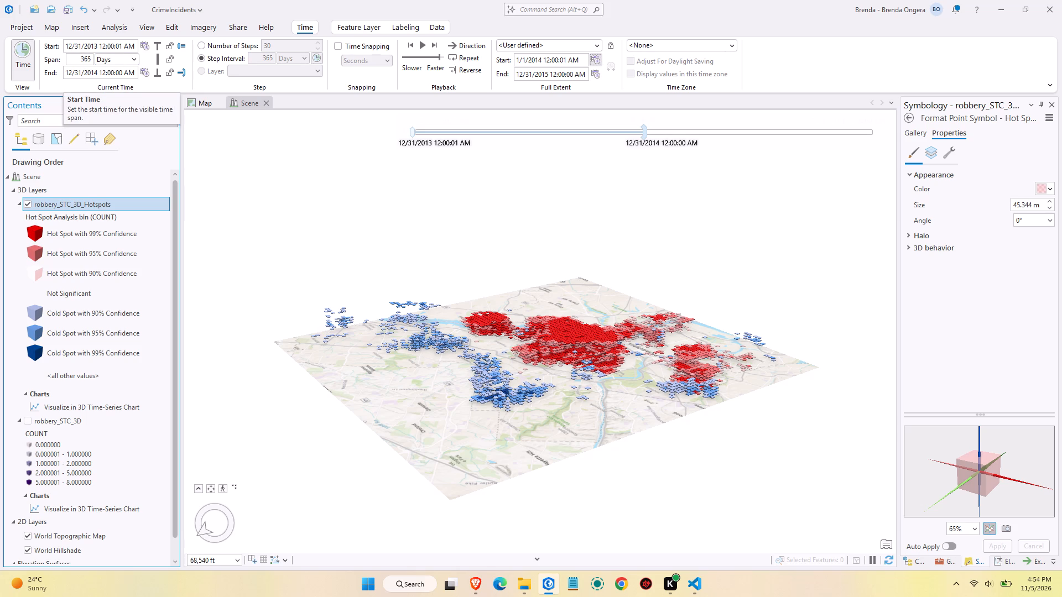
Set the scene's visible time span to start on 1/1/2014 at 12:00:01 AM.
click(146, 45)
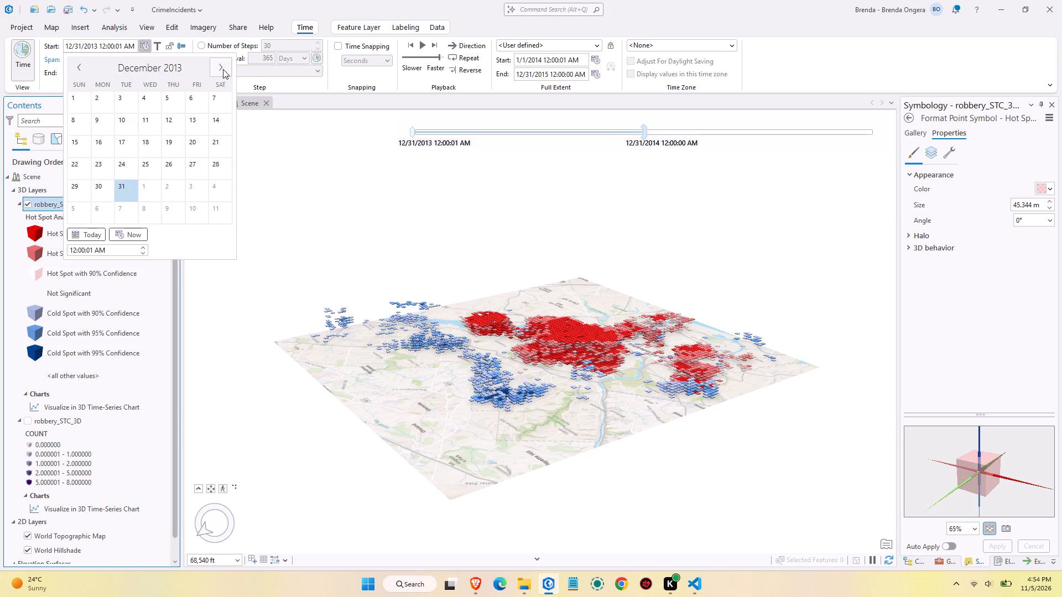
click(153, 186)
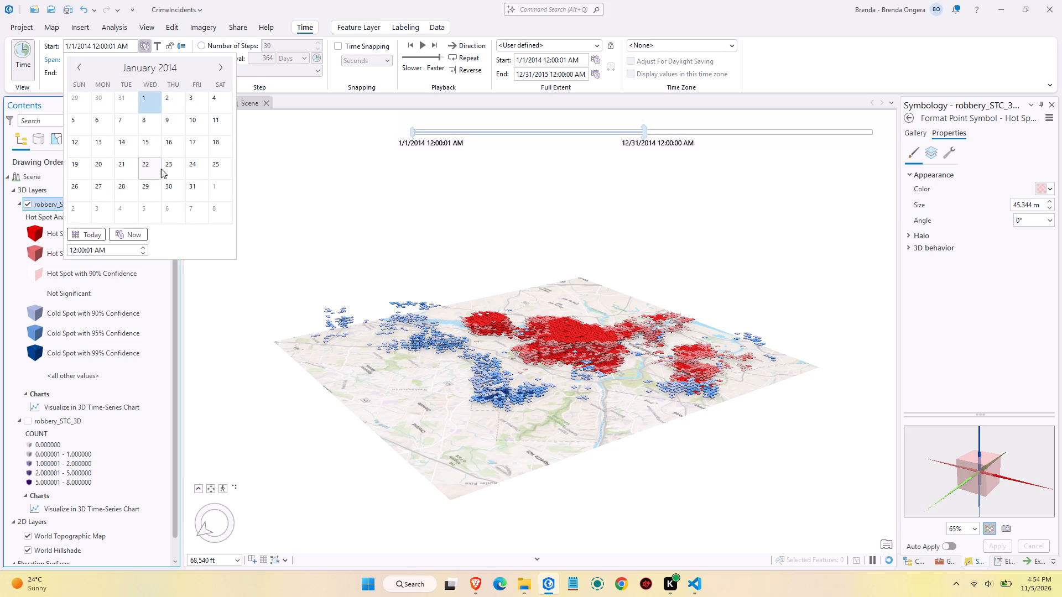
click(113, 250)
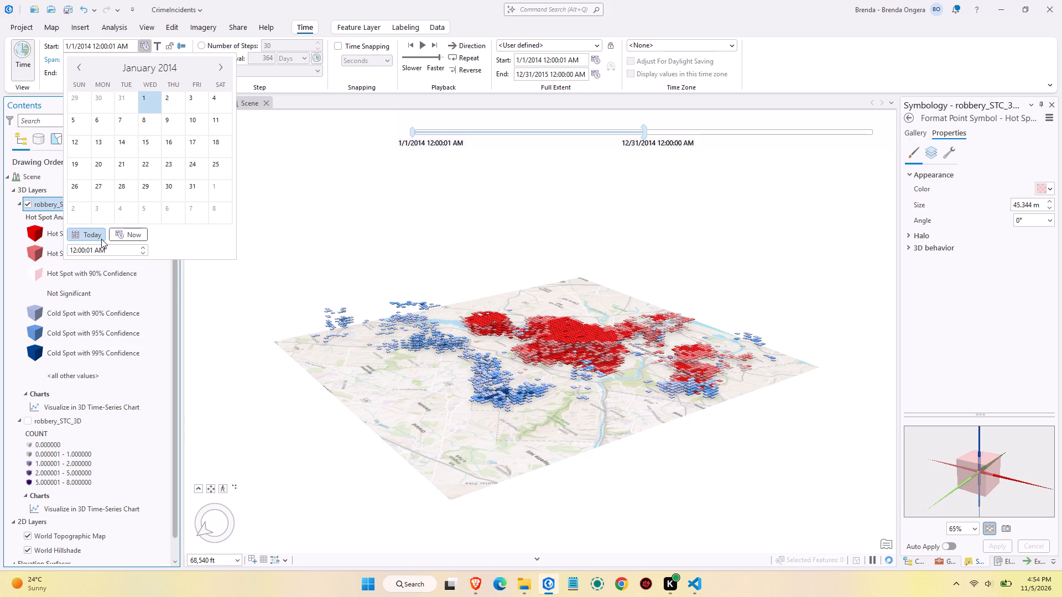
key(Return)
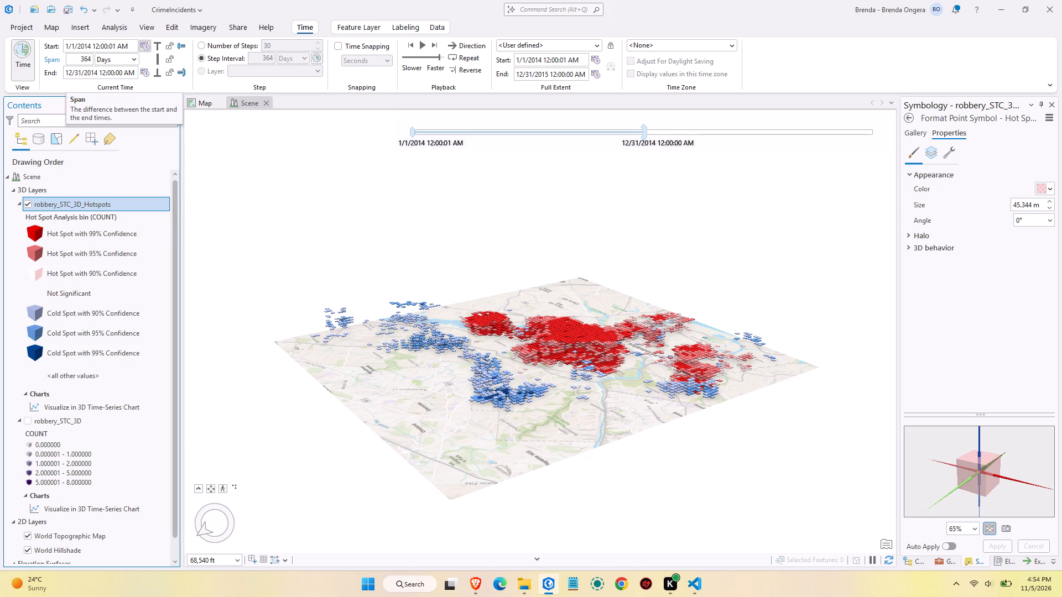
Set the end date of the scene's visible time span to 1/31/2014.
click(90, 61)
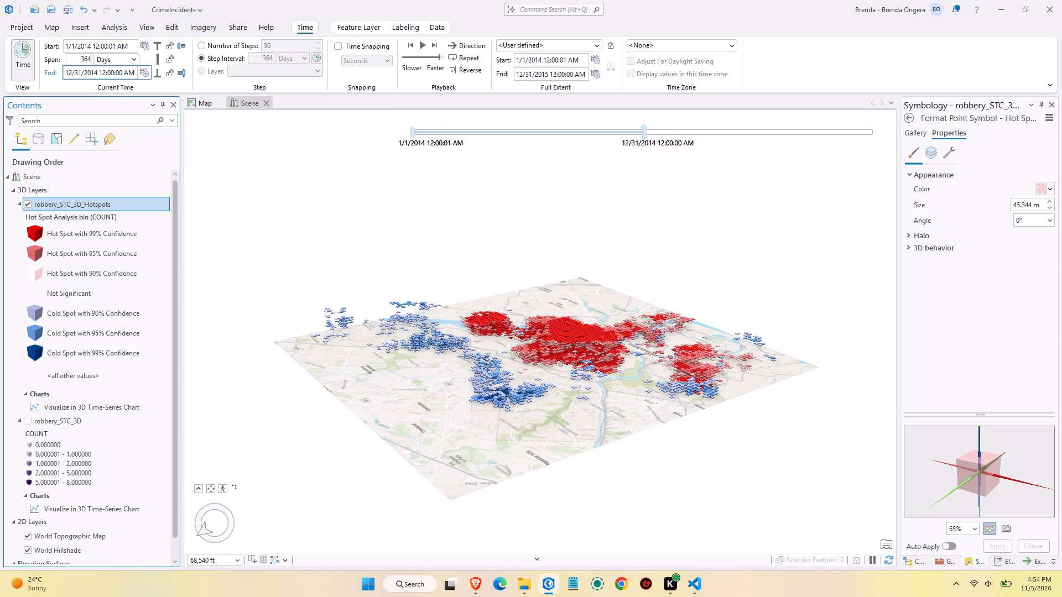
click(142, 72)
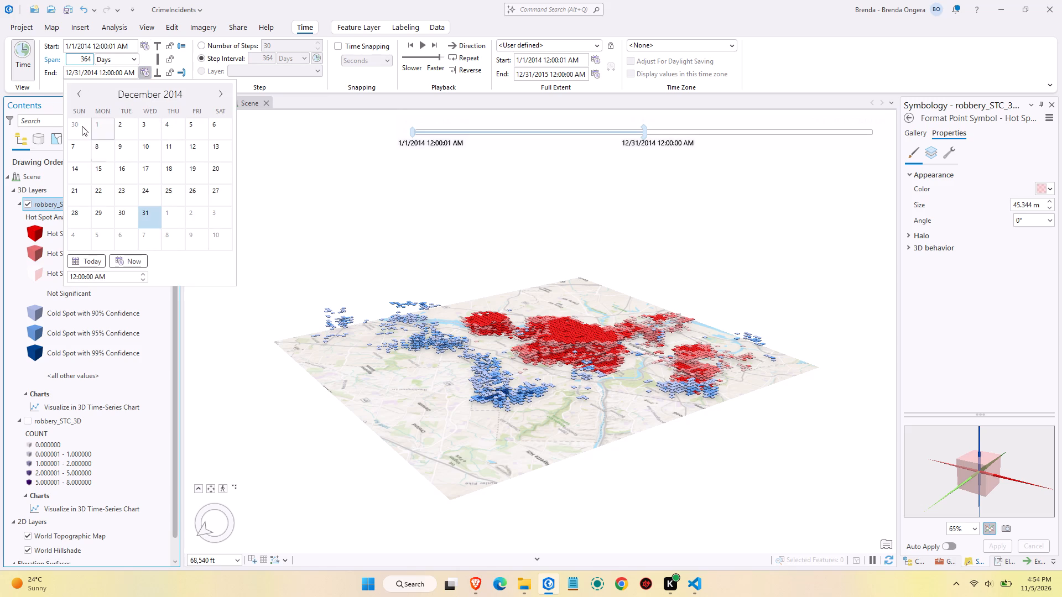
triple_click(76, 96)
double_click(76, 96)
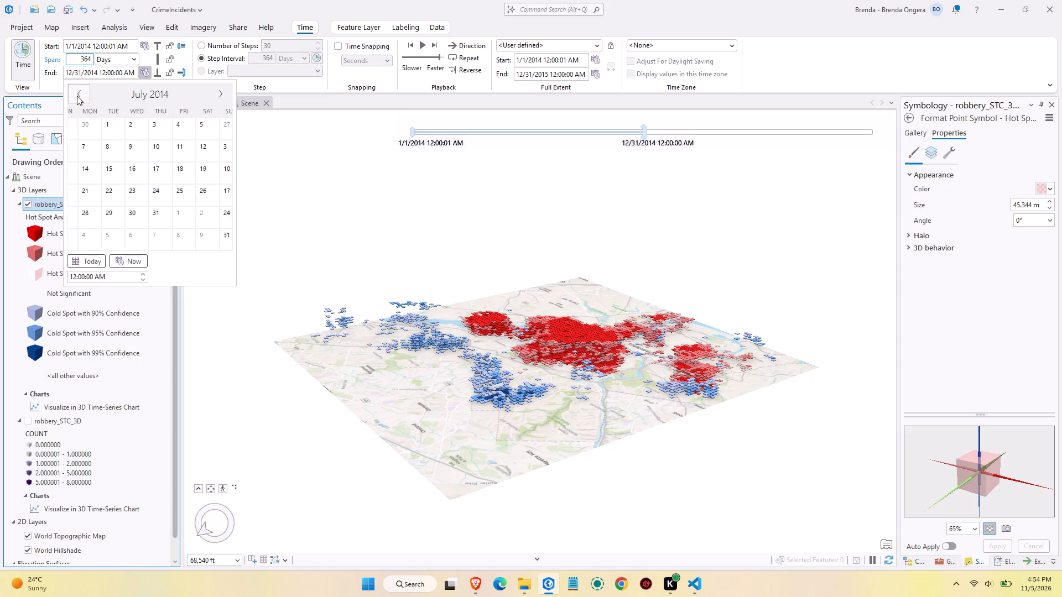
triple_click(77, 96)
double_click(77, 96)
click(77, 96)
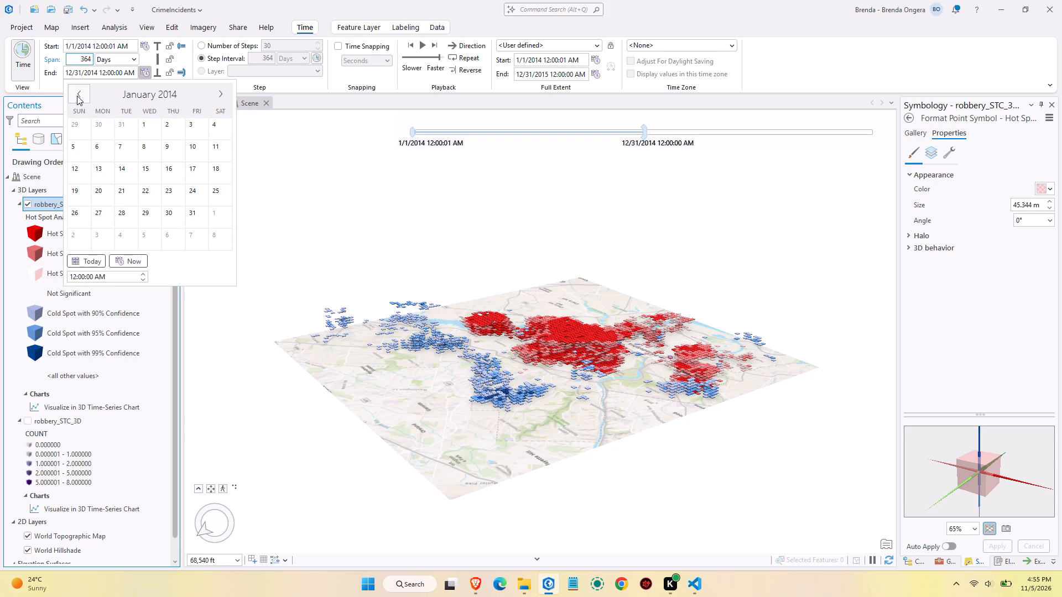
click(194, 216)
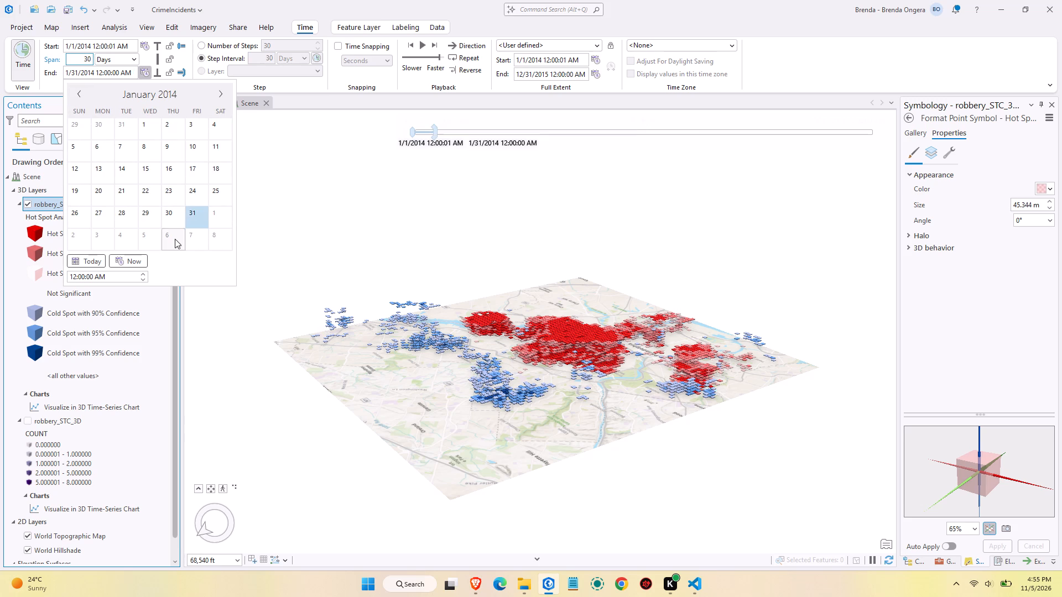
click(121, 278)
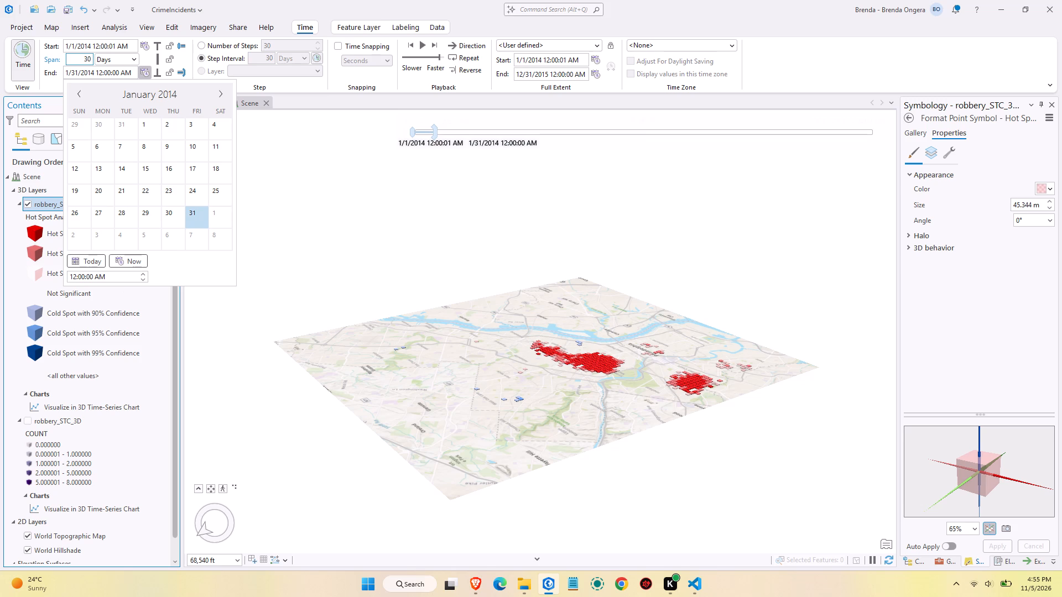
key(Return)
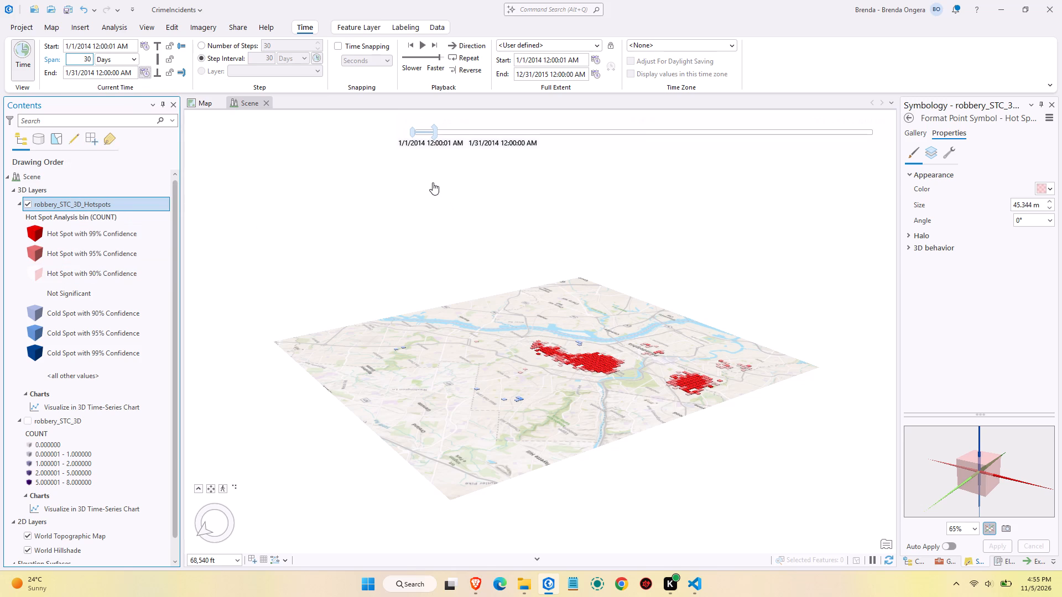
Save the CrimeIncidents project.
click(70, 10)
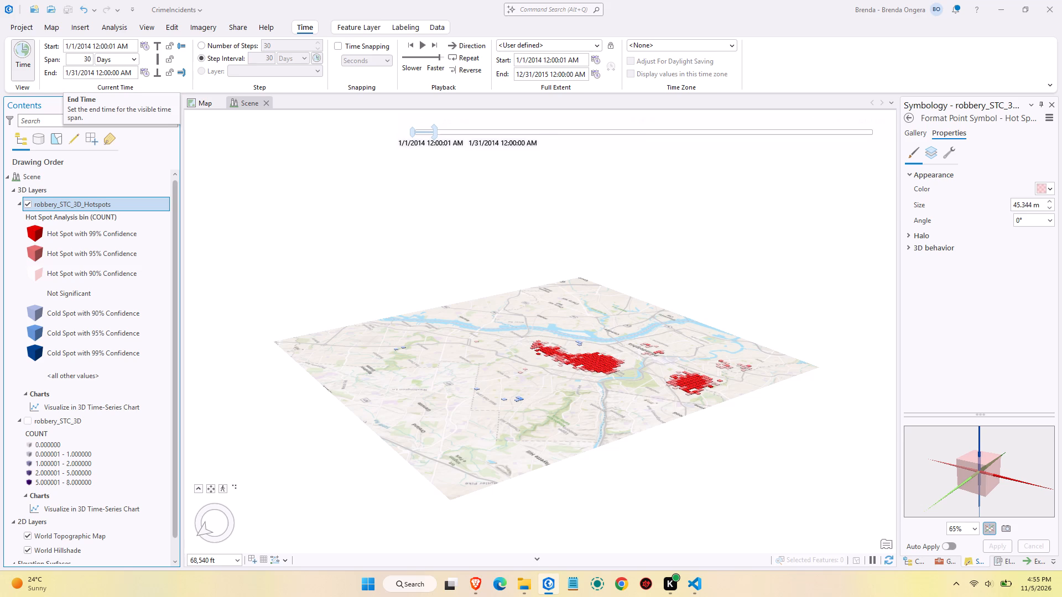
Change the end time of the visible span on 1/31/2014 to 12:00:01 AM.
click(118, 74)
key(BackSpace)
key(1)
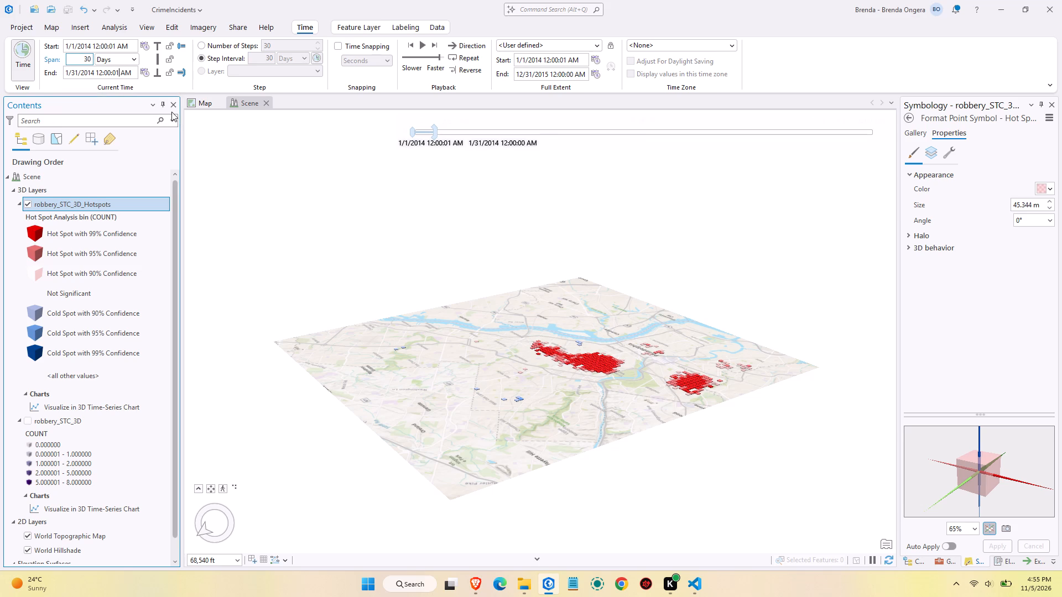
key(Return)
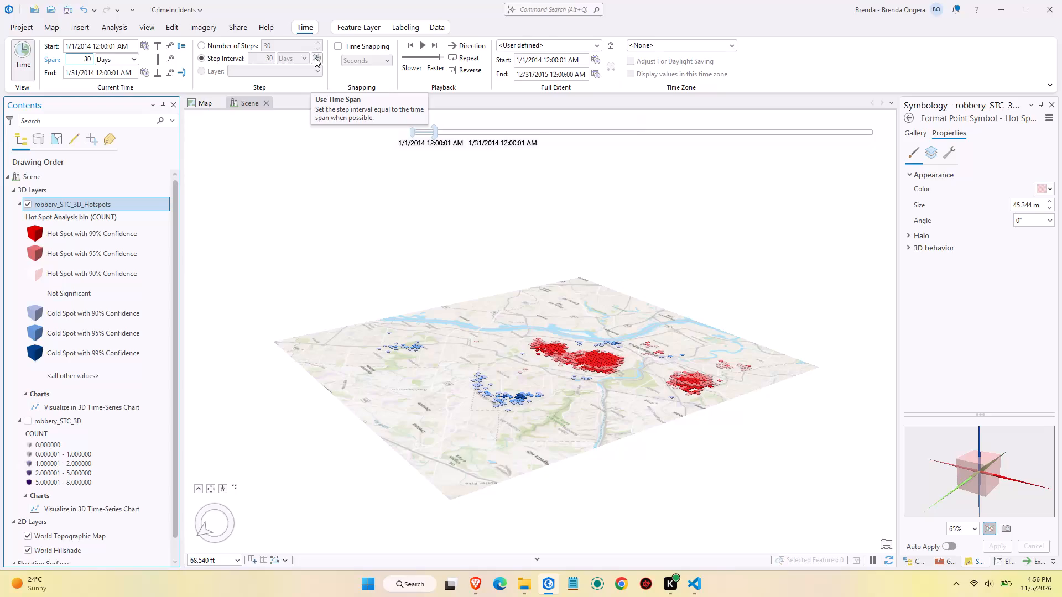
Unlink the time step interval from the time span and set the interval to 1 month.
click(315, 57)
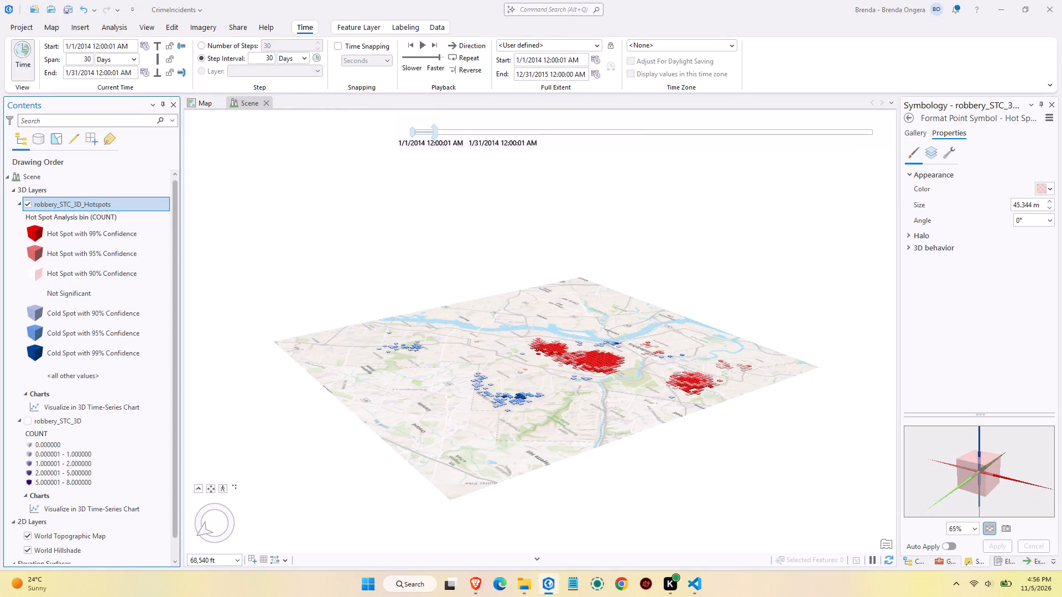
click(287, 59)
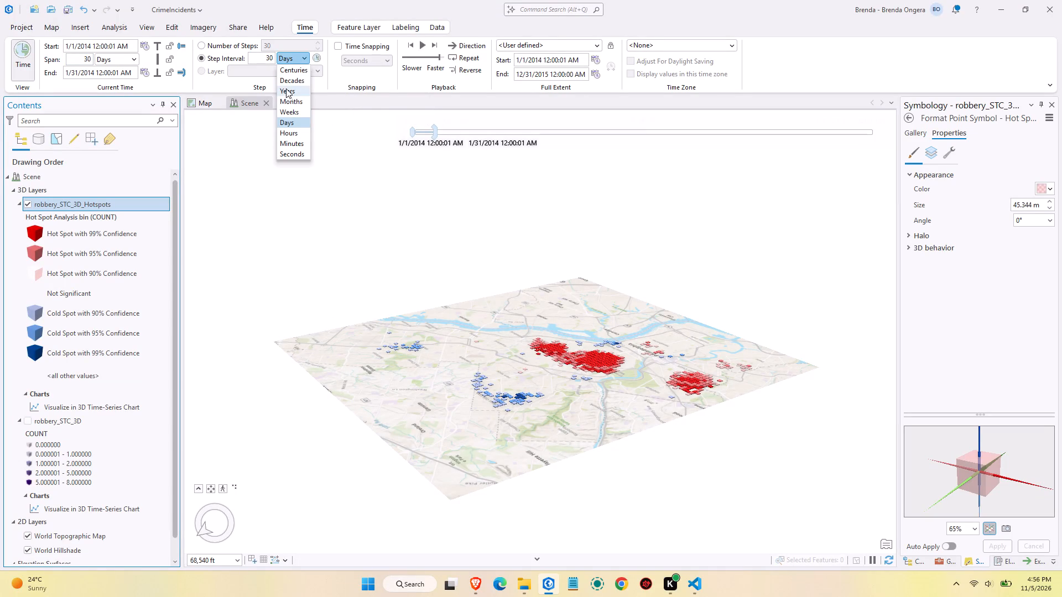
click(289, 102)
drag(270, 59, 270, 59)
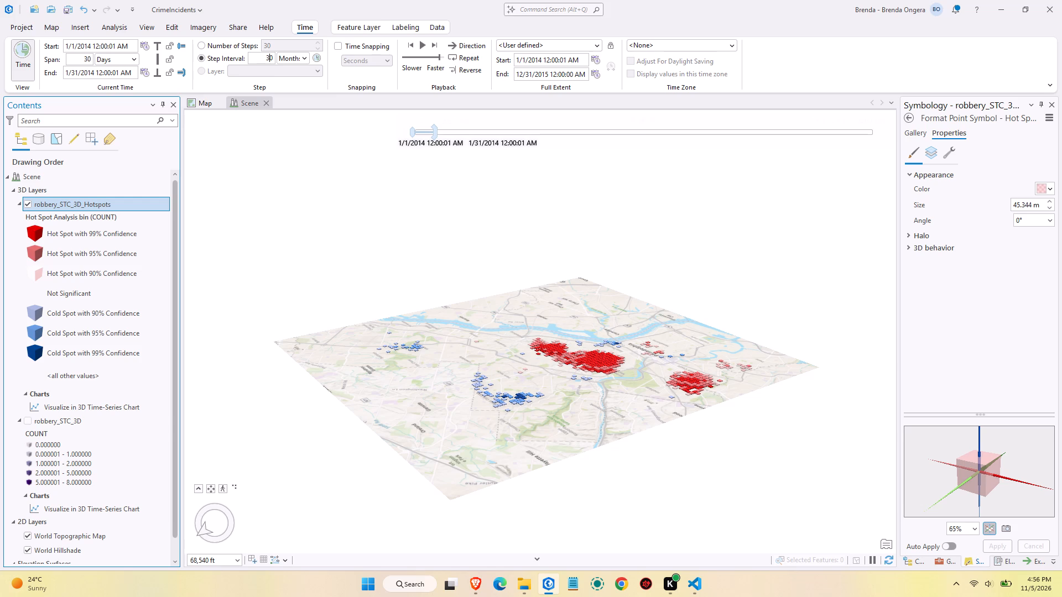
drag(270, 59, 279, 60)
key(BackSpace)
key(BackSpace)
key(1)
key(Return)
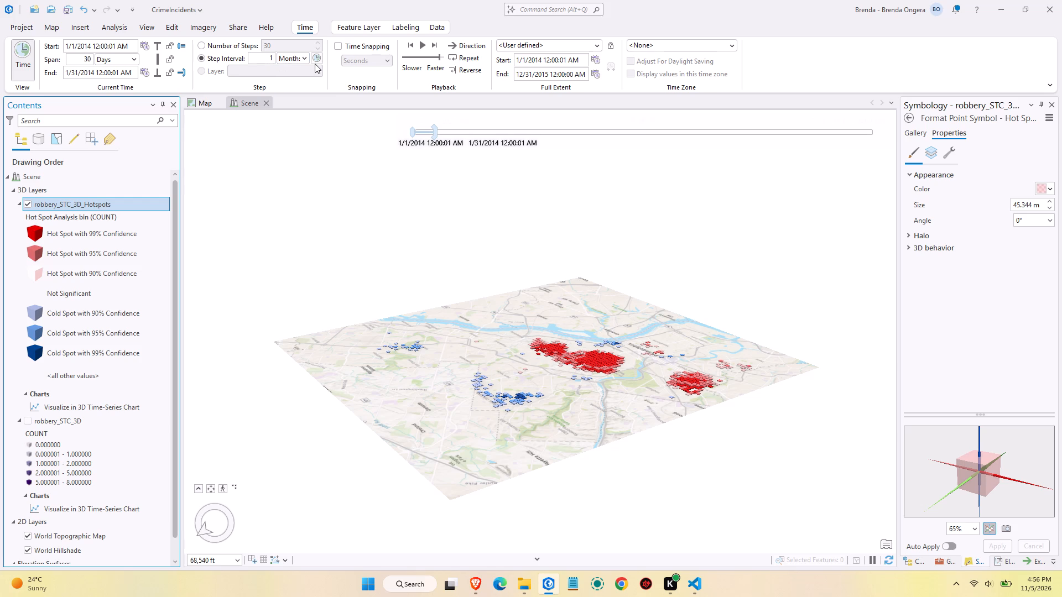
click(301, 86)
key(Return)
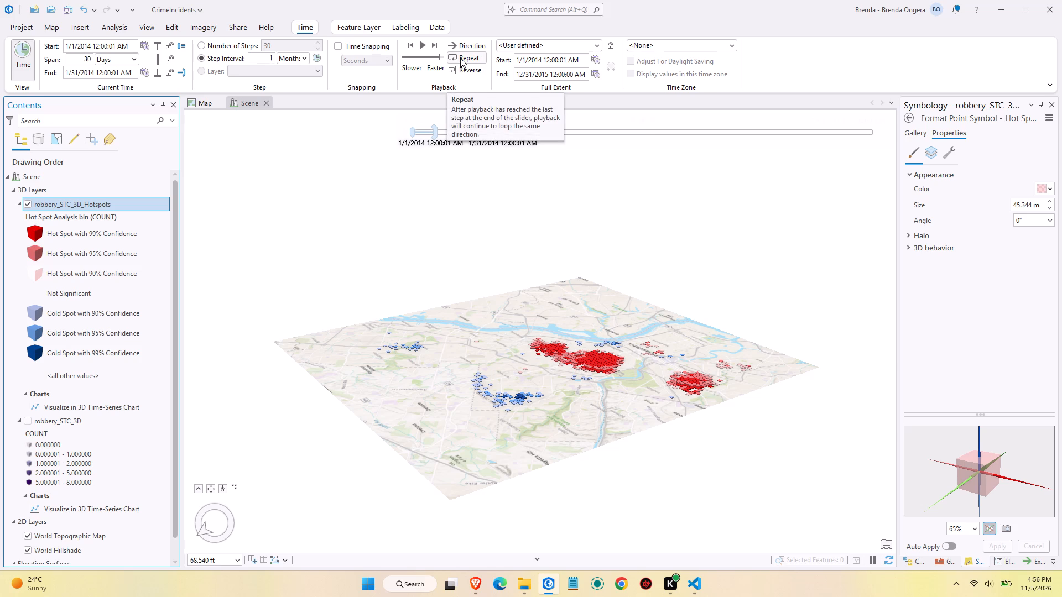
Slow the time playback speed to about midway between slower and faster, and turn on repeat for looping playback.
drag(440, 58, 432, 58)
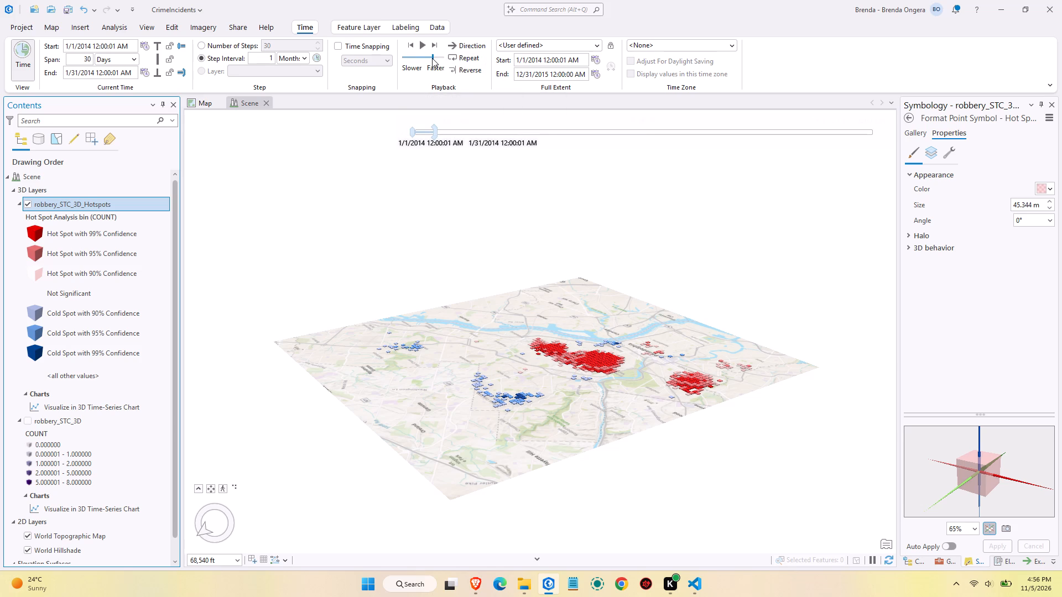
drag(432, 58, 422, 60)
click(462, 57)
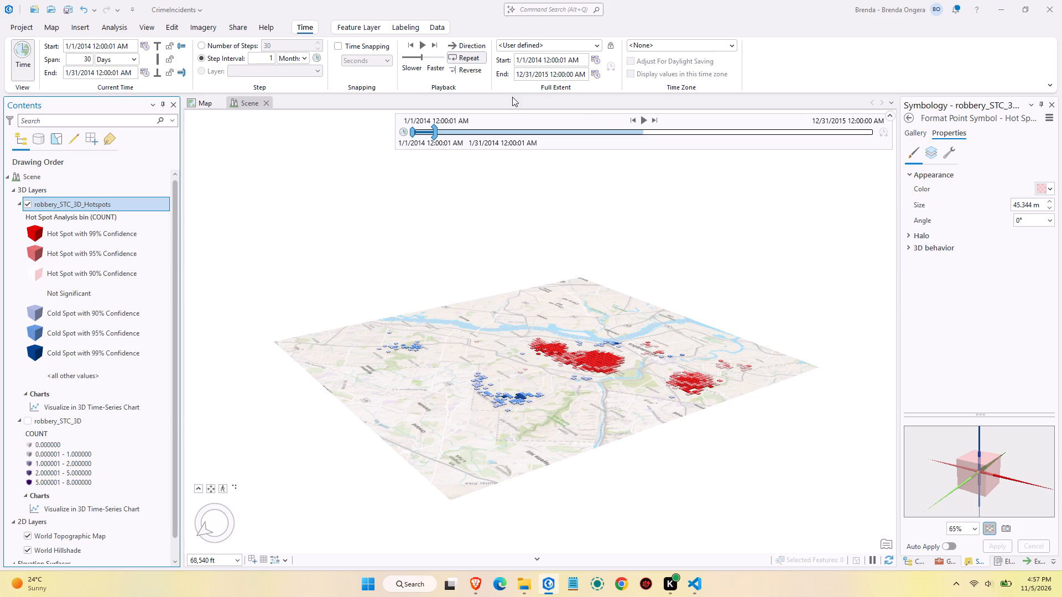
Play the time animation of the robbery space time cube hot spots in the scene.
click(422, 41)
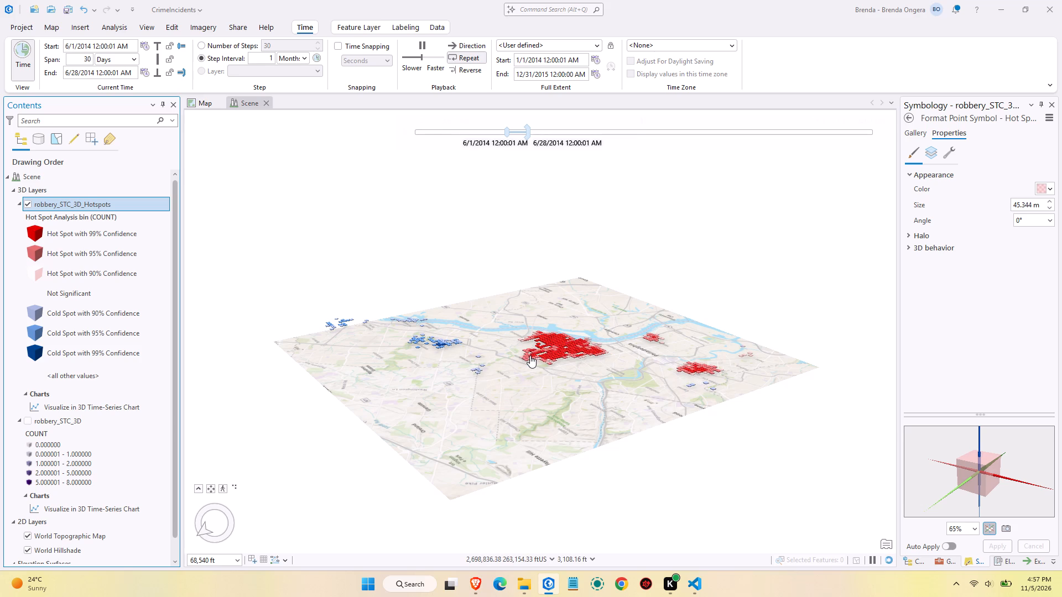
Examine the June 2014 robbery hot and cold spots up close and from farther away in the 3D scene.
scroll(530, 355, up, 3)
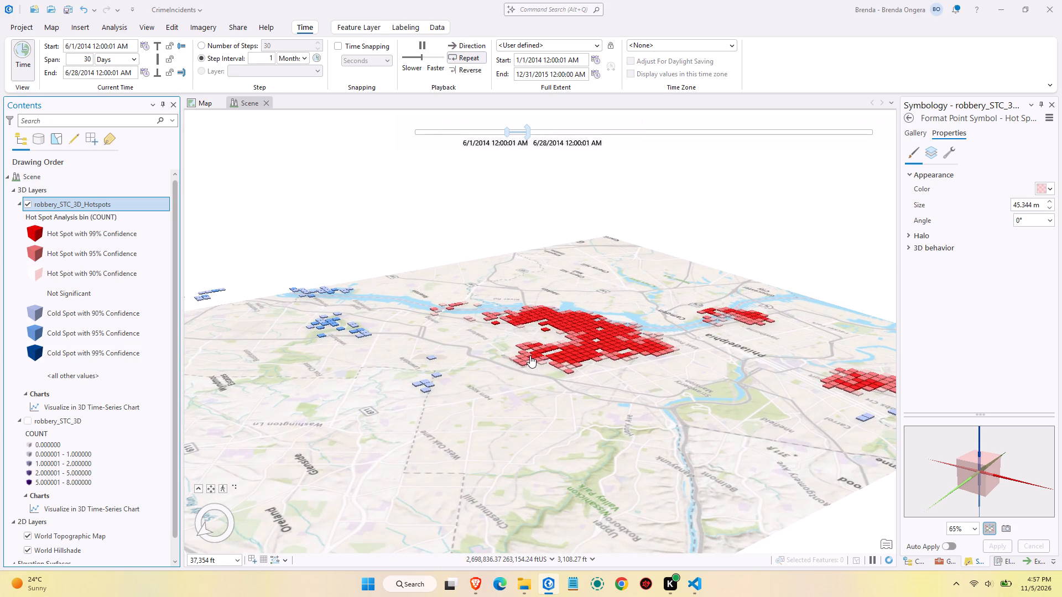
scroll(530, 355, up, 3)
scroll(529, 356, down, 2)
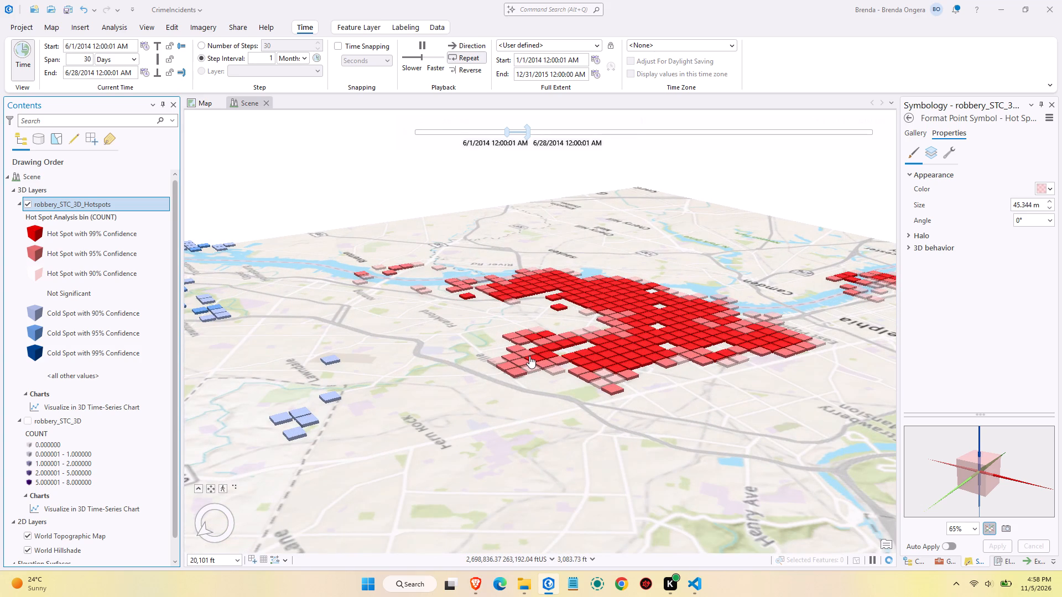
scroll(529, 356, down, 2)
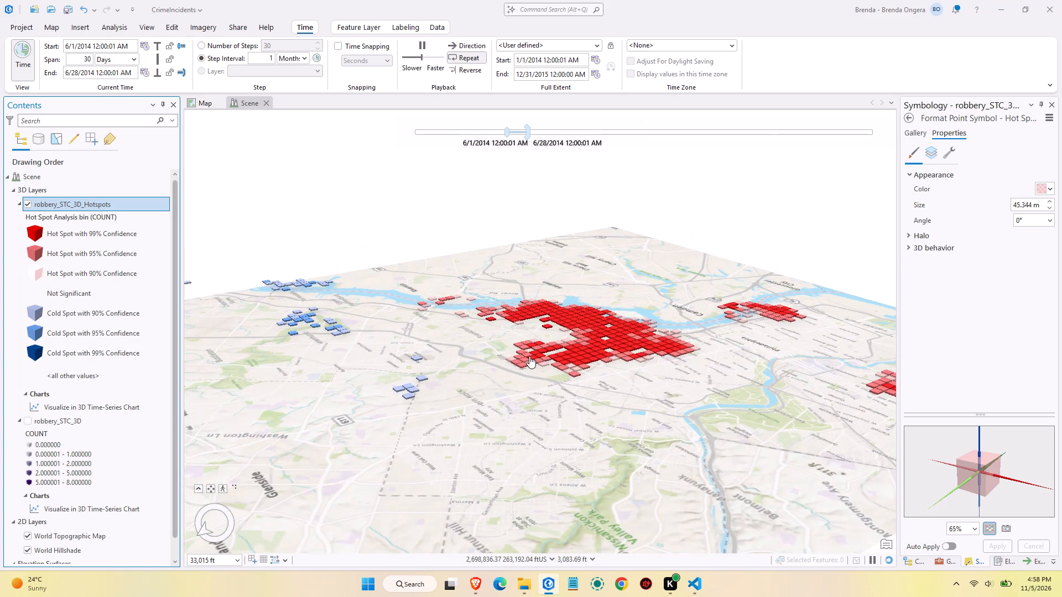
scroll(529, 356, down, 2)
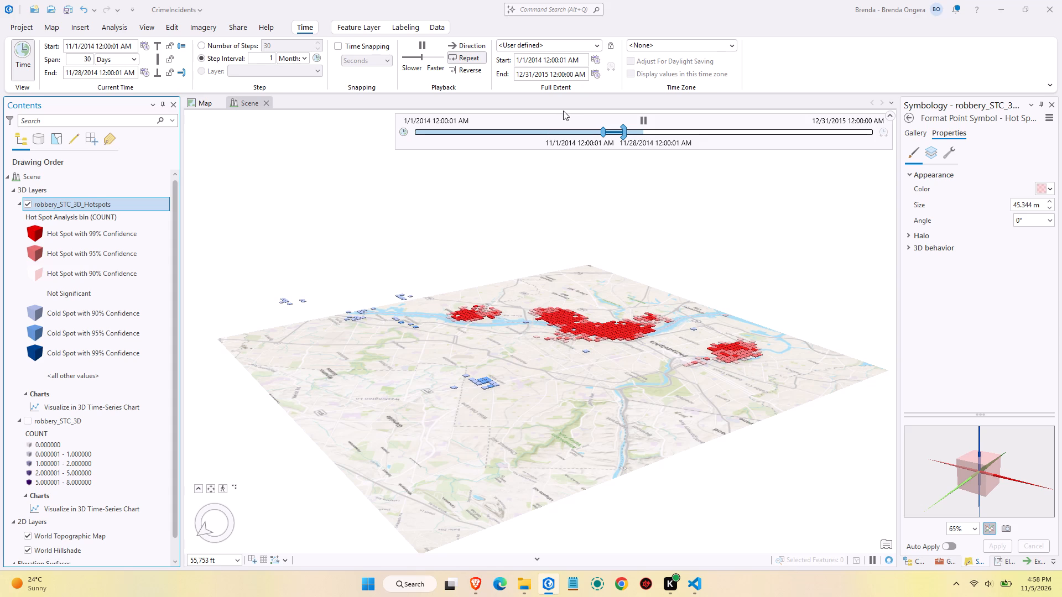
Pause the hot spot time animation and make its playback speed slightly faster.
click(423, 46)
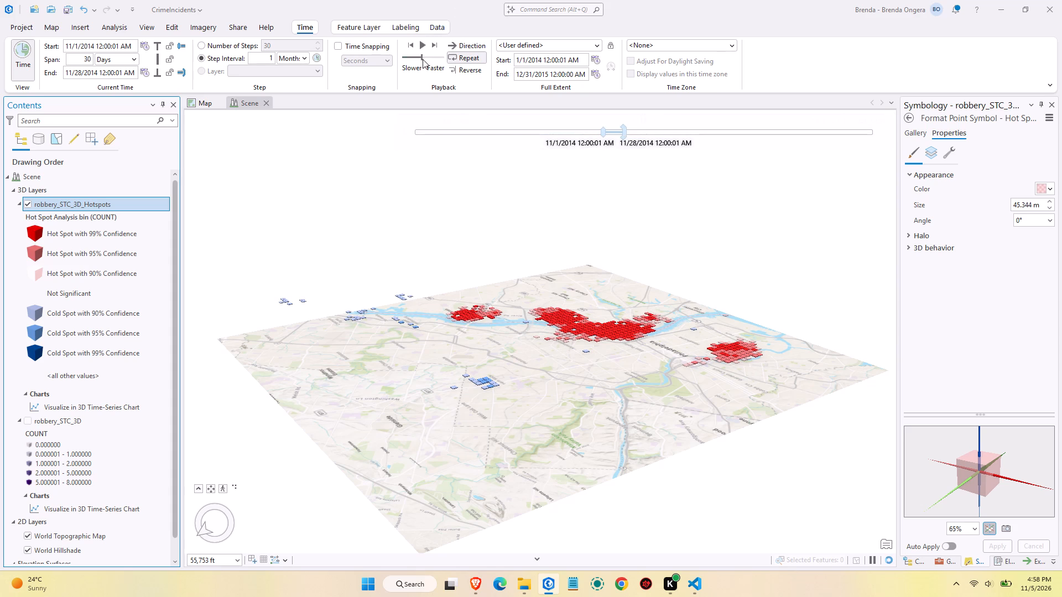
drag(421, 59, 428, 59)
Move the visible time span back to the timeline's start, around late December 2013, and briefly play the hot spot animation.
drag(615, 132, 588, 133)
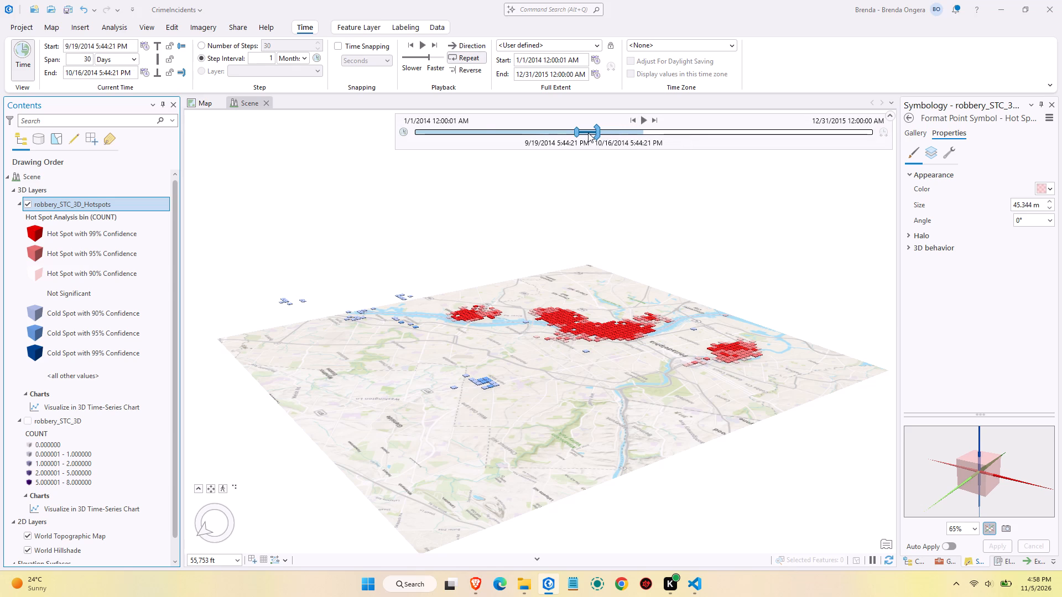
drag(588, 133, 418, 137)
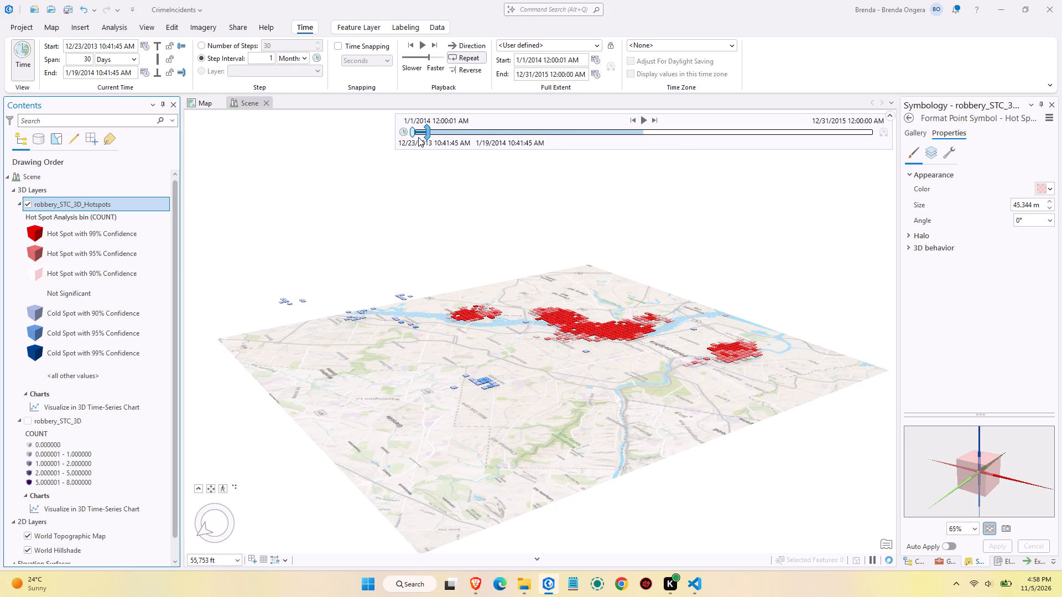
drag(418, 137, 419, 137)
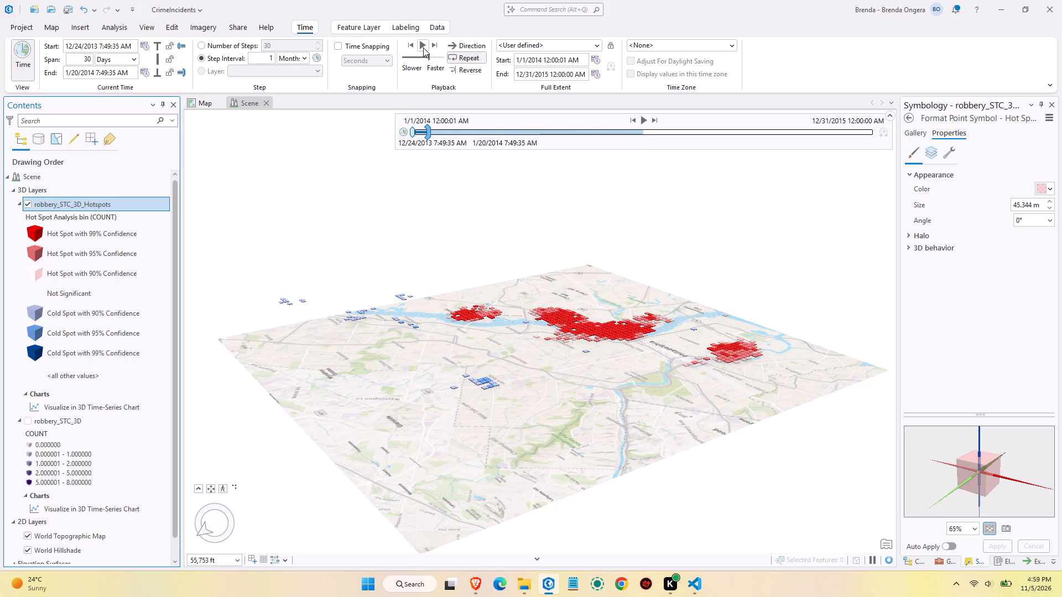
click(423, 48)
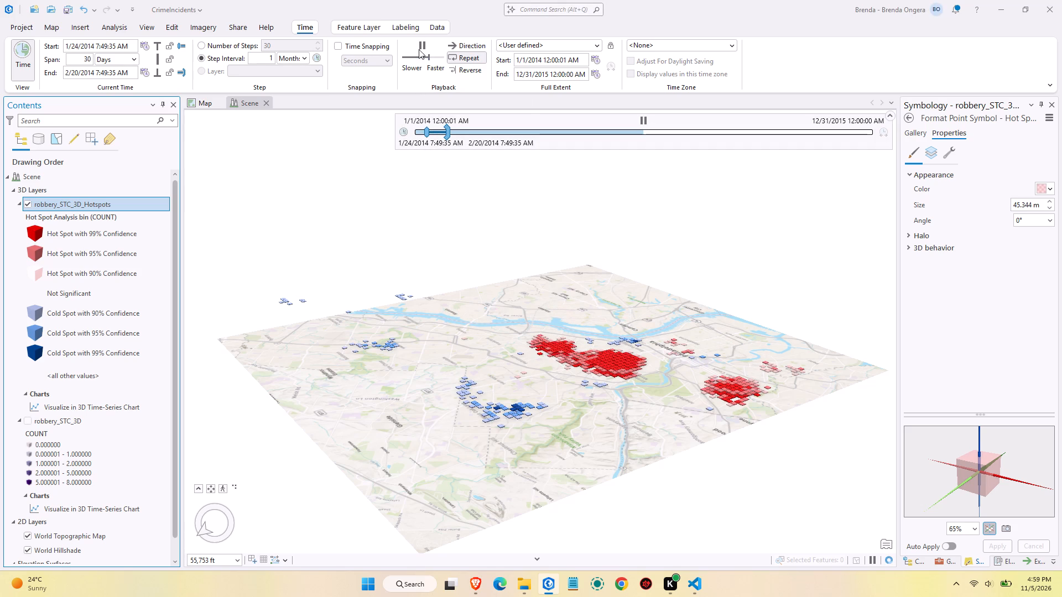
click(419, 46)
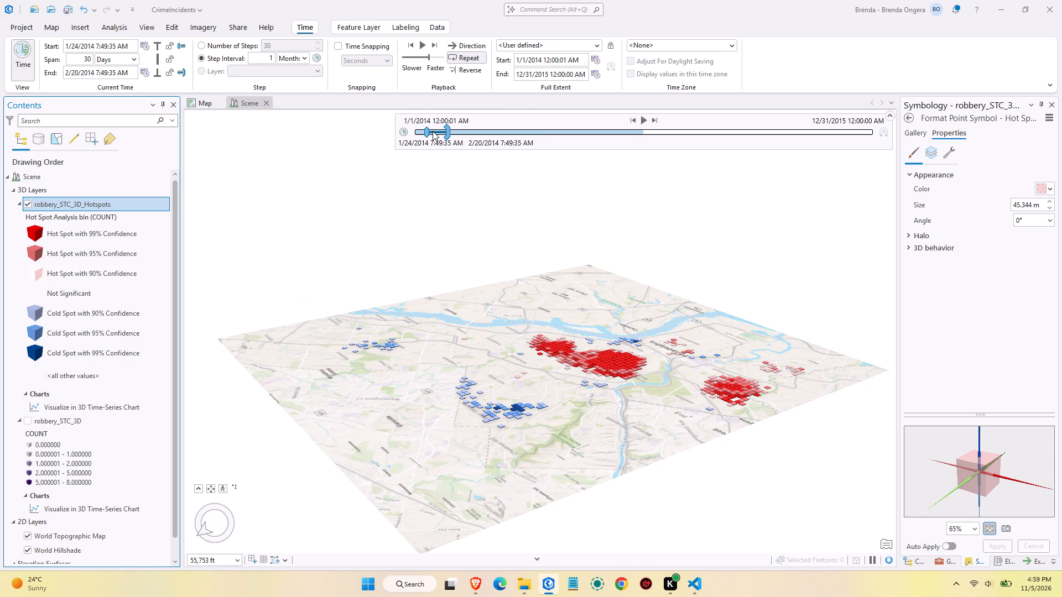
Shift the visible time span back toward the timeline's start, to about 1/5/2014 through 2/1/2014.
drag(433, 131, 421, 128)
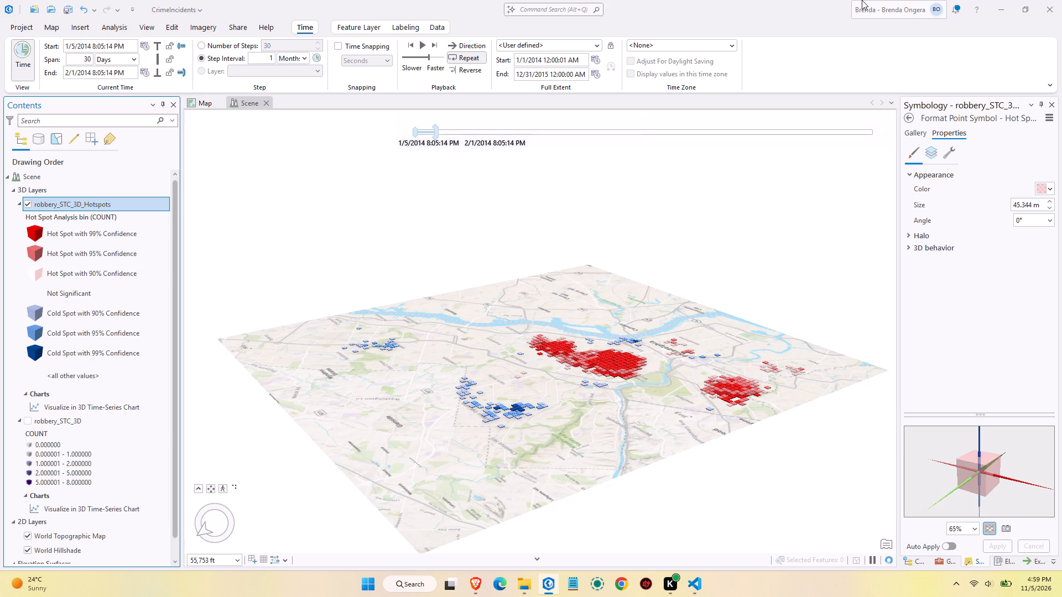
Search for PowerPoint on the computer and launch it.
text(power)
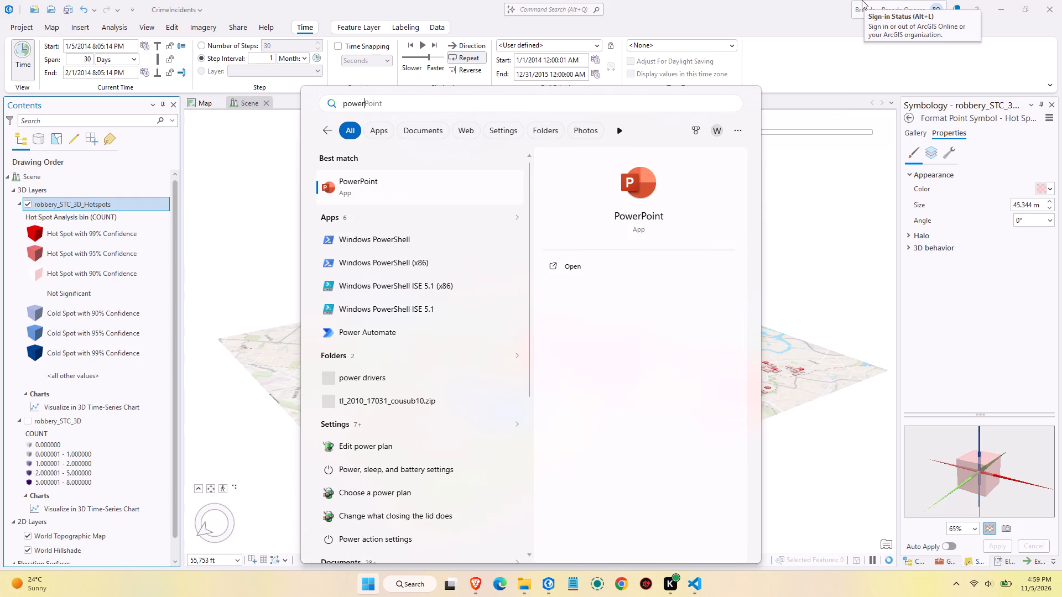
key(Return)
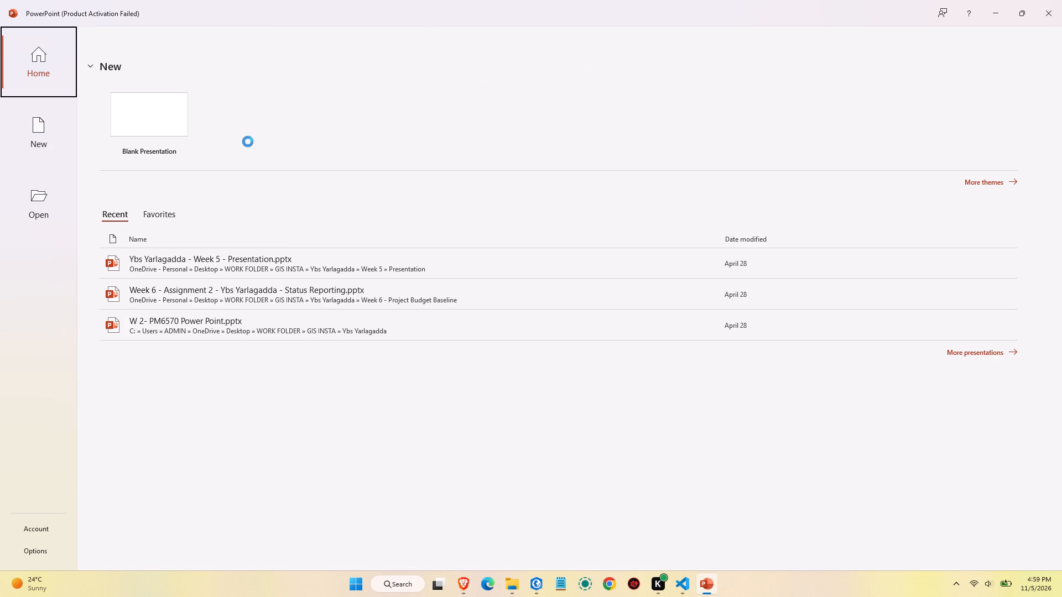
Create a blank presentation in PowerPoint and dismiss the pop-up window over the title slide.
click(148, 125)
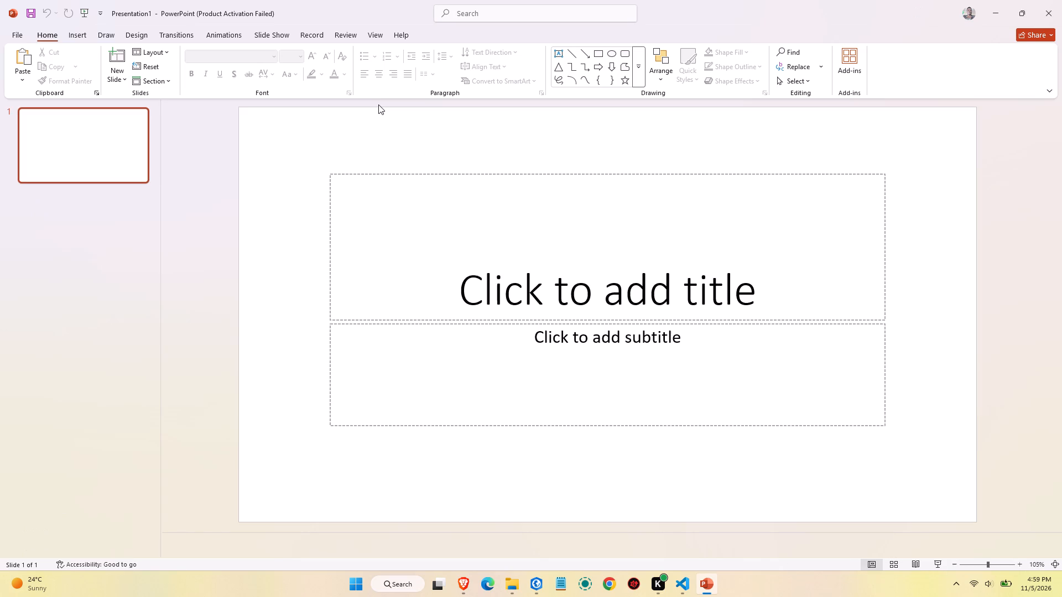
click(556, 358)
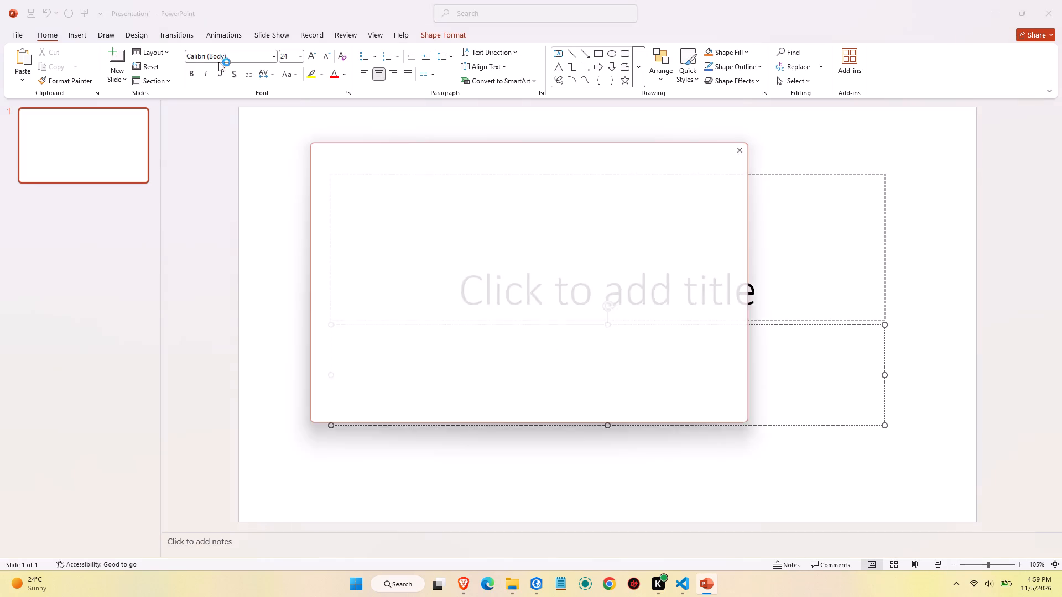
click(758, 145)
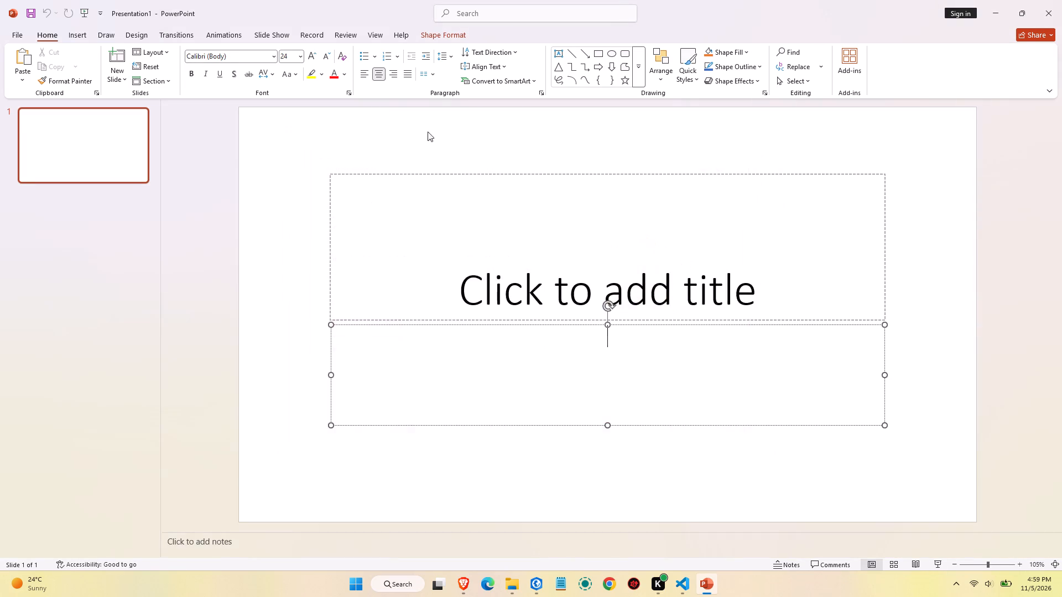
Bring up the recording tools for the new blank presentation.
click(82, 38)
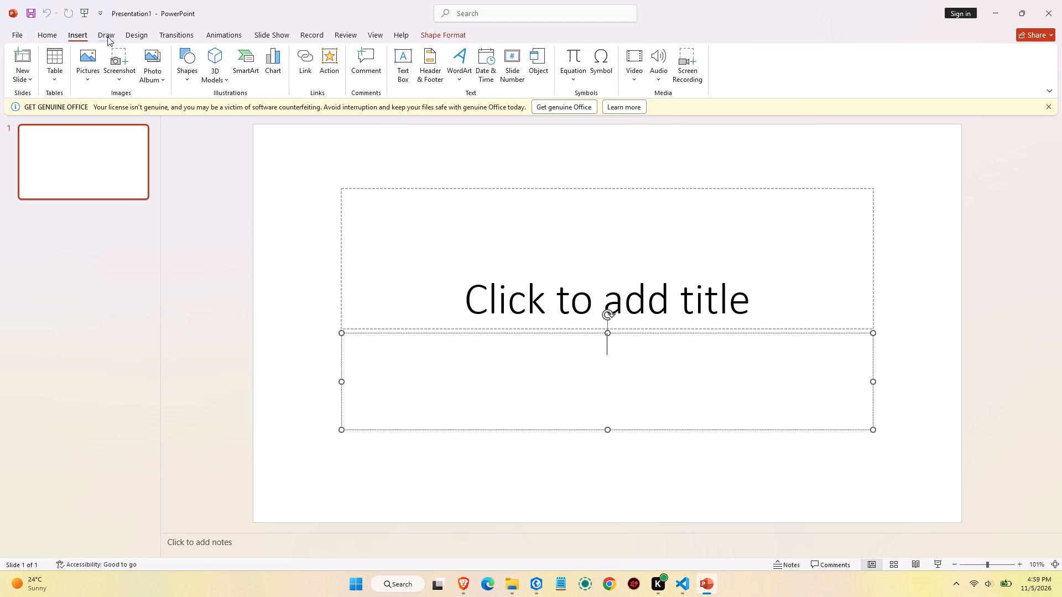
click(304, 36)
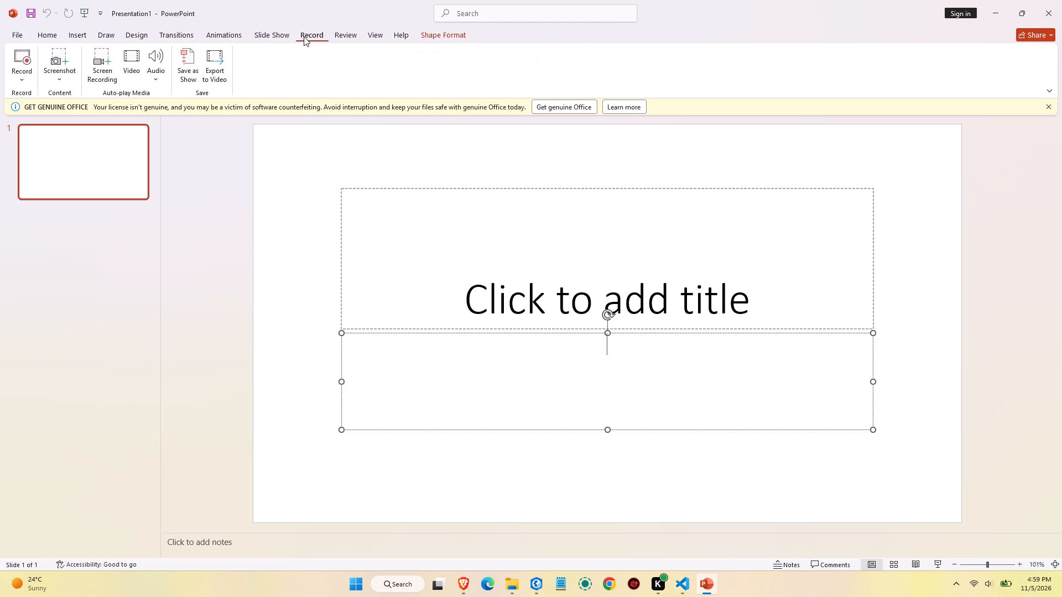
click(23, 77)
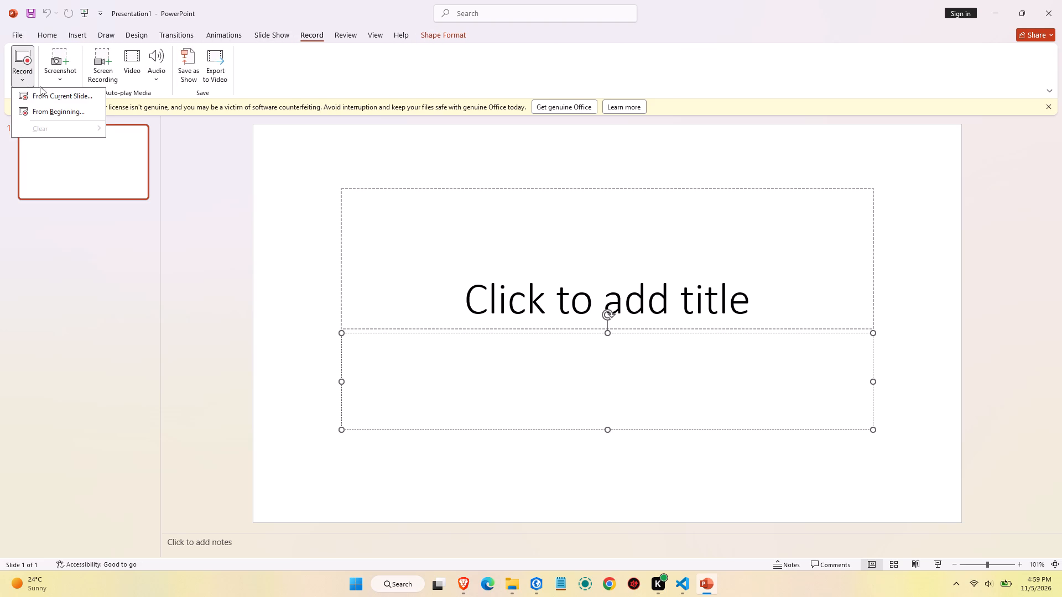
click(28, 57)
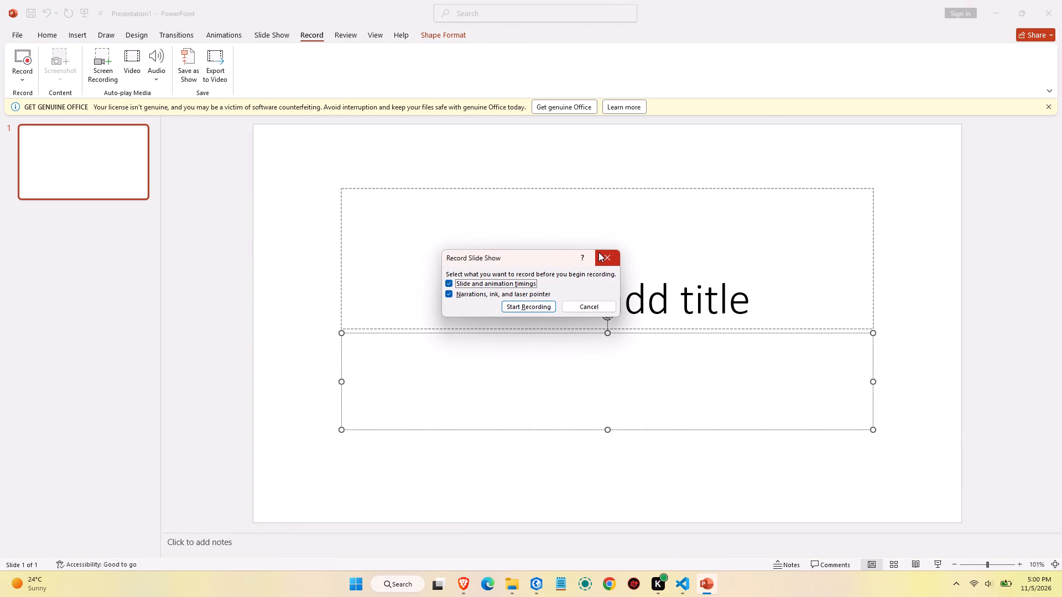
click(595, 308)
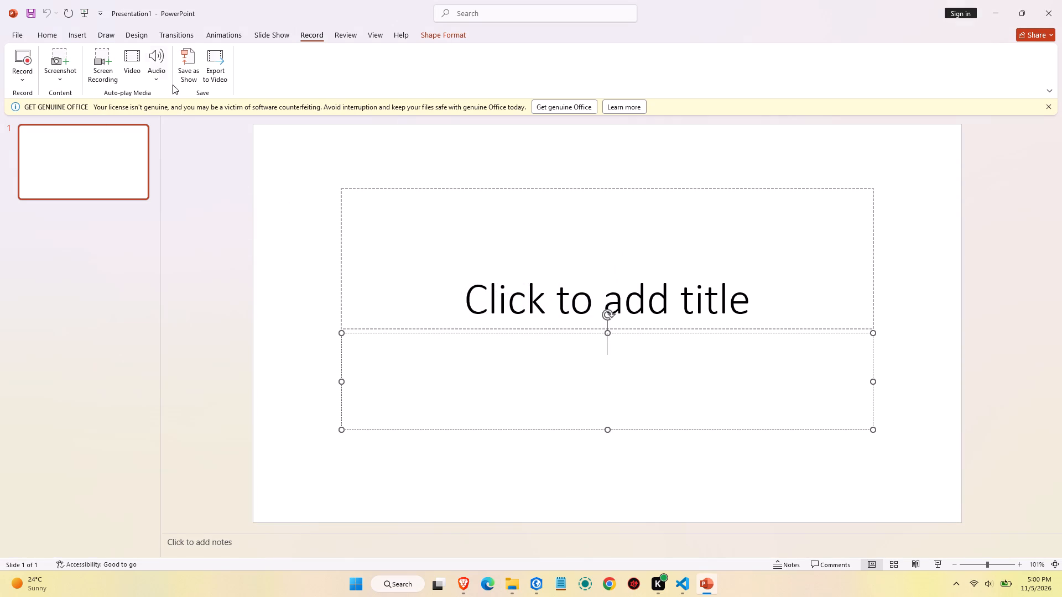
Start a PowerPoint screen recording with audio and pointer, covering the full-width ArcGIS Pro area from the time controls down to the taskbar.
click(104, 65)
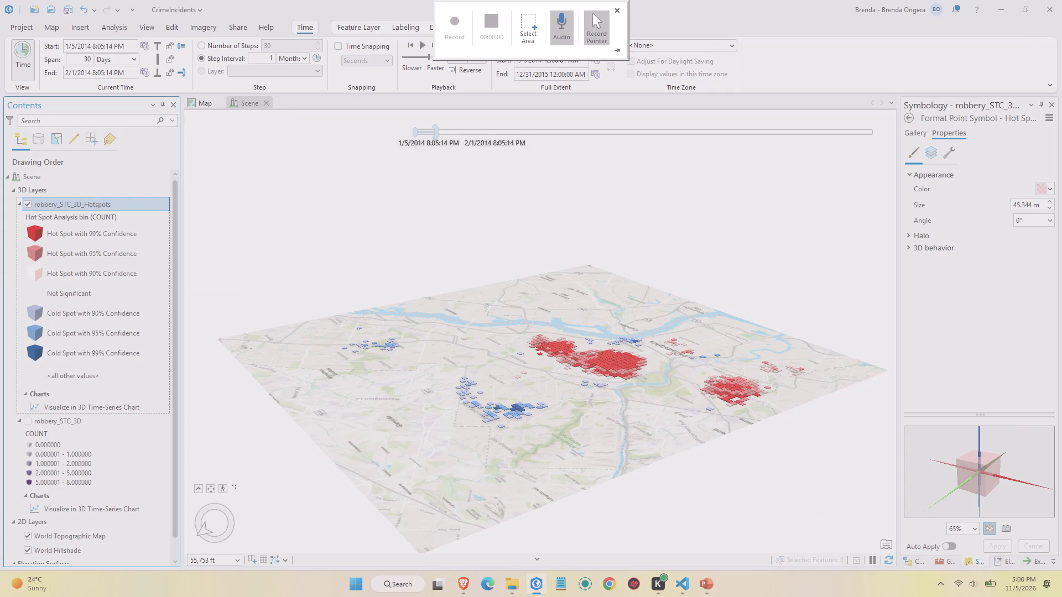
drag(0, 37, 1061, 558)
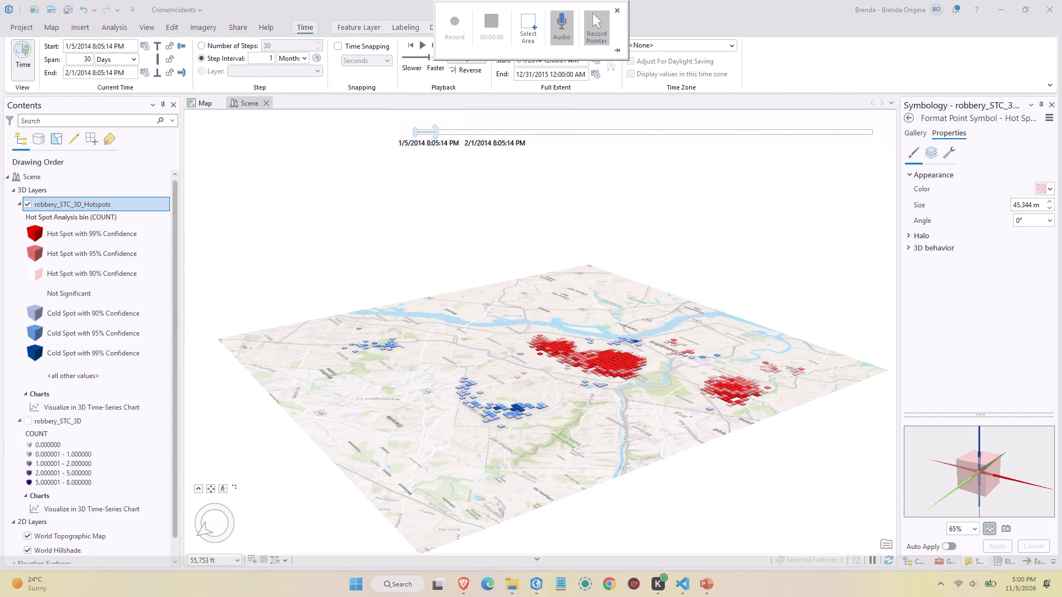
drag(1061, 558, 1058, 571)
click(1058, 571)
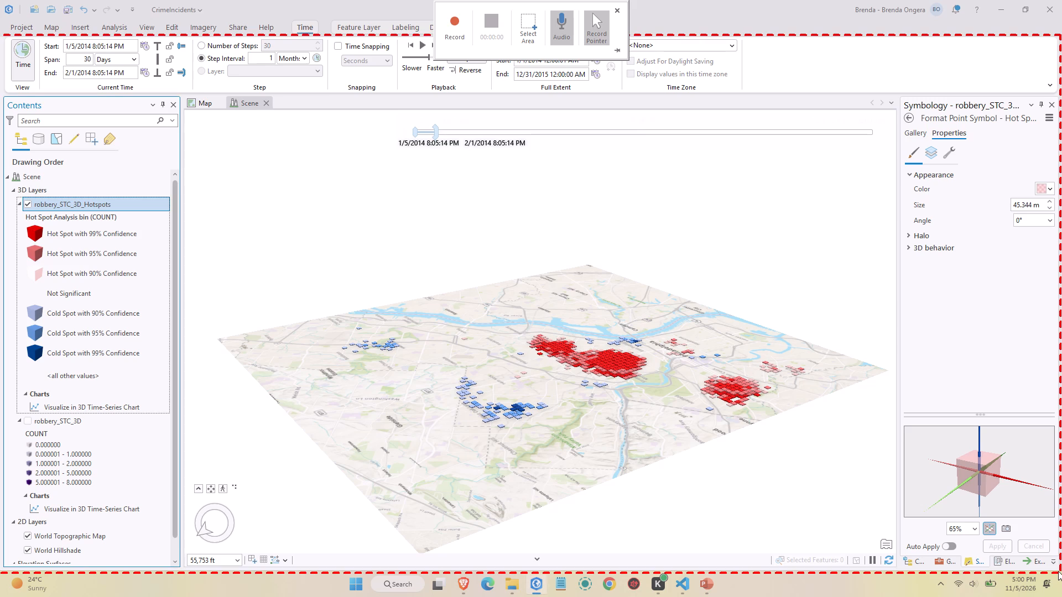
click(447, 22)
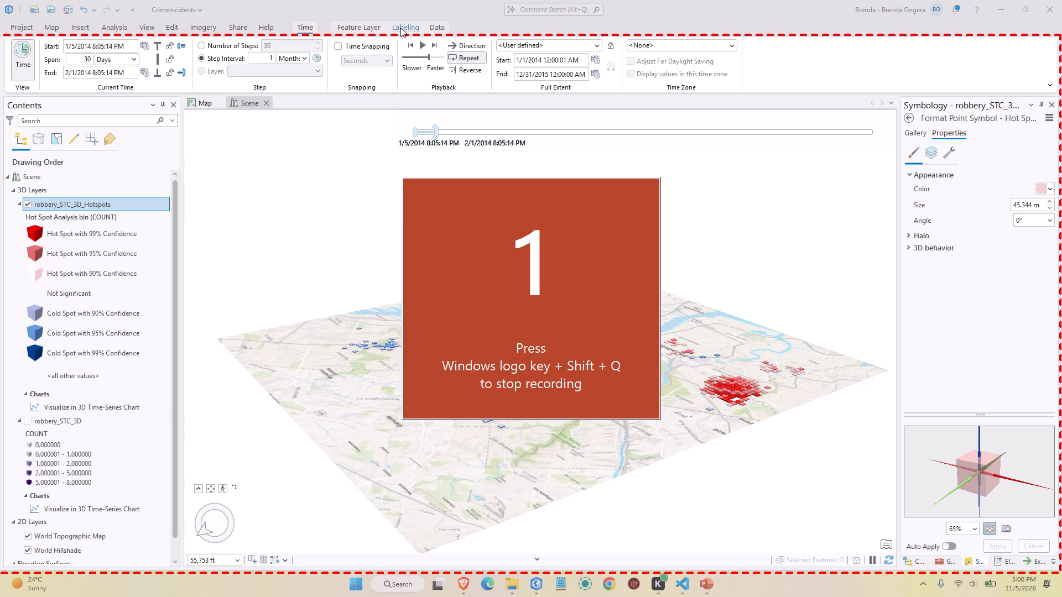
Play the robbery hot spot time animation in the 3D scene for the recording.
click(419, 45)
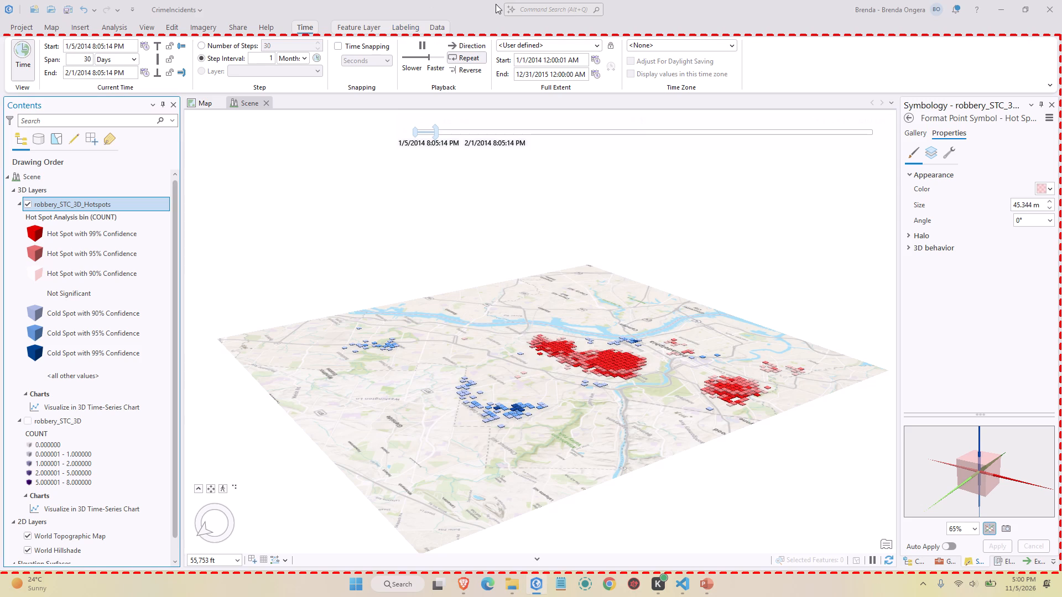
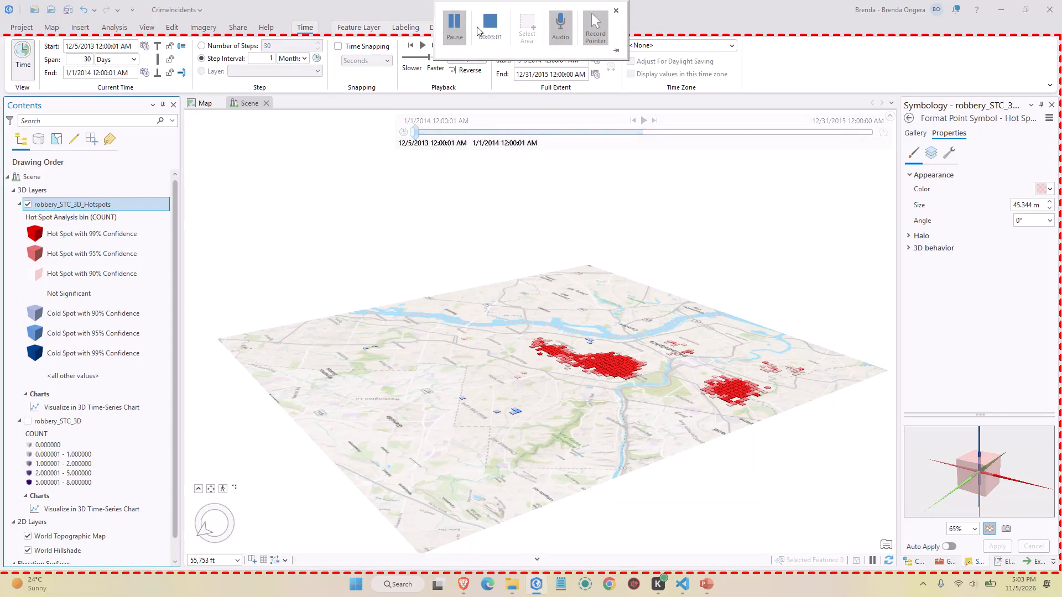
Stop the screen recording of the 3D hot spot time animation and place the video on the PowerPoint slide.
click(481, 23)
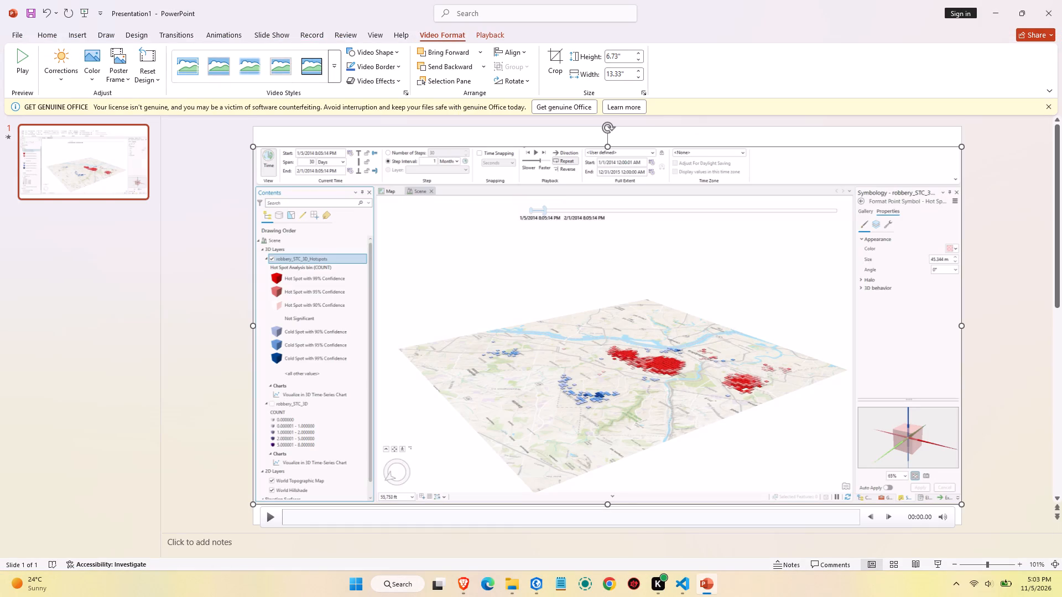
Play back the recorded time animation video on the slide to review it.
click(269, 516)
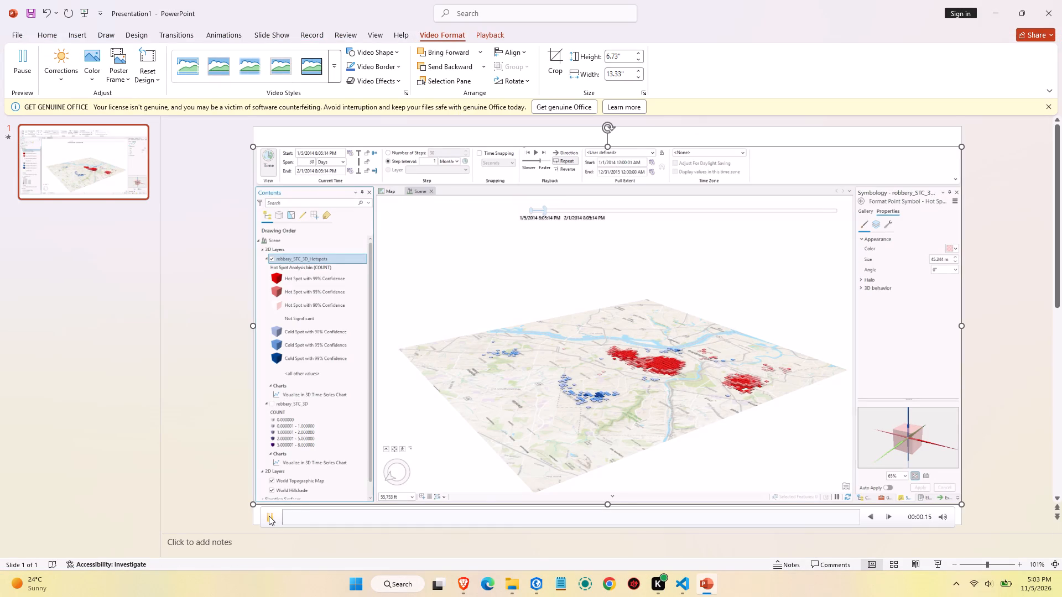
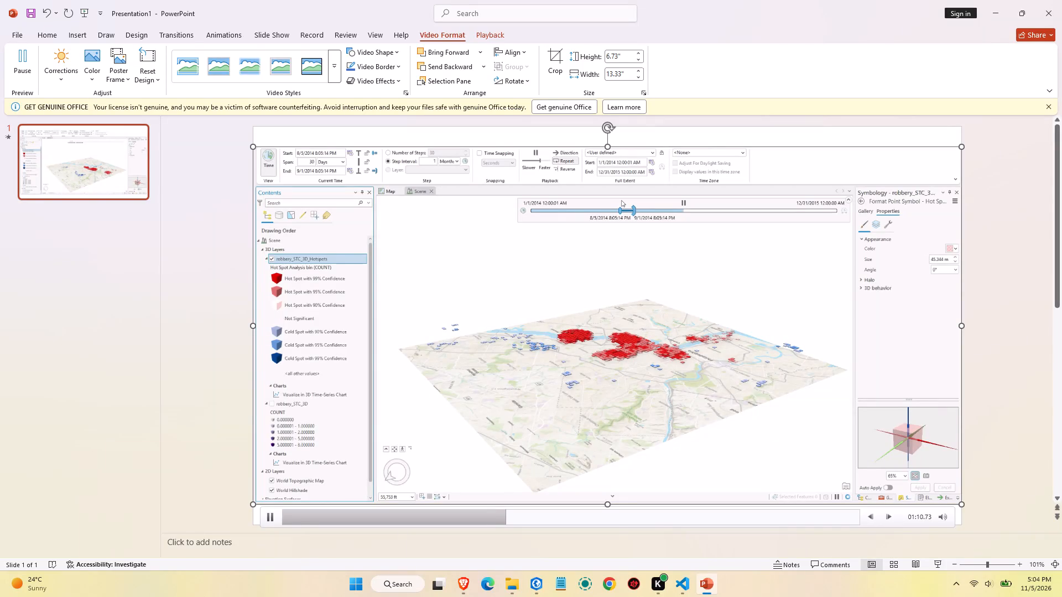
Start saving the slide's screen recording of the hot spot time animation as a separate media file.
right_click(357, 284)
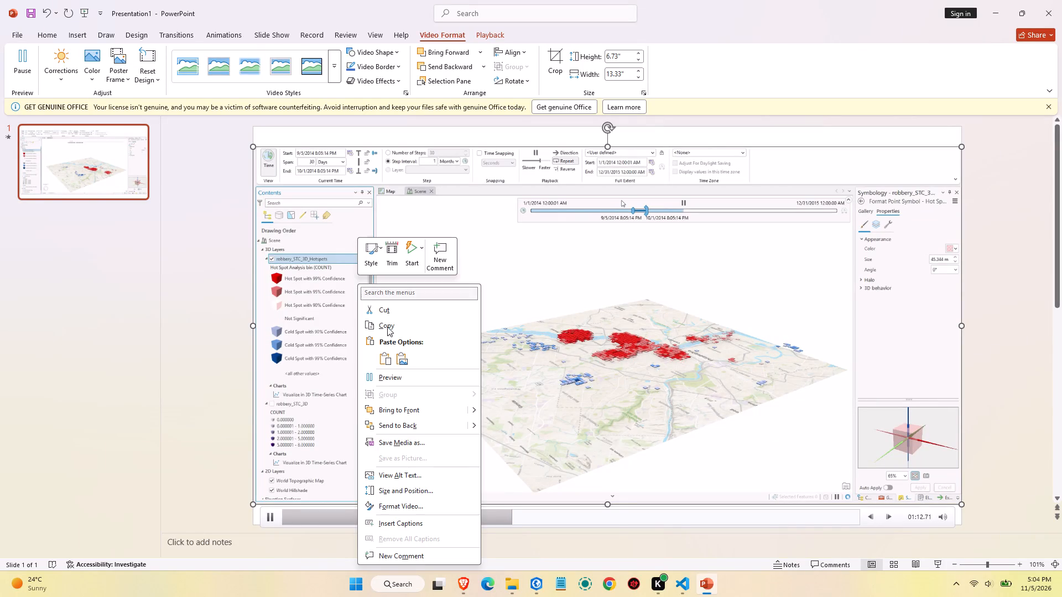
click(414, 445)
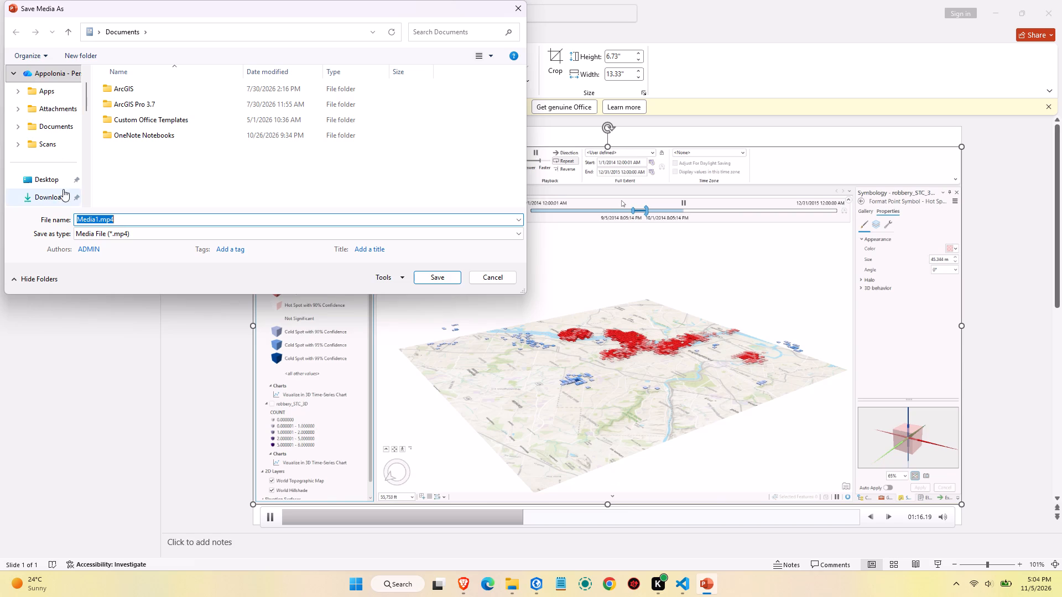
Save the screen recording as an MP4 media file named "3d Animation" in the chapter 7 folder inside WORK FOLDER > BEN.
scroll(34, 123, up, 1)
scroll(34, 117, down, 1)
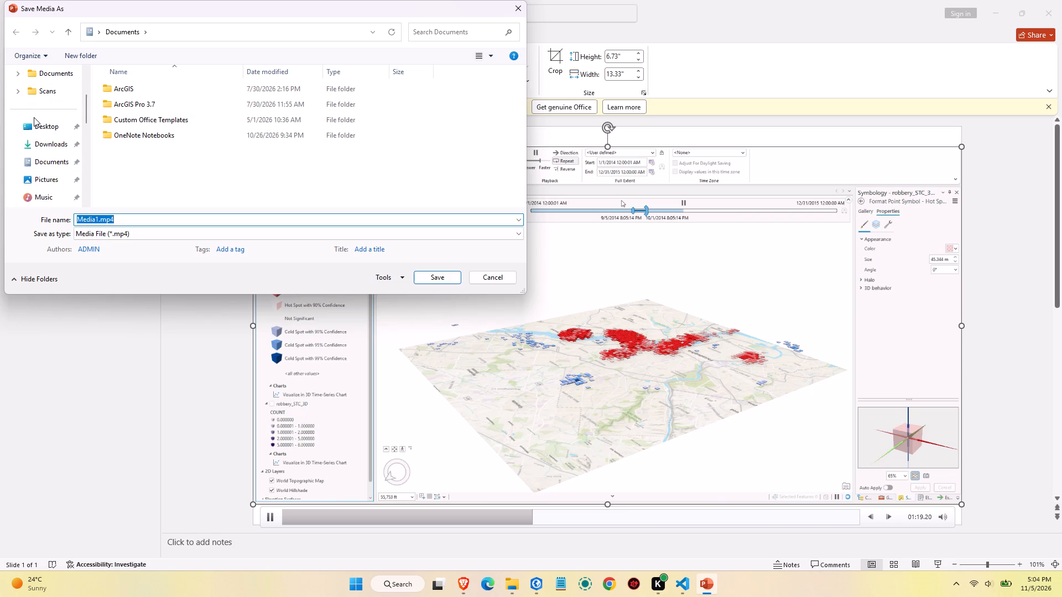
scroll(53, 98, up, 1)
scroll(53, 98, down, 3)
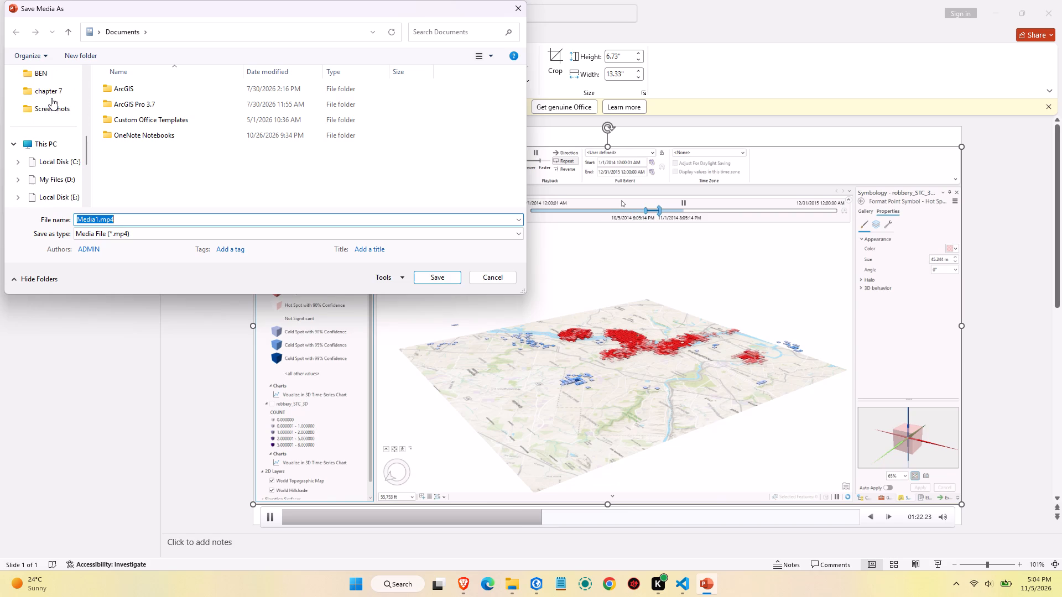
click(46, 78)
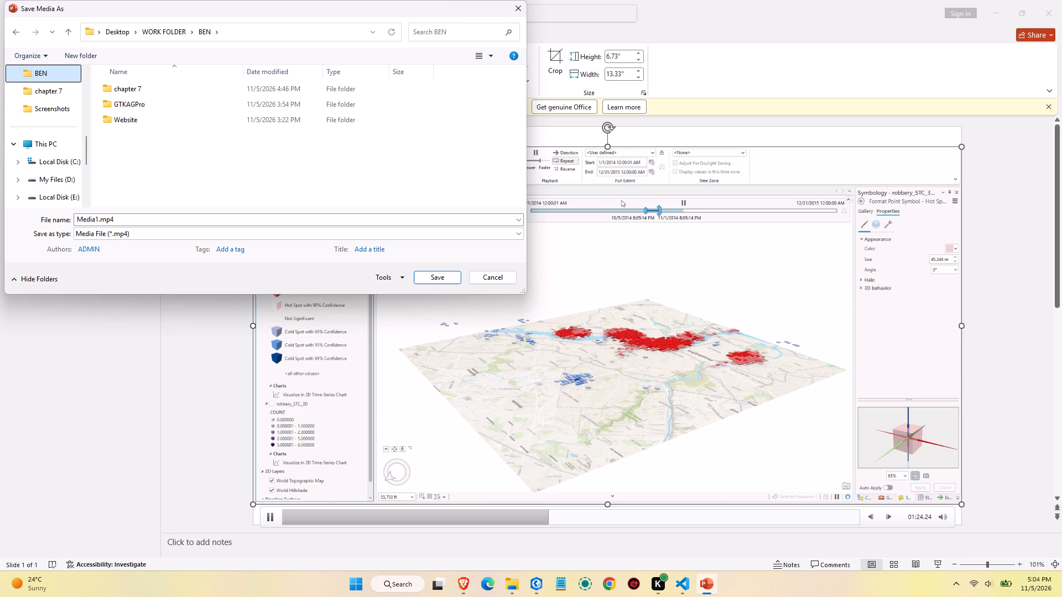
double_click(127, 89)
click(128, 219)
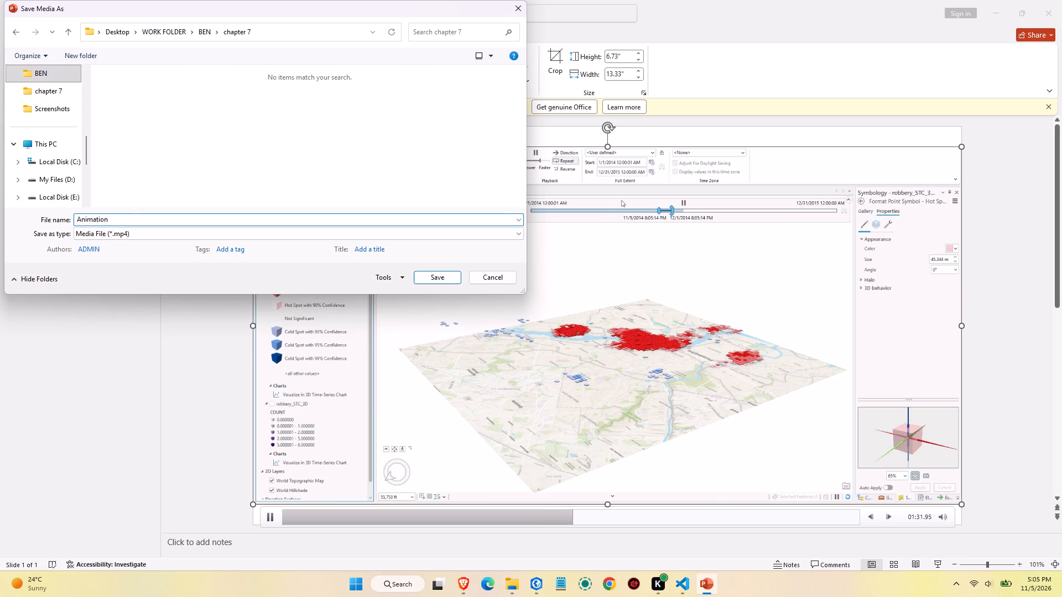
click(76, 221)
key(3)
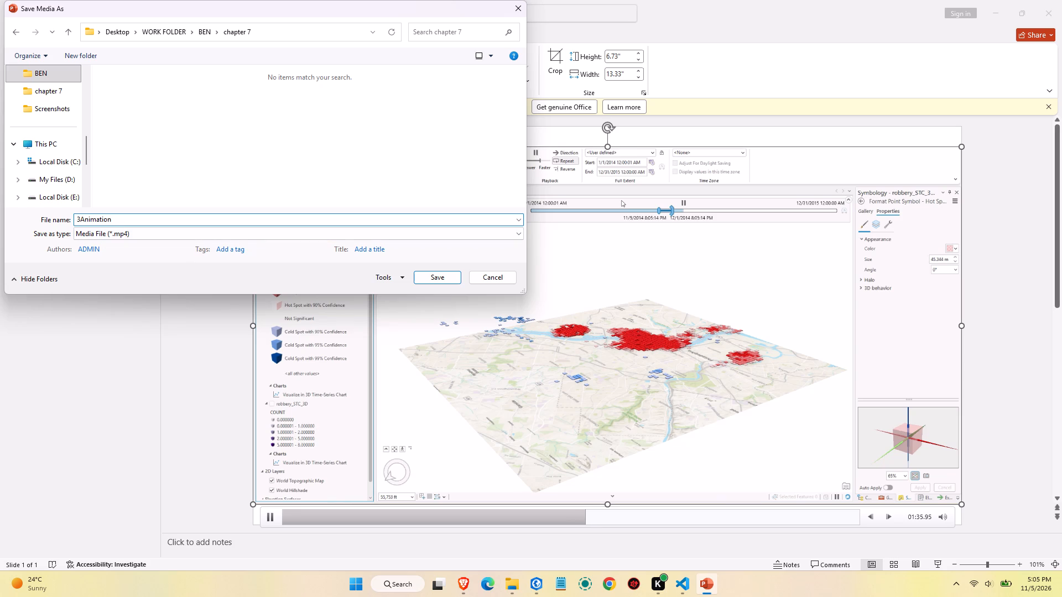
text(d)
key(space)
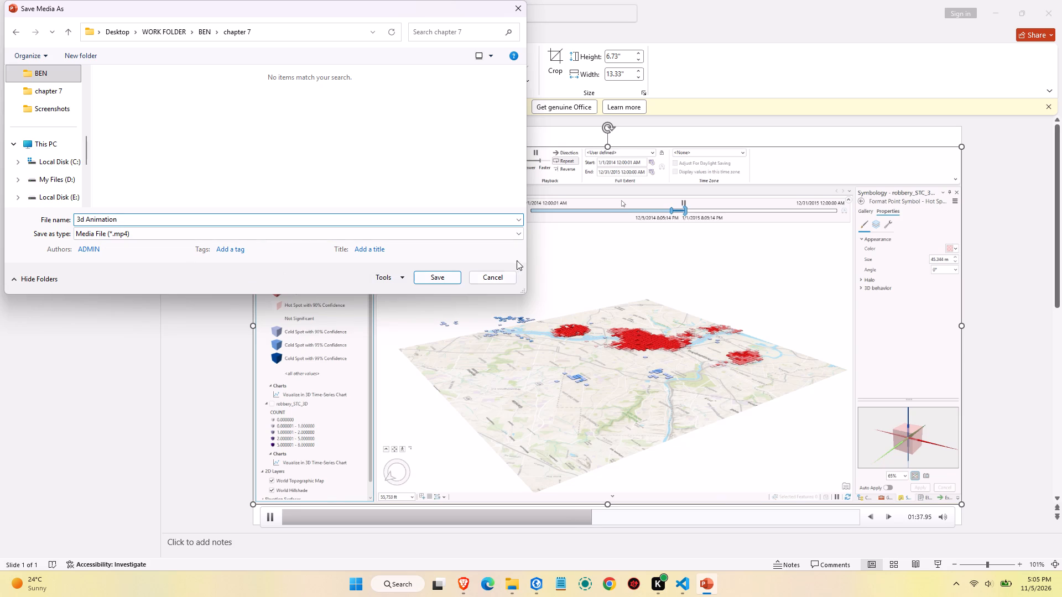
Save the screen recording as the MP4 media file "3d Animation" in the chapter 7 folder.
click(443, 279)
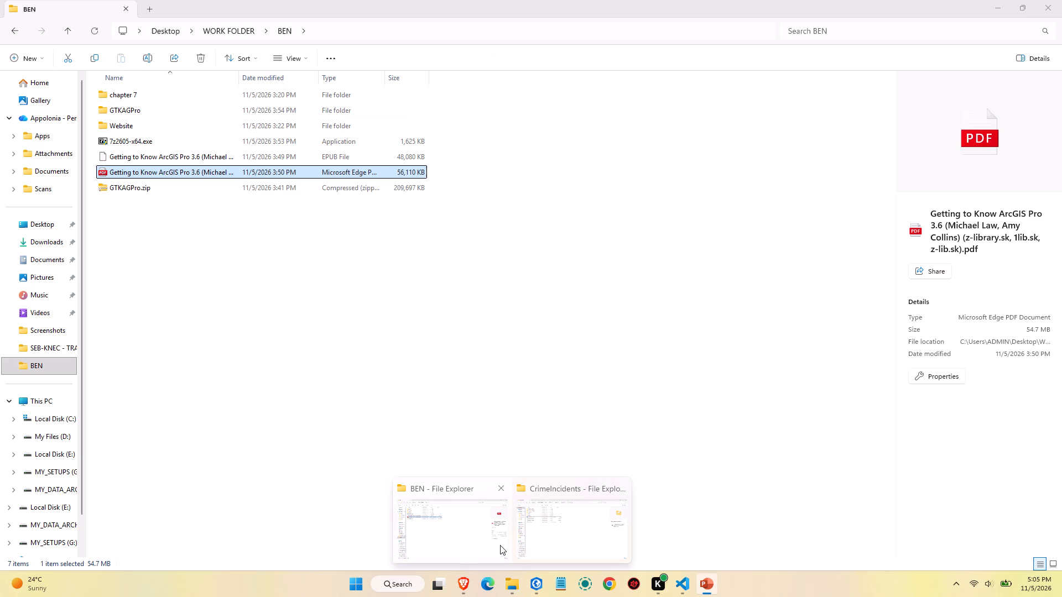
Switch to File Explorer and check the chapter 7 folder inside BEN for the exported video, then put the window away.
click(498, 537)
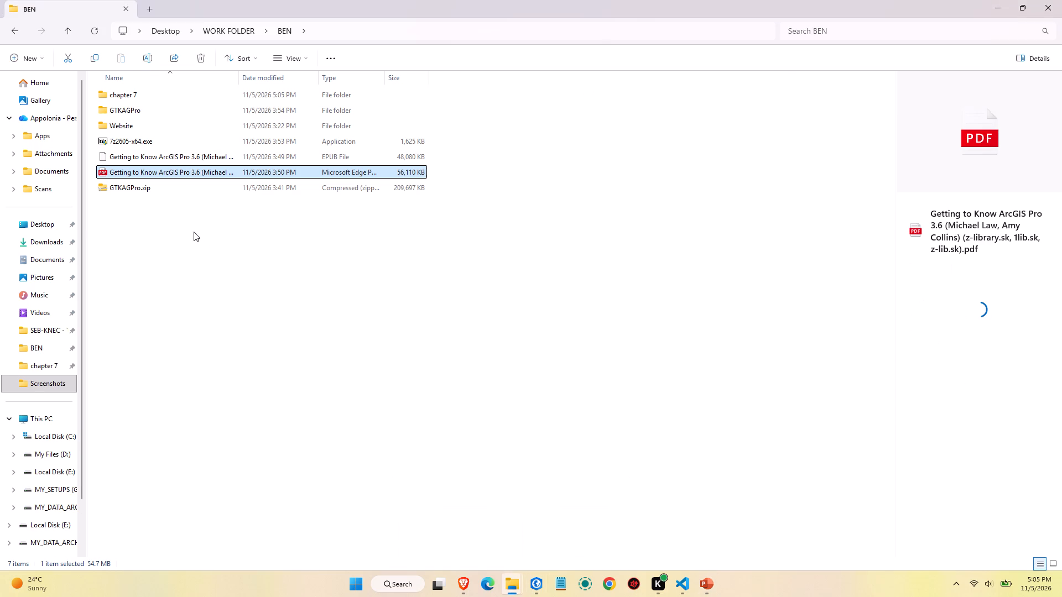
click(206, 260)
double_click(165, 95)
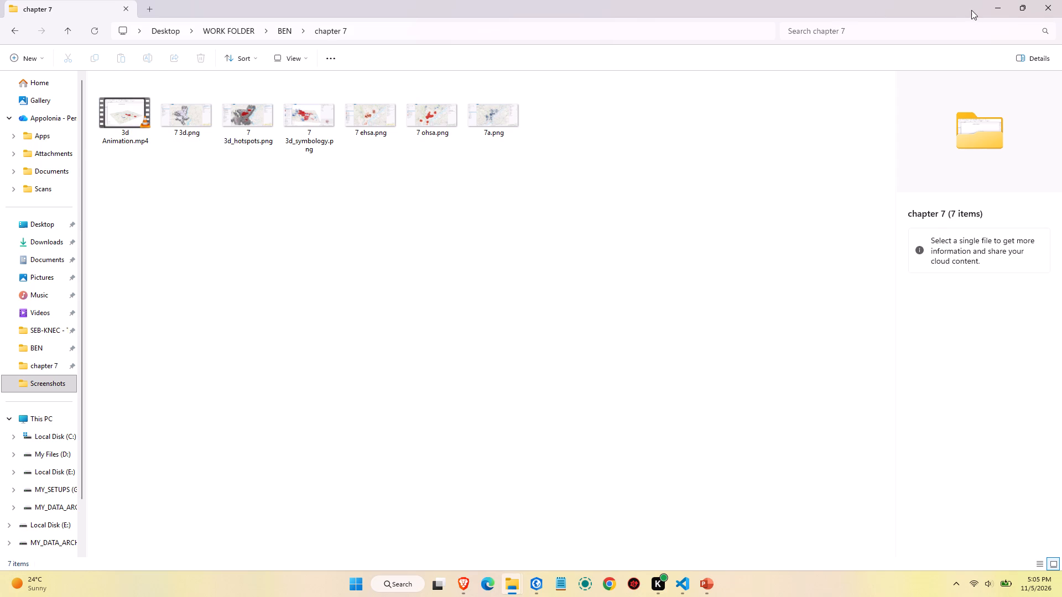
click(992, 6)
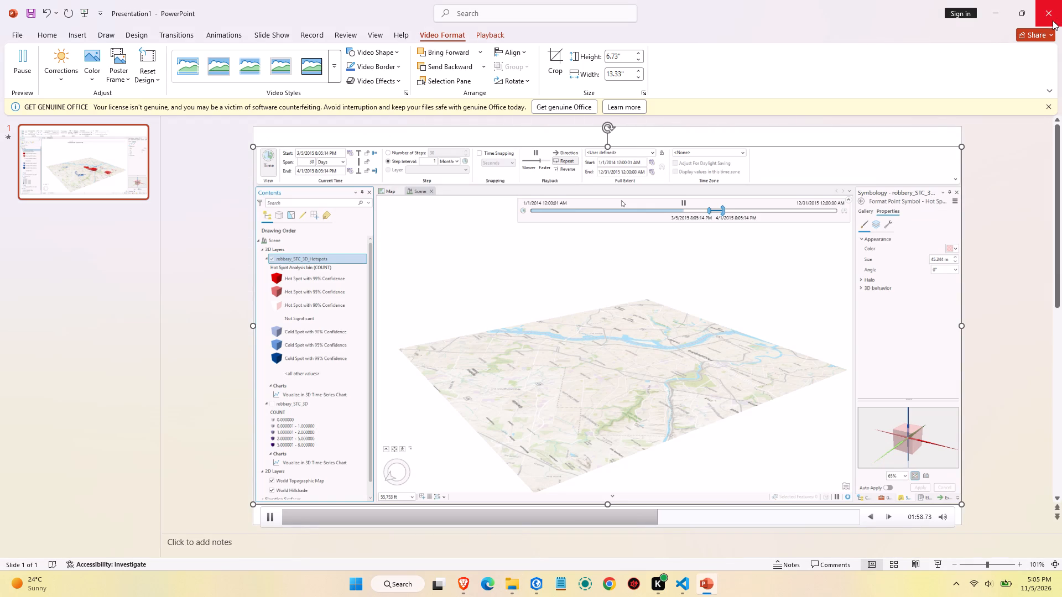
Close the PowerPoint presentation holding the screen recording without saving it.
click(1053, 20)
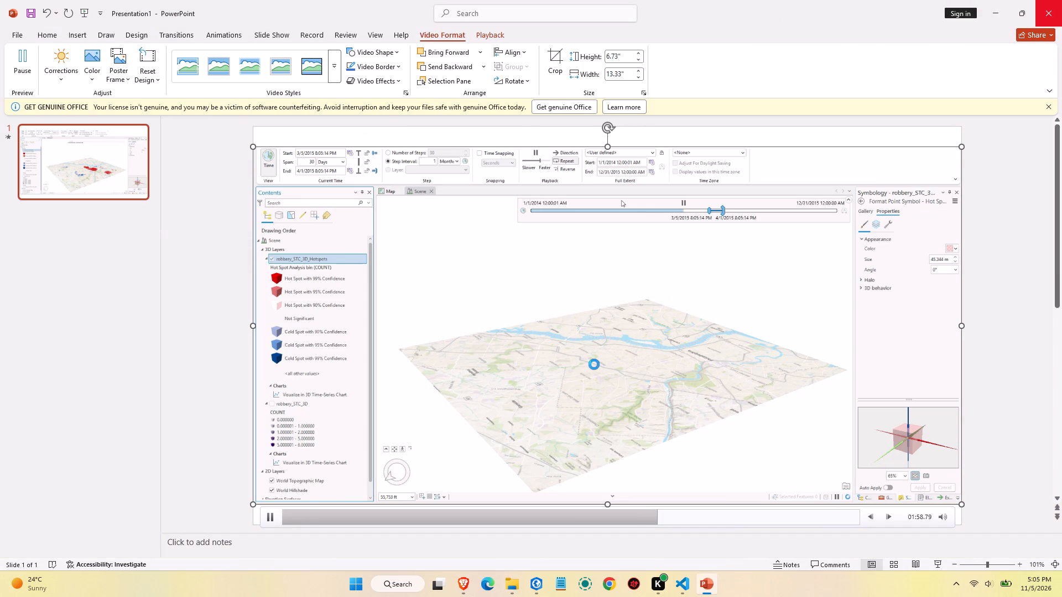
click(574, 353)
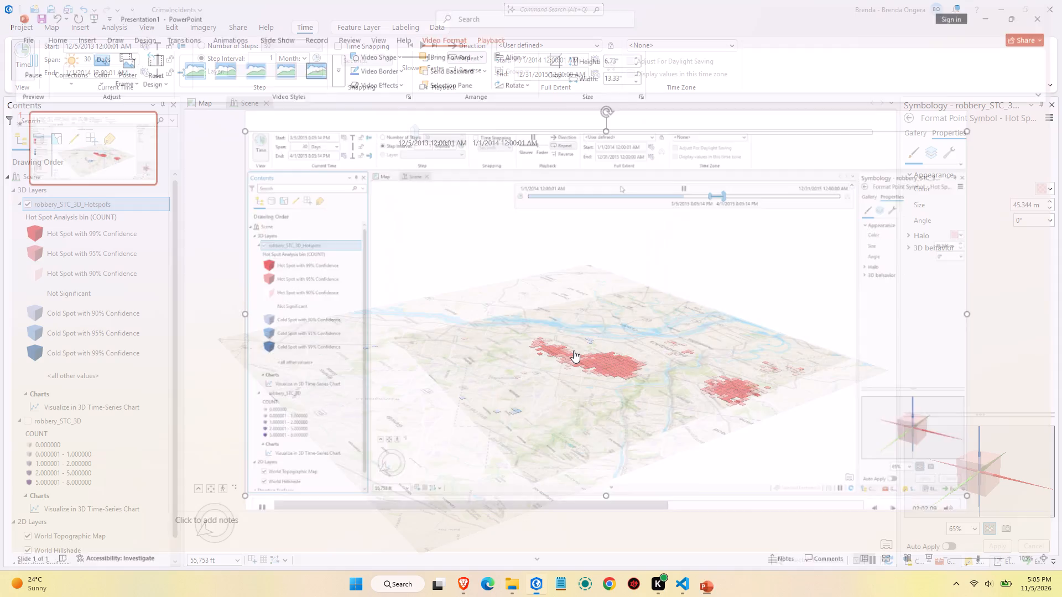
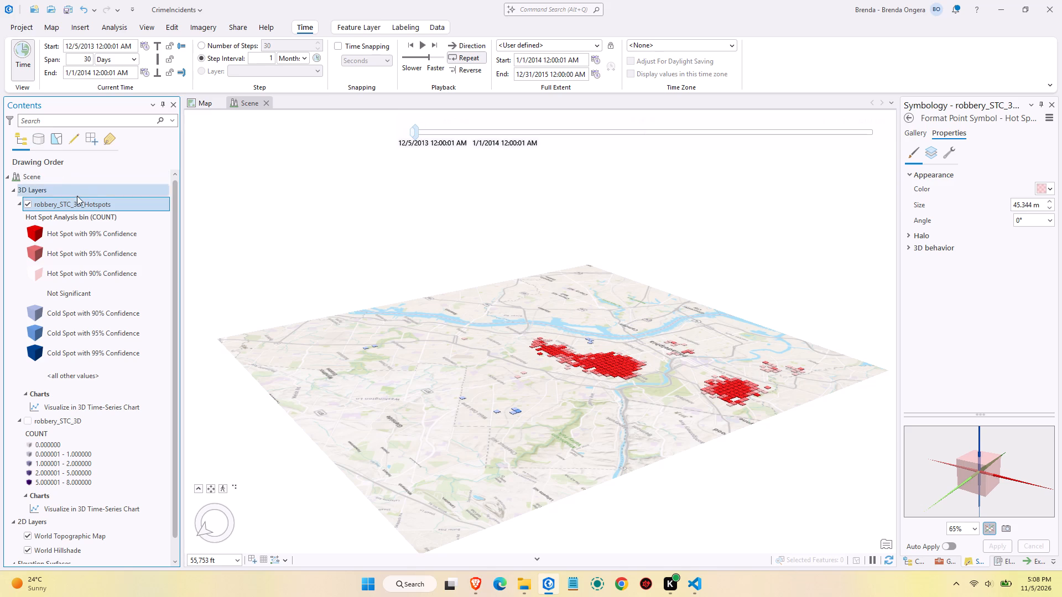
Add a range to the robbery_STC_3D_Hotspots layer with Hot Spot Analysis bin (COUNT) as both start and end field.
right_click(138, 201)
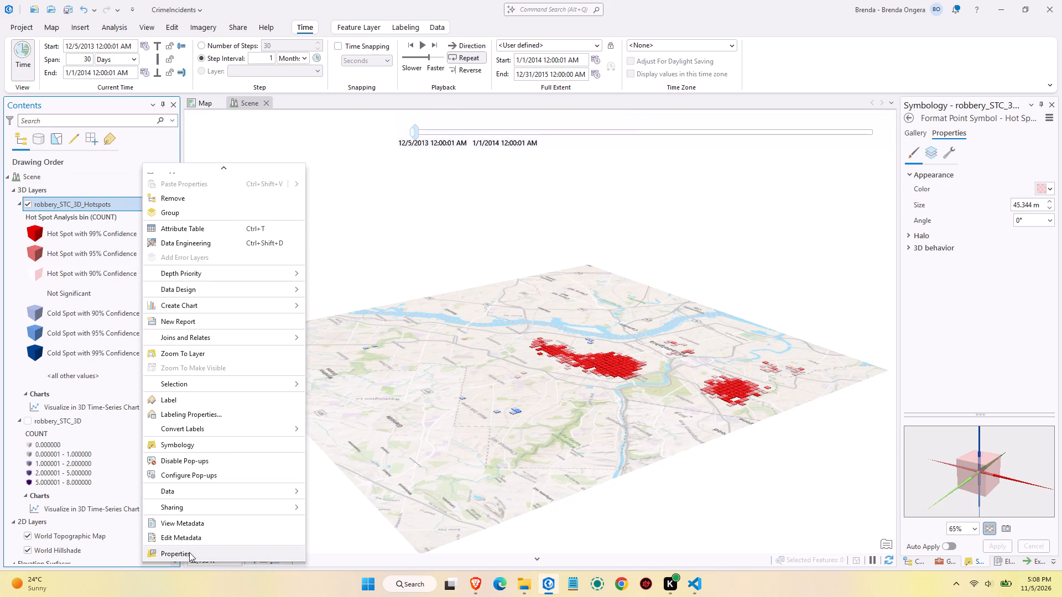
click(189, 552)
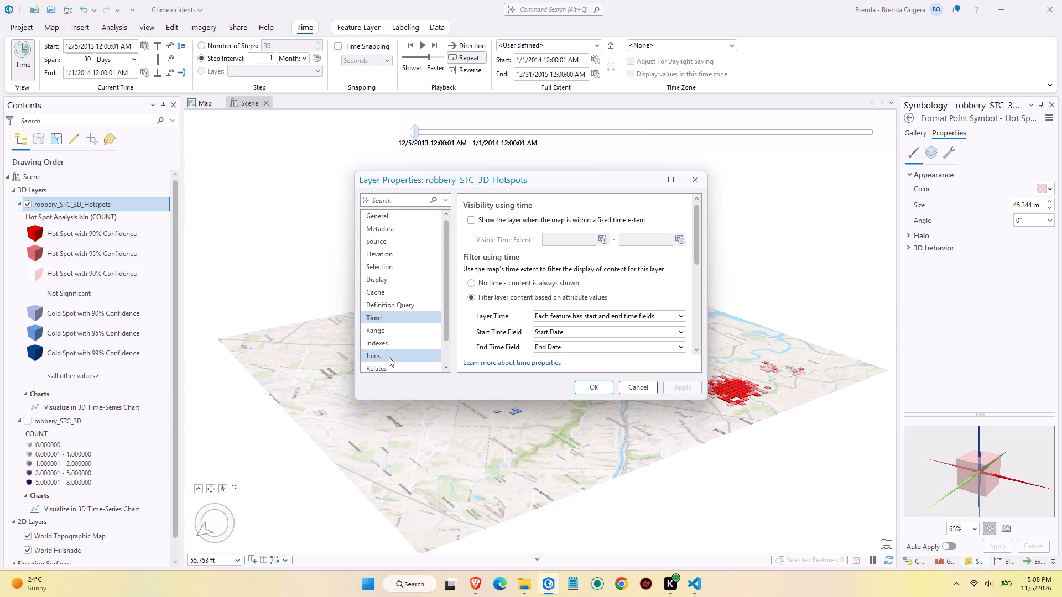
click(382, 332)
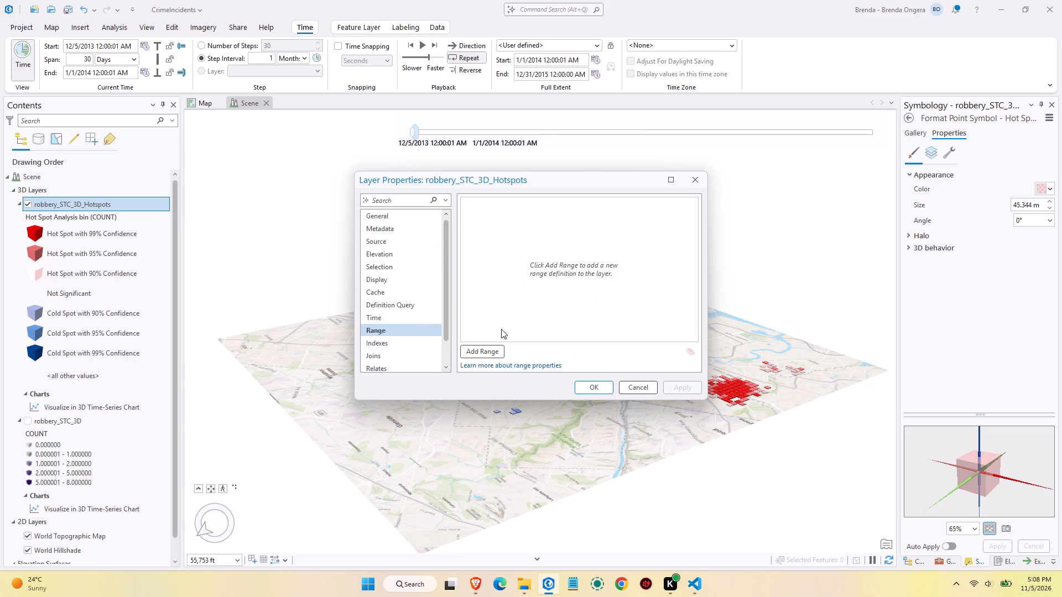
click(490, 350)
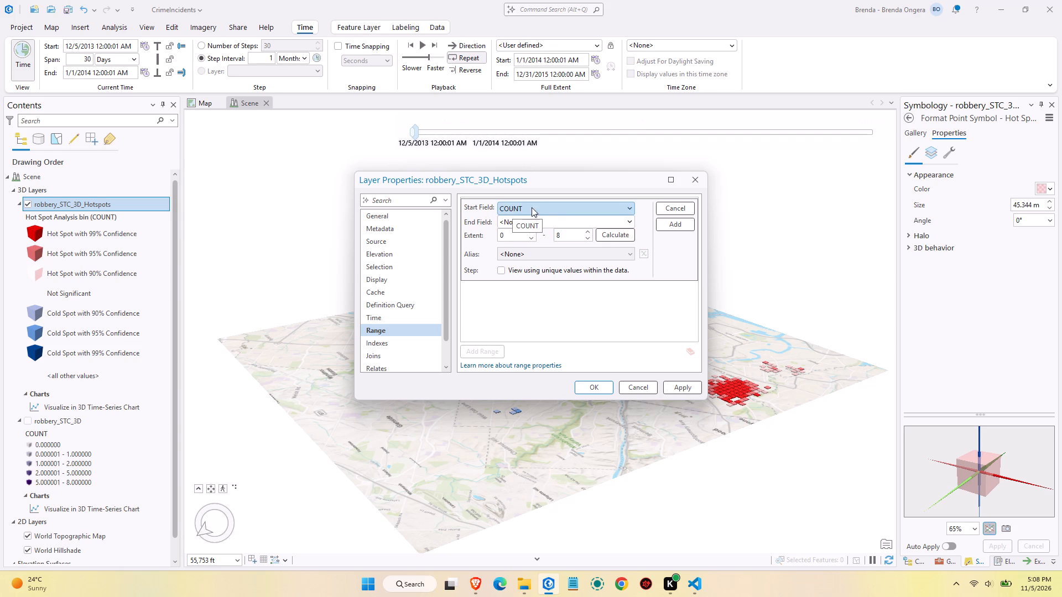
click(550, 205)
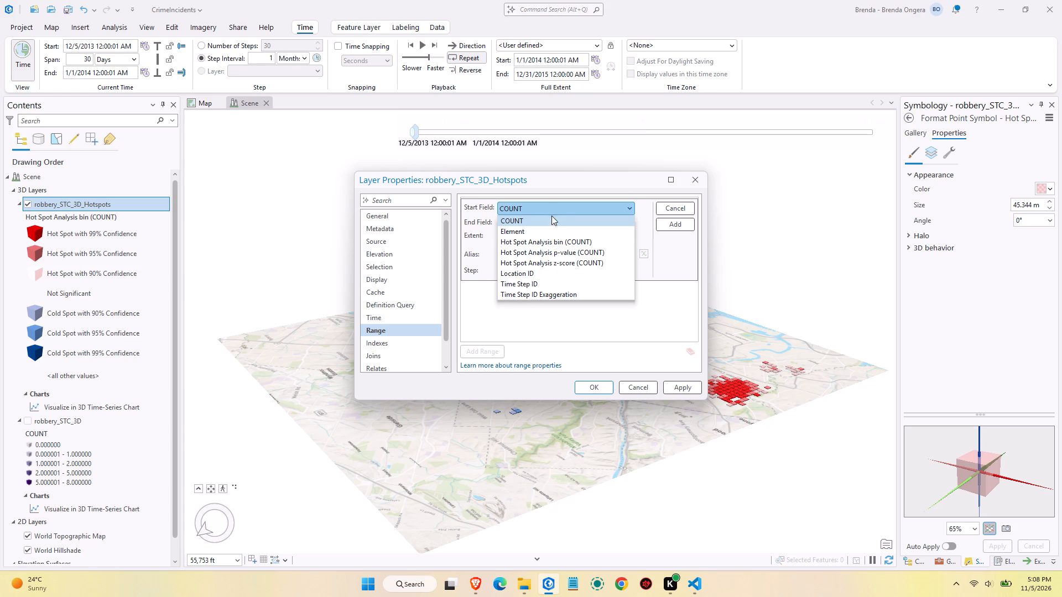
click(563, 240)
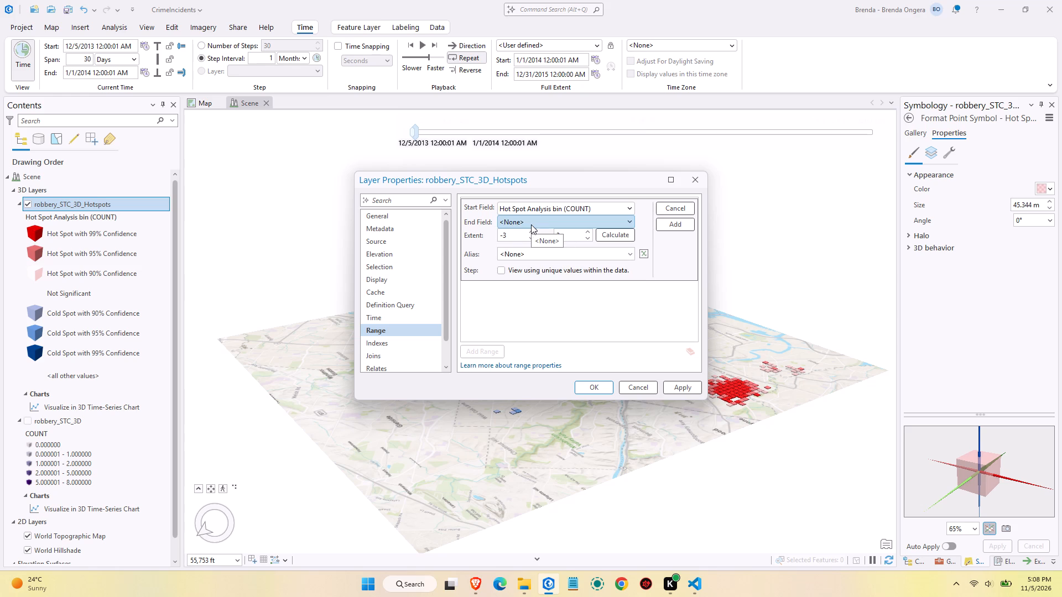
click(531, 224)
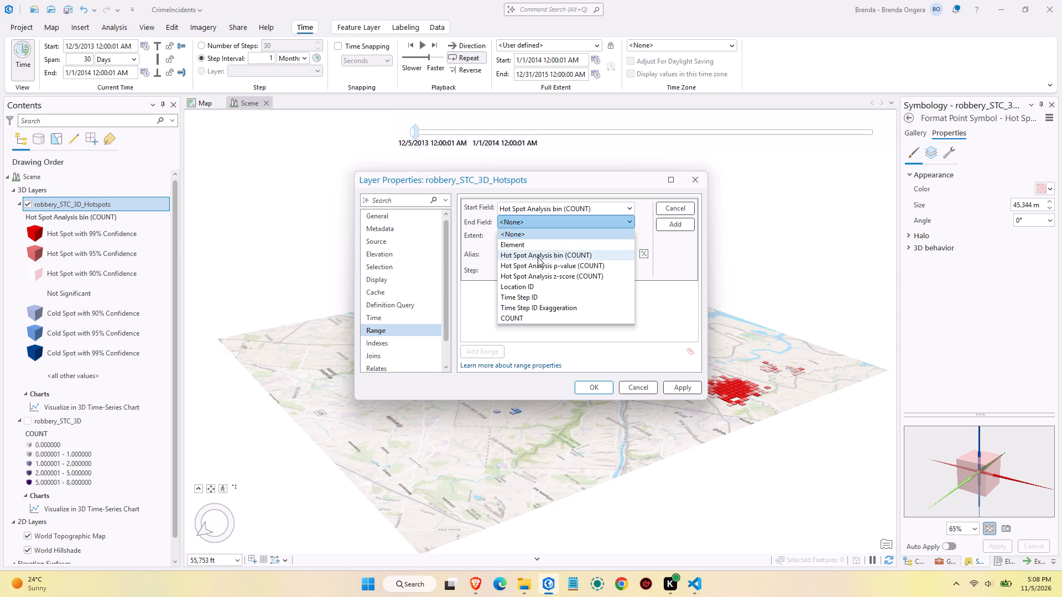
click(538, 257)
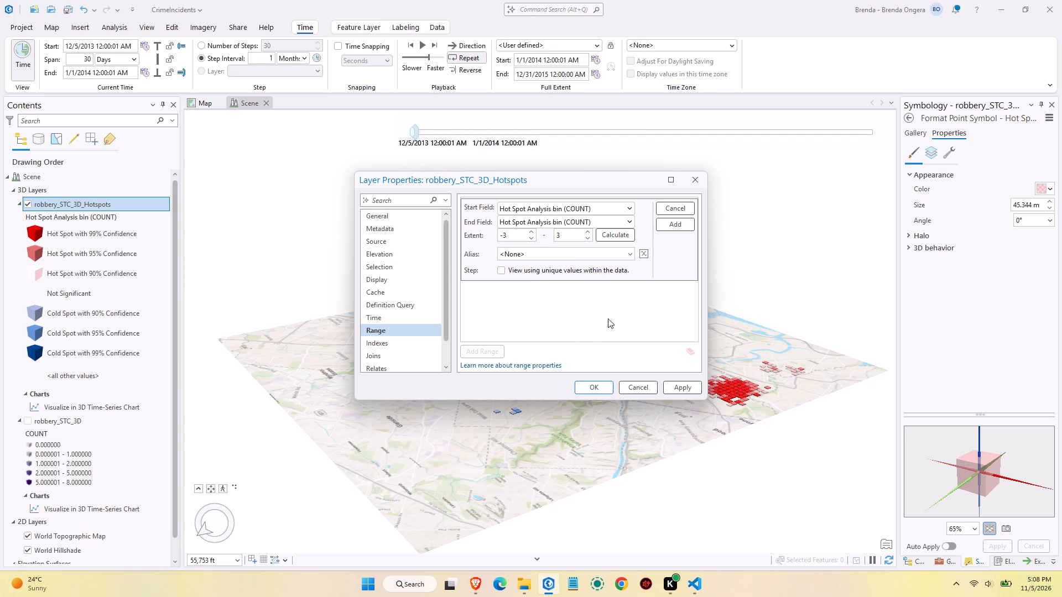
click(658, 224)
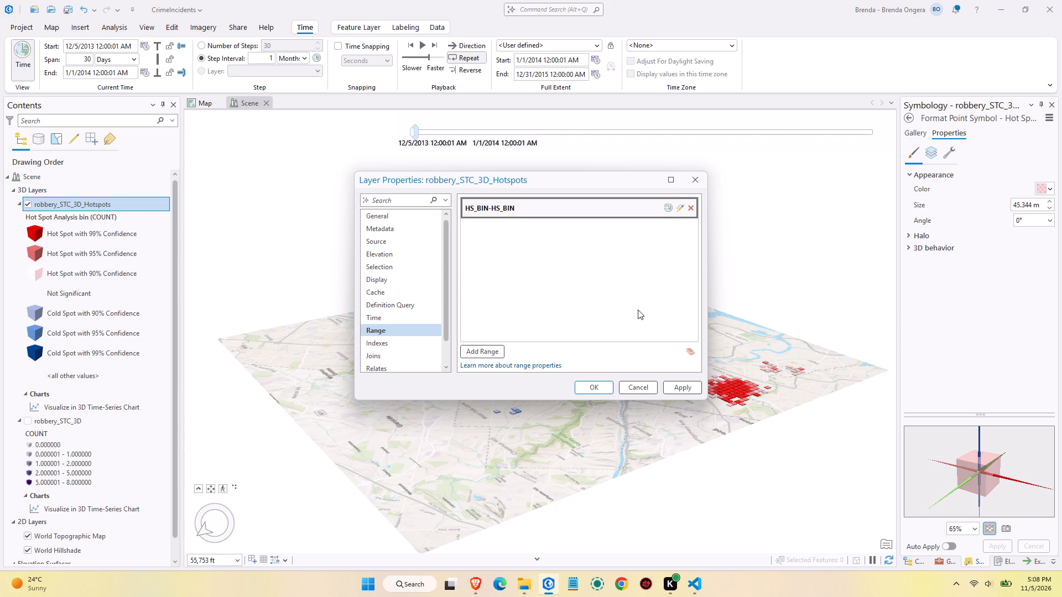
click(584, 390)
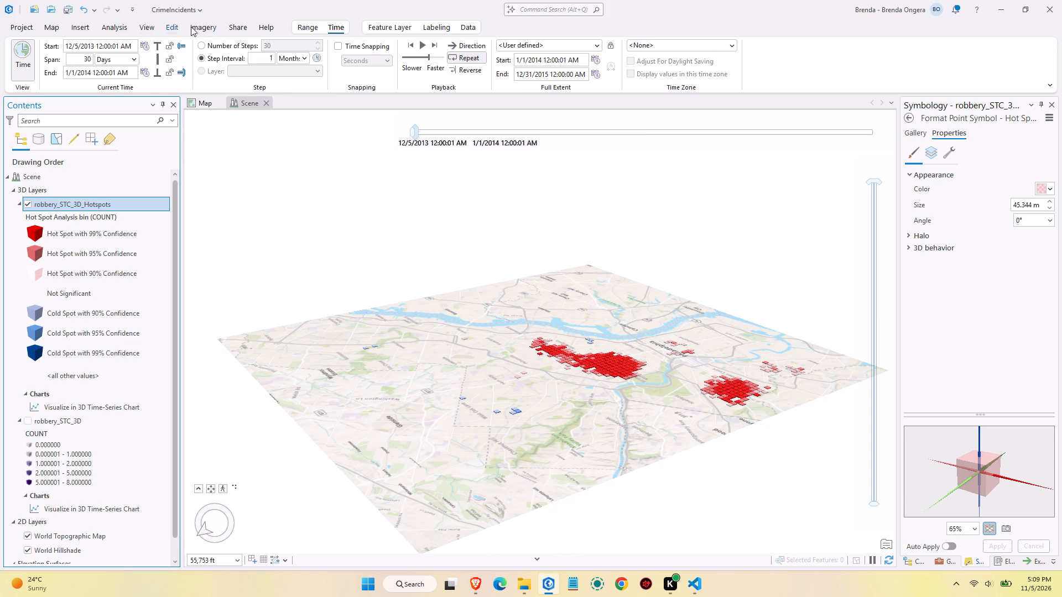
Set the minimum full extent of the HS_BIN range to 2 and play the range.
click(306, 23)
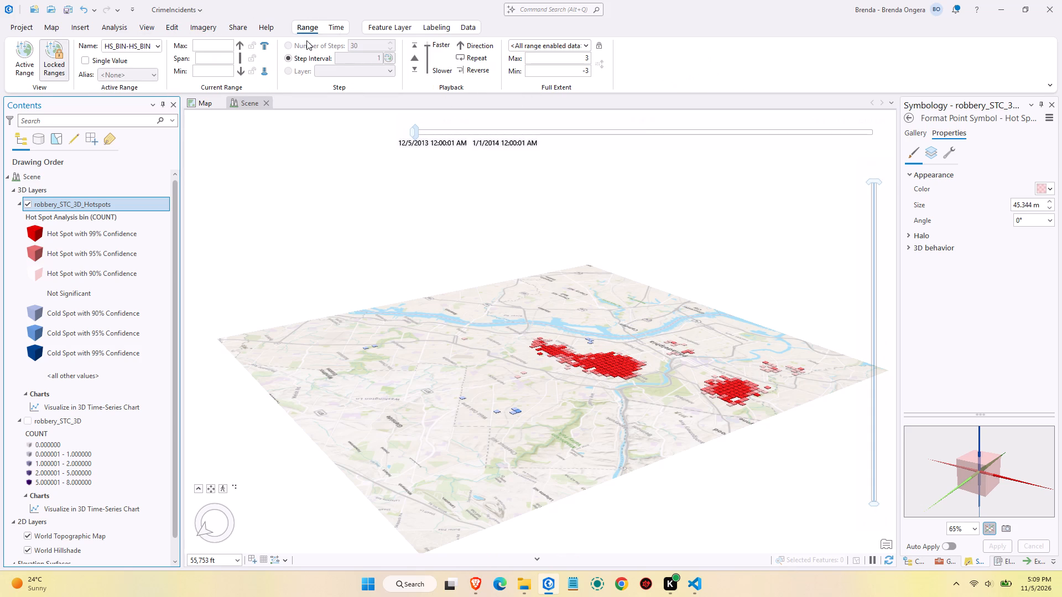
click(520, 82)
drag(579, 69, 600, 72)
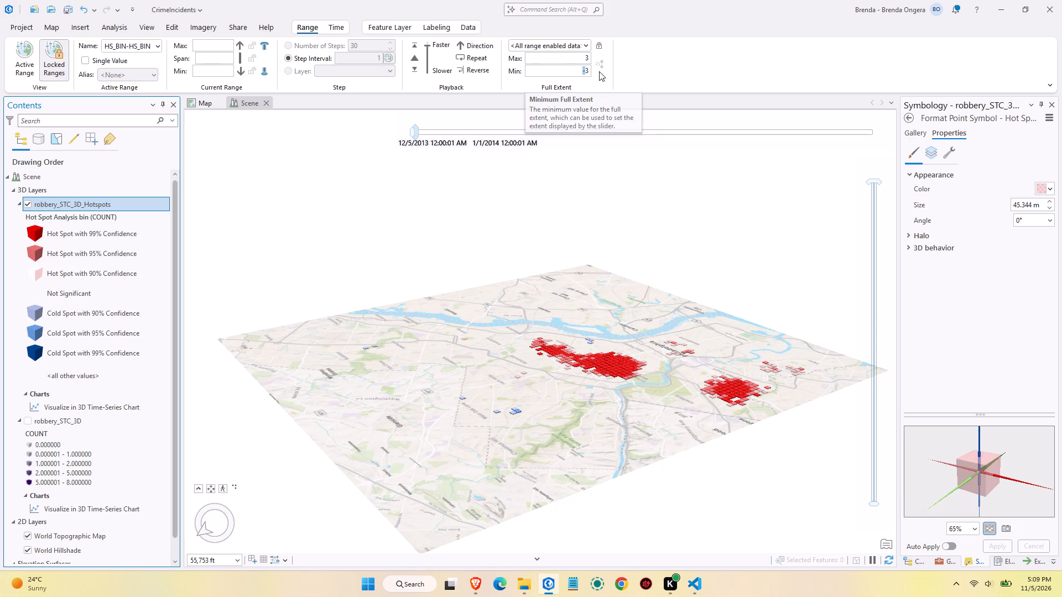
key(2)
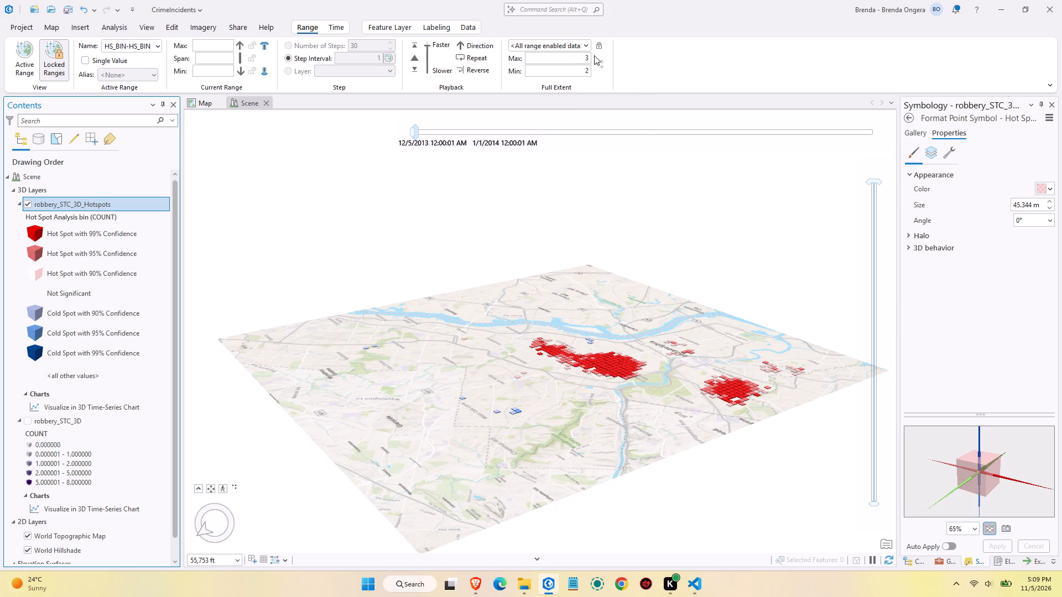
click(649, 69)
click(594, 83)
key(Return)
click(417, 59)
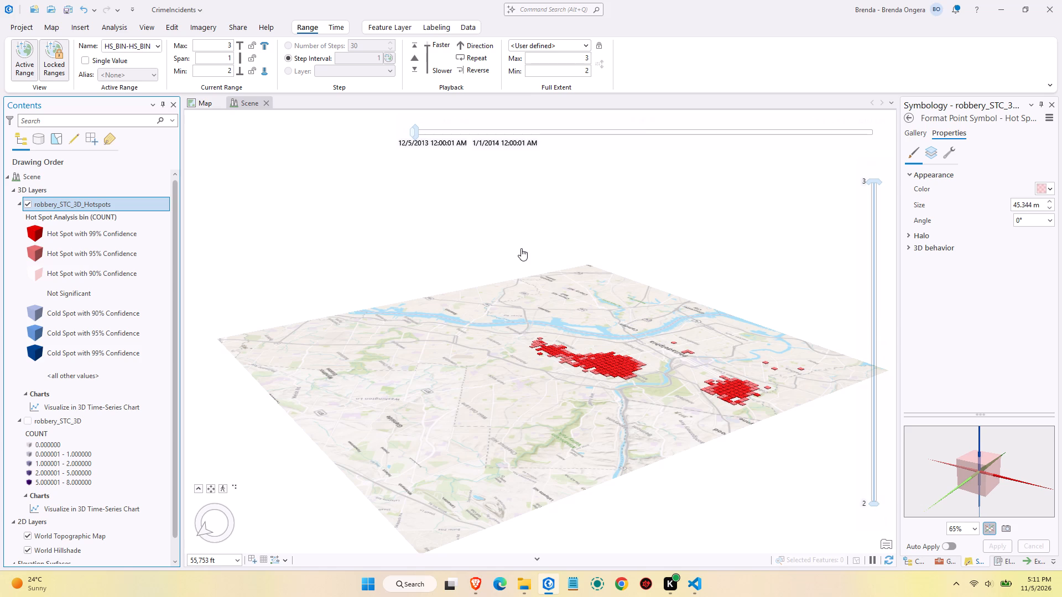
Examine the range-filtered hot spot clusters in the 3D scene up close.
drag(523, 379, 522, 352)
scroll(585, 334, up, 1)
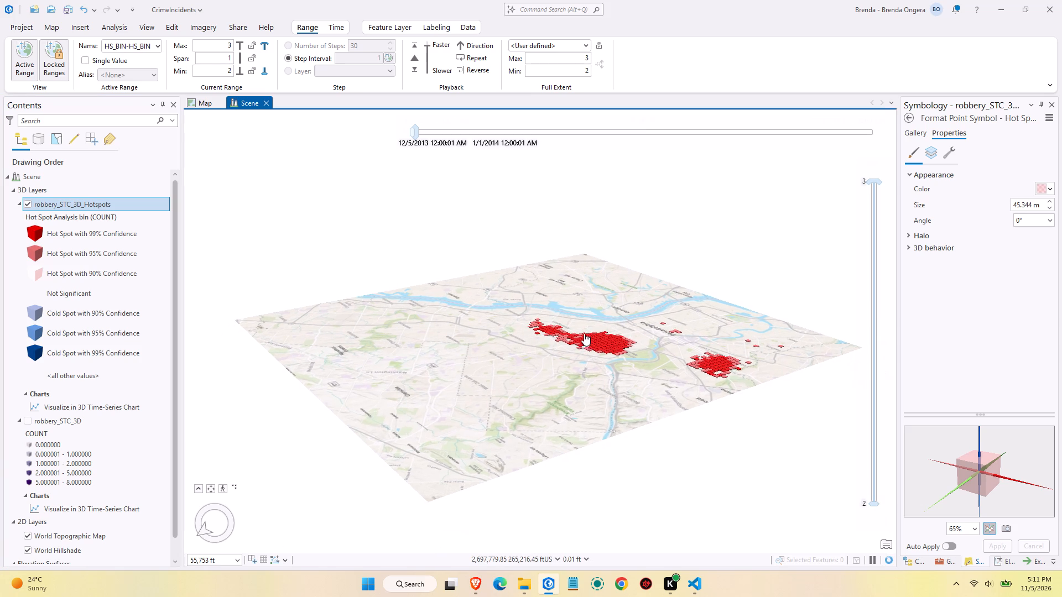
scroll(584, 333, up, 2)
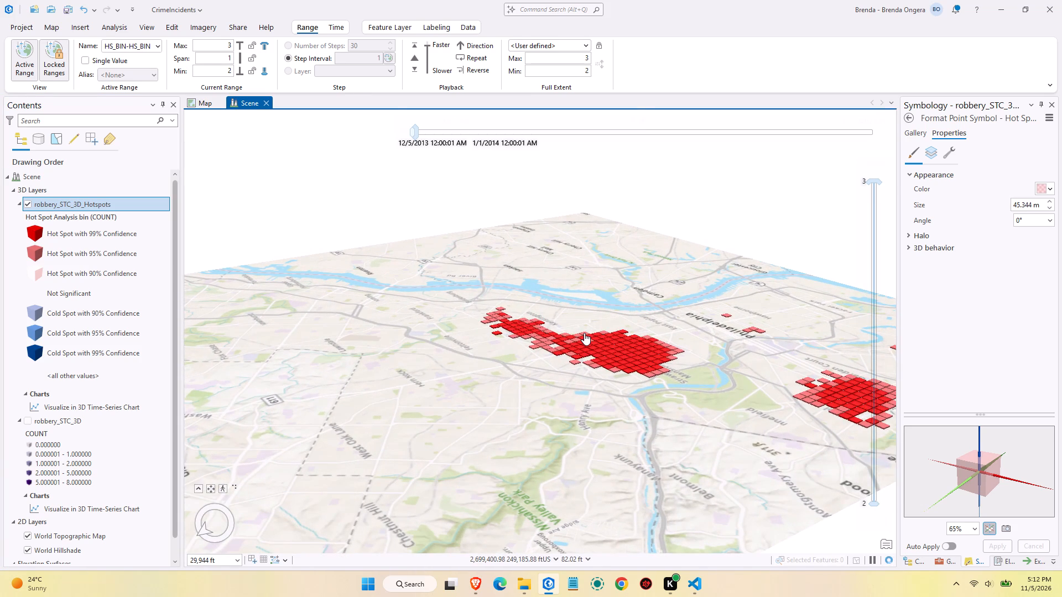
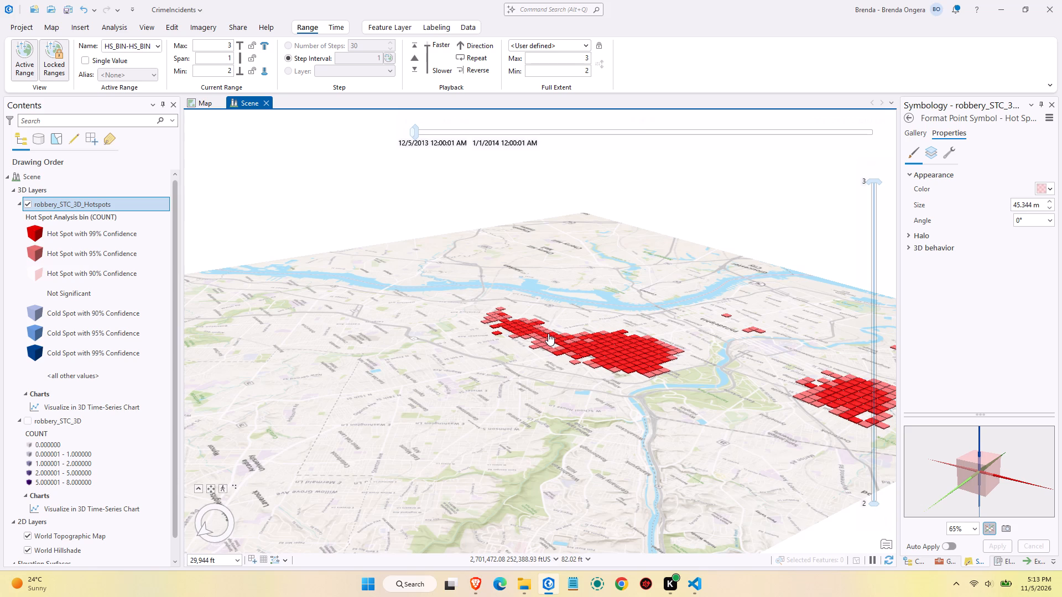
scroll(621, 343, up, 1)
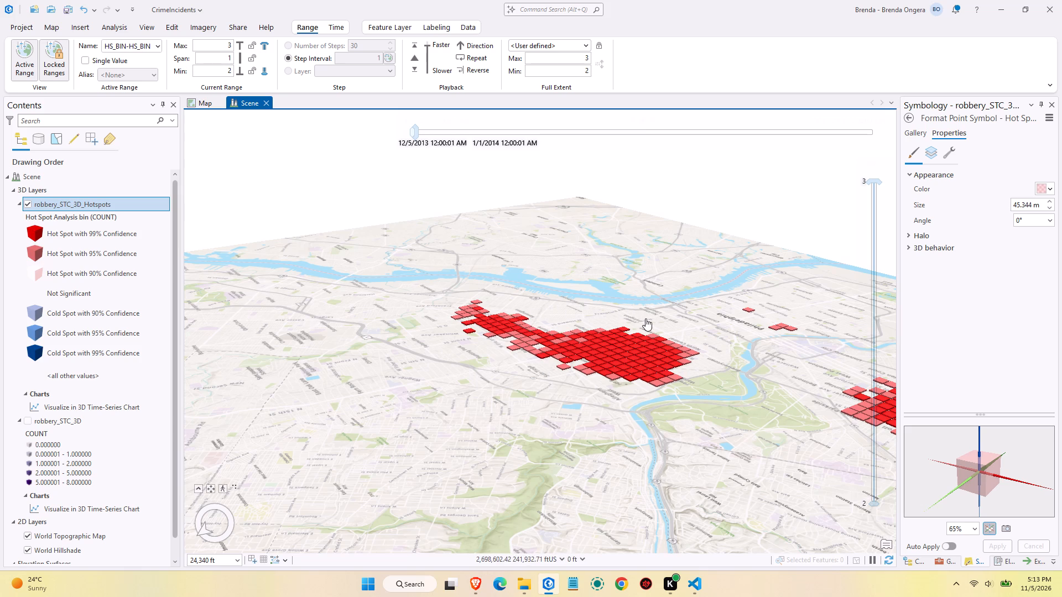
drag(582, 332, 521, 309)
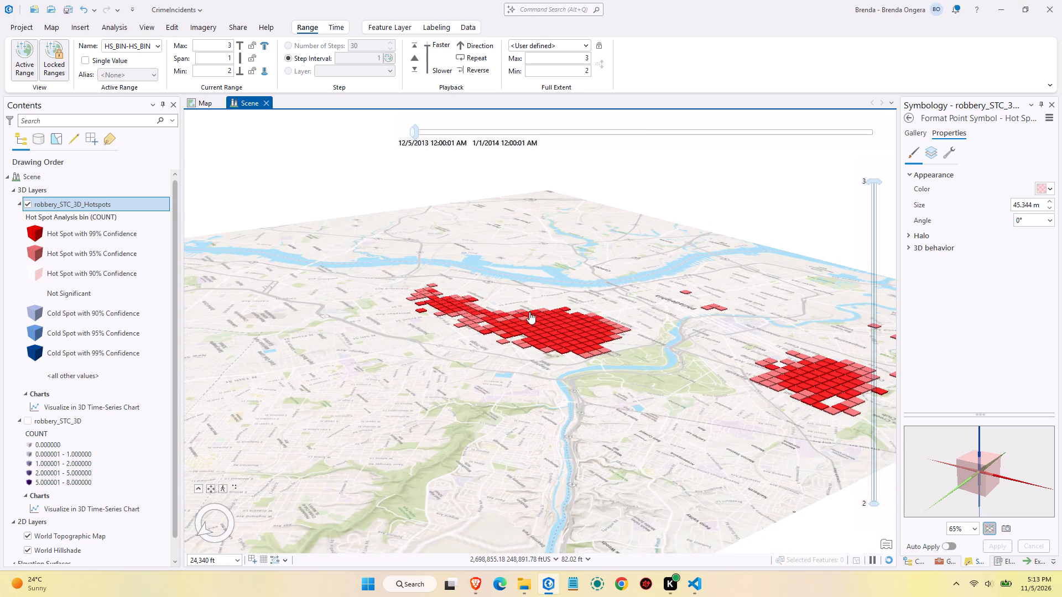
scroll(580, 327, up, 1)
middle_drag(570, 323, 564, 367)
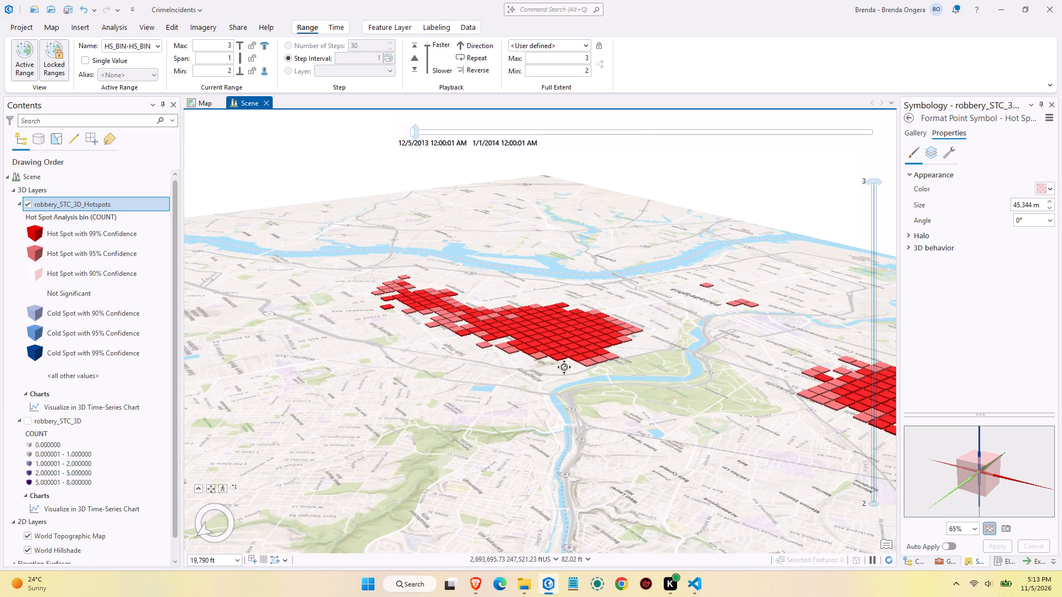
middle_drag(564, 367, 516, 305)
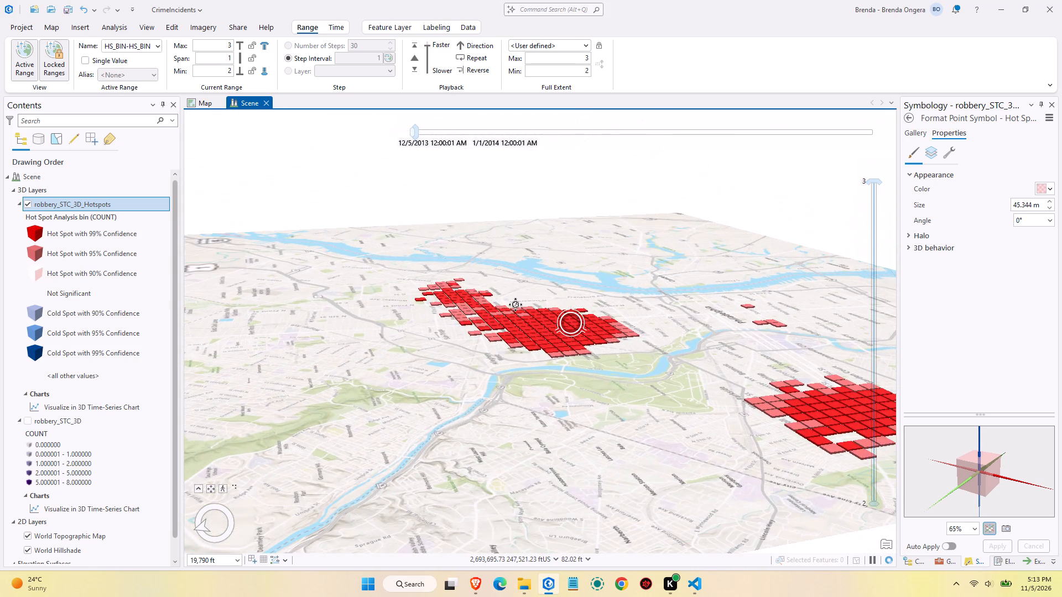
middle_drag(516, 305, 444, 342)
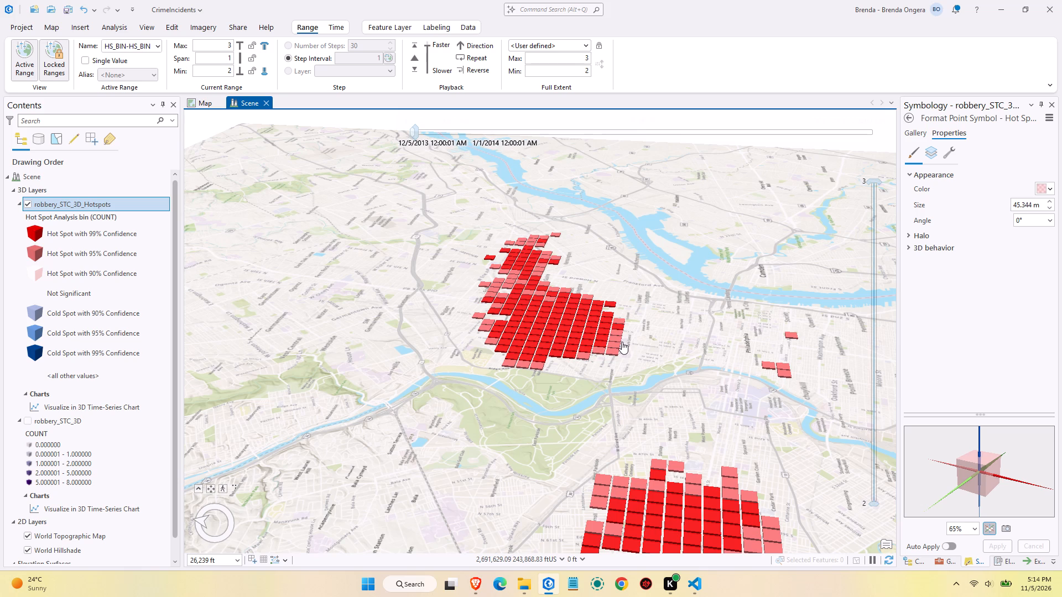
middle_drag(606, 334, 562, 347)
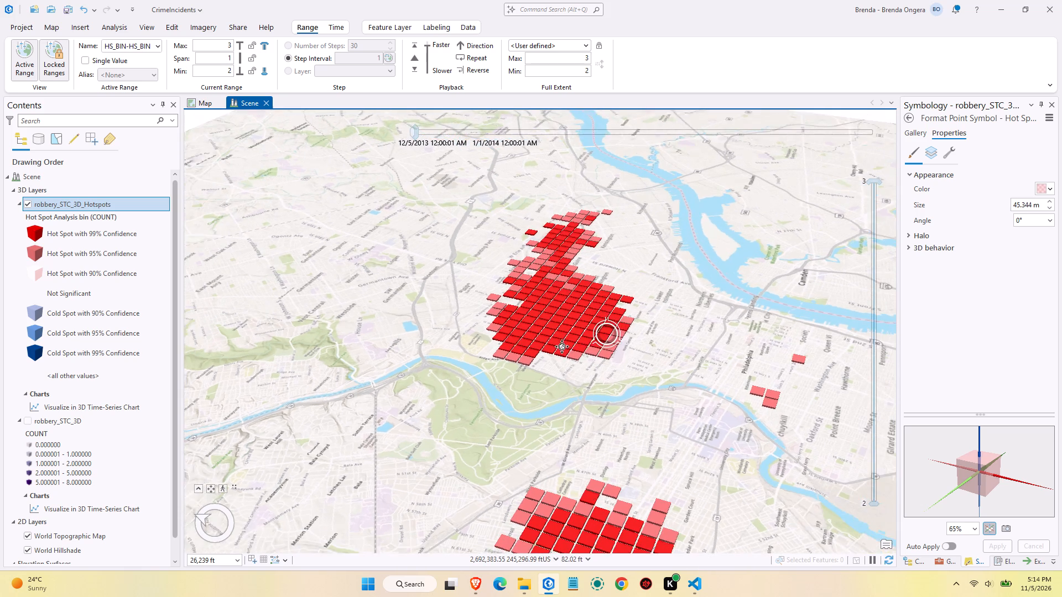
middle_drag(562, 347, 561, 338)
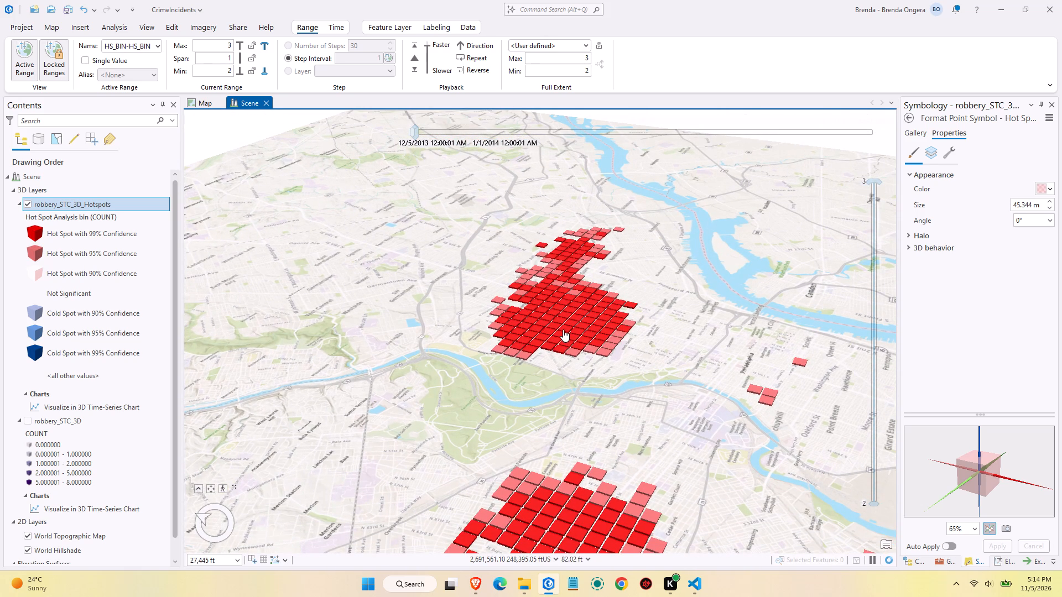
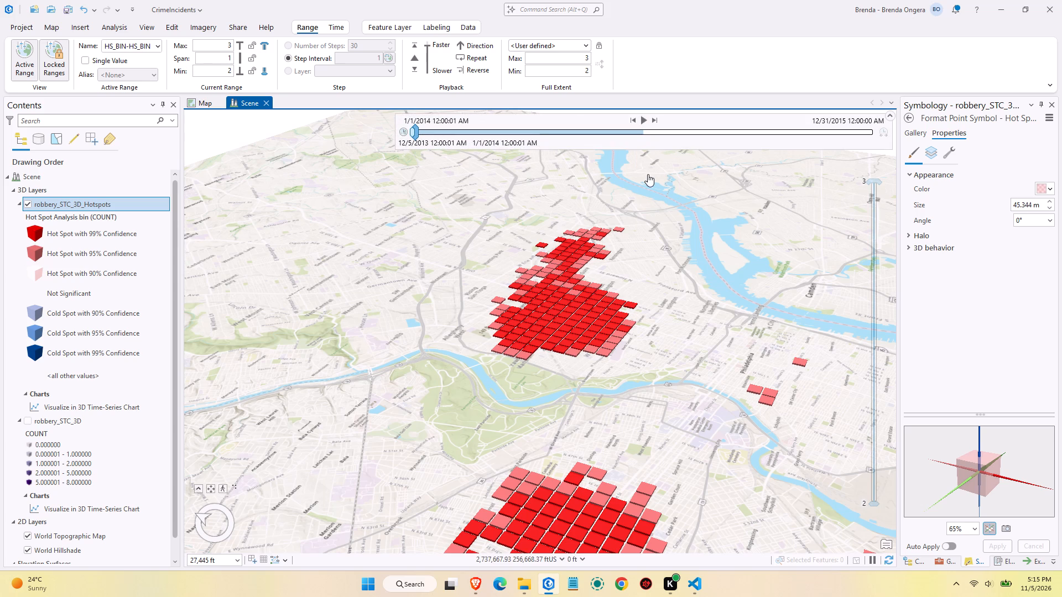
Examine the filtered 3D robbery hot spot clusters around Philadelphia from different angles and distances in the scene.
middle_drag(643, 180, 616, 182)
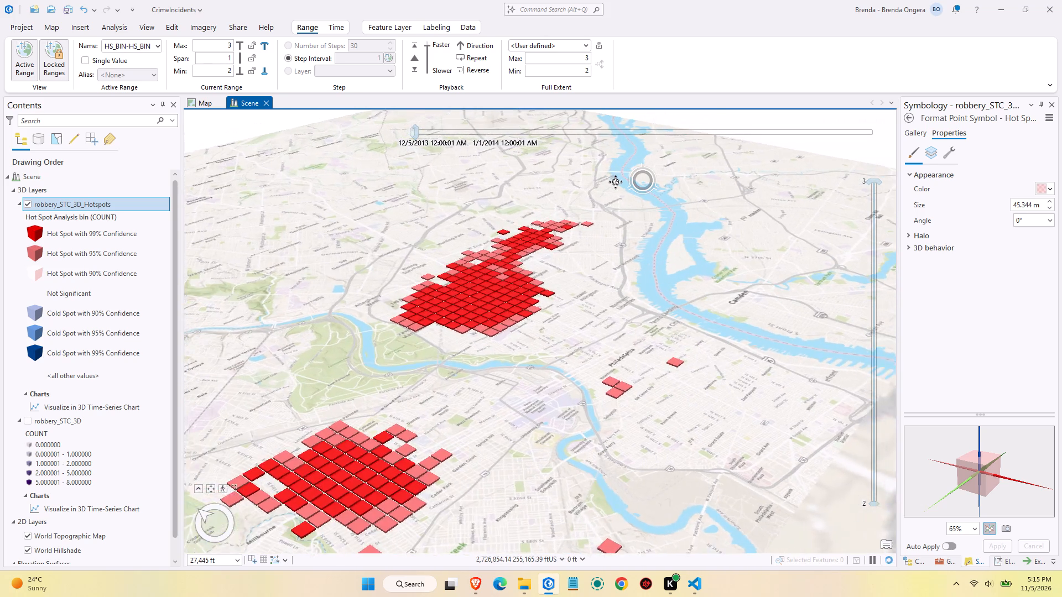
middle_drag(616, 182, 628, 185)
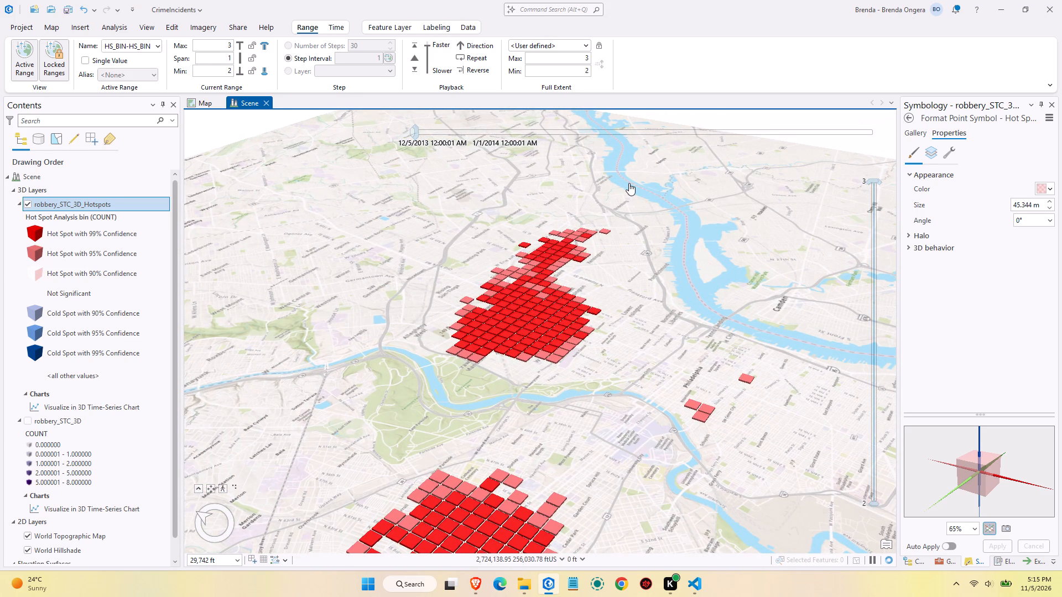
scroll(586, 240, down, 2)
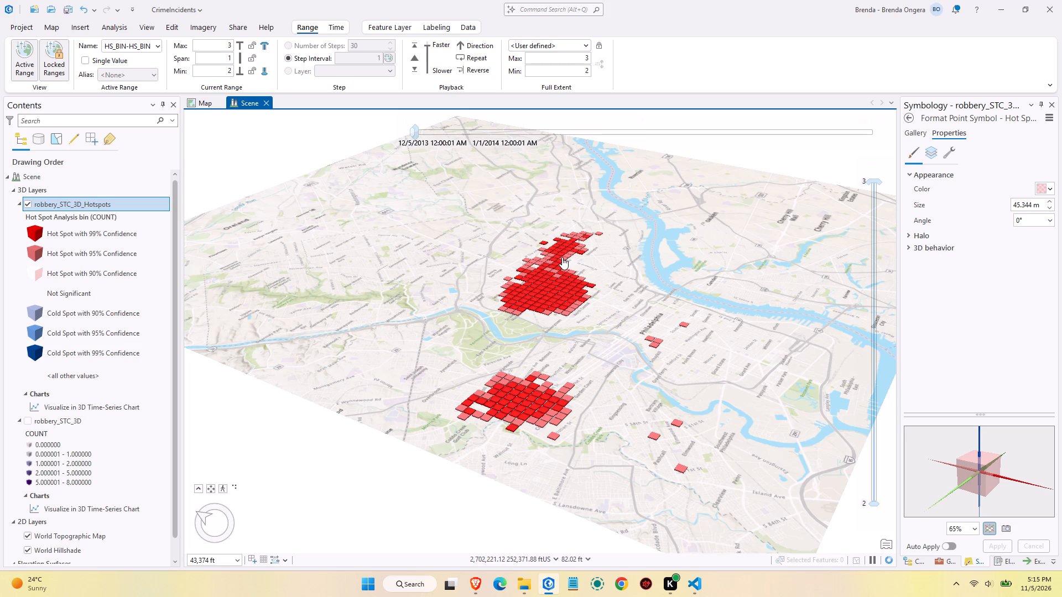
middle_drag(565, 250, 536, 266)
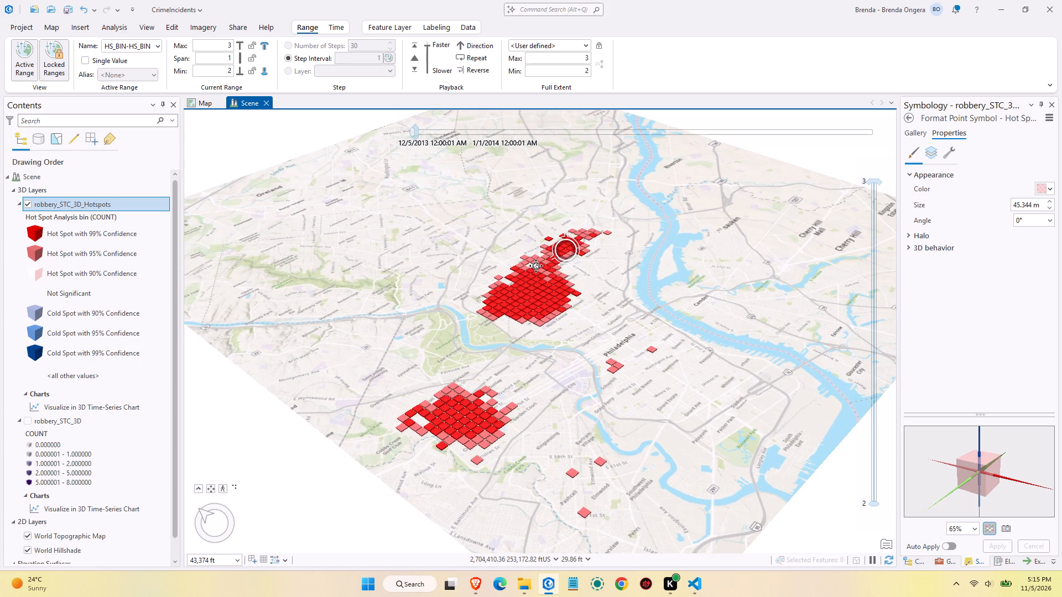
middle_drag(536, 266, 534, 259)
scroll(532, 244, up, 1)
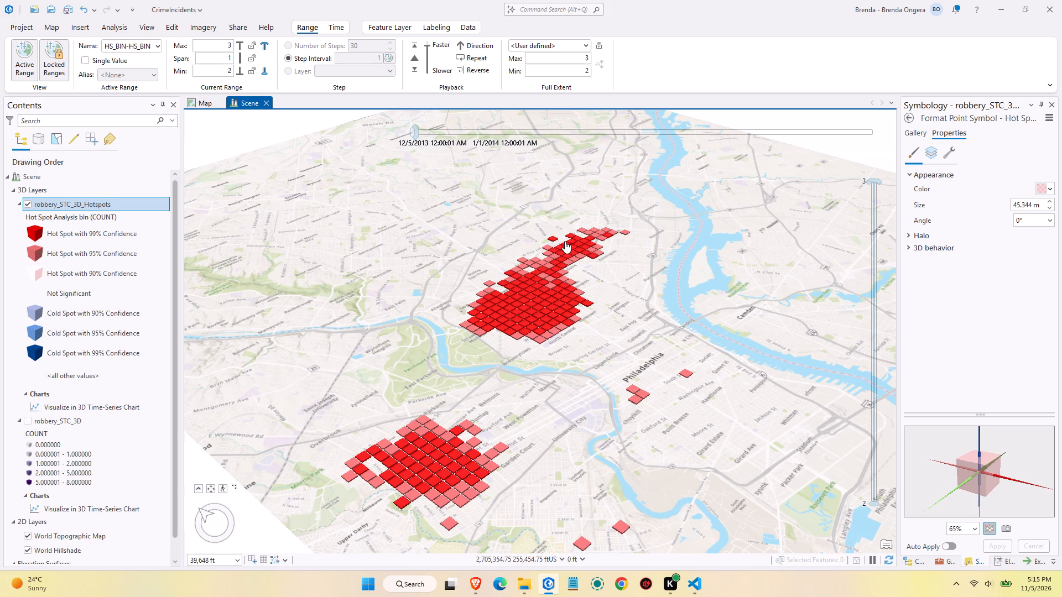
scroll(565, 244, down, 1)
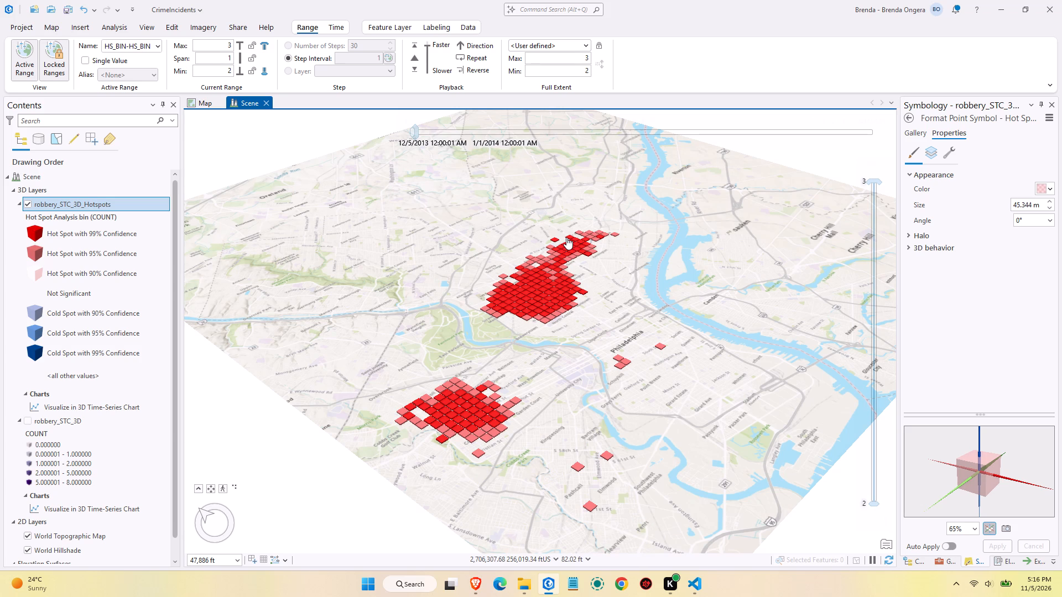
middle_drag(595, 282, 525, 290)
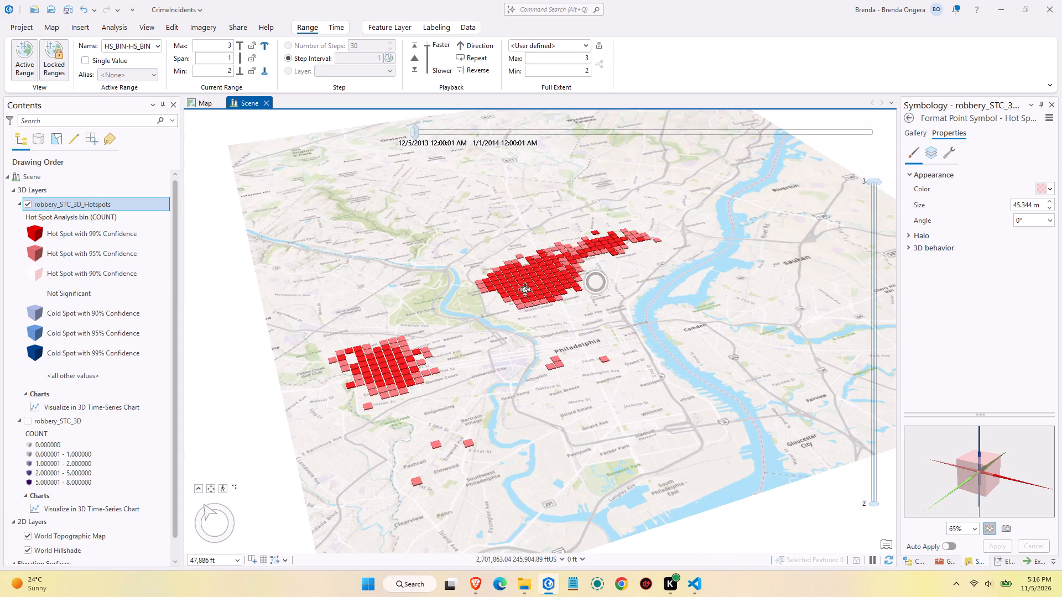
middle_drag(525, 290, 527, 278)
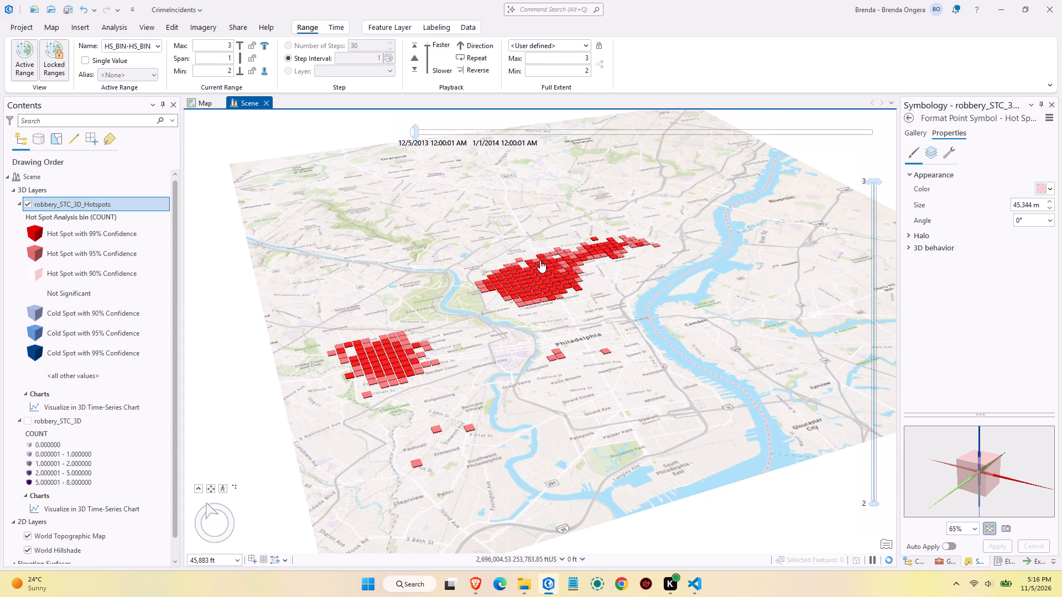
Open the attribute table of the robbery_STC_3D_Hotspots layer in the 3D scene.
scroll(545, 256, up, 3)
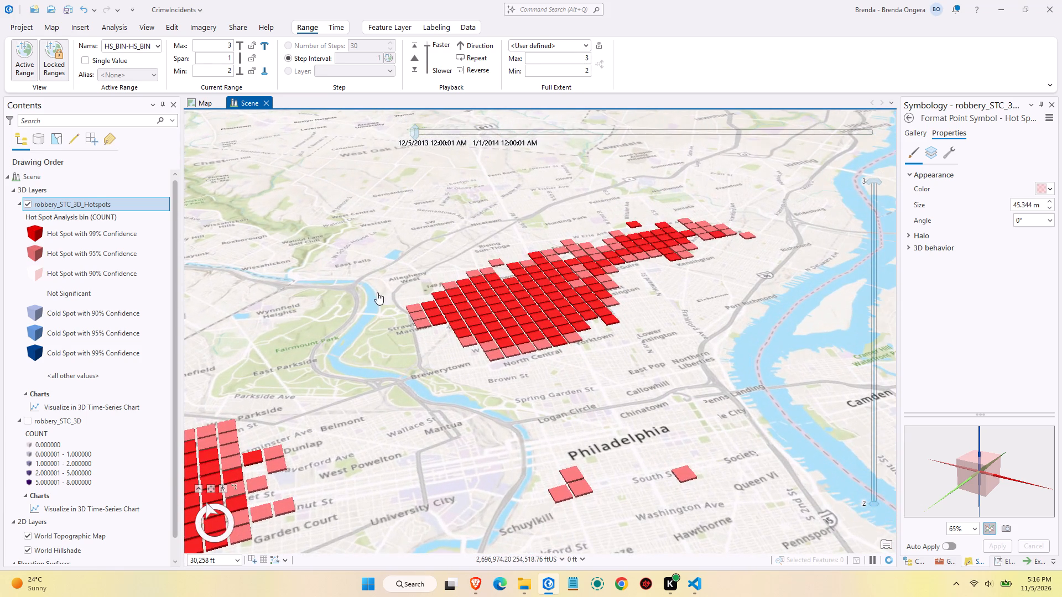
right_click(136, 201)
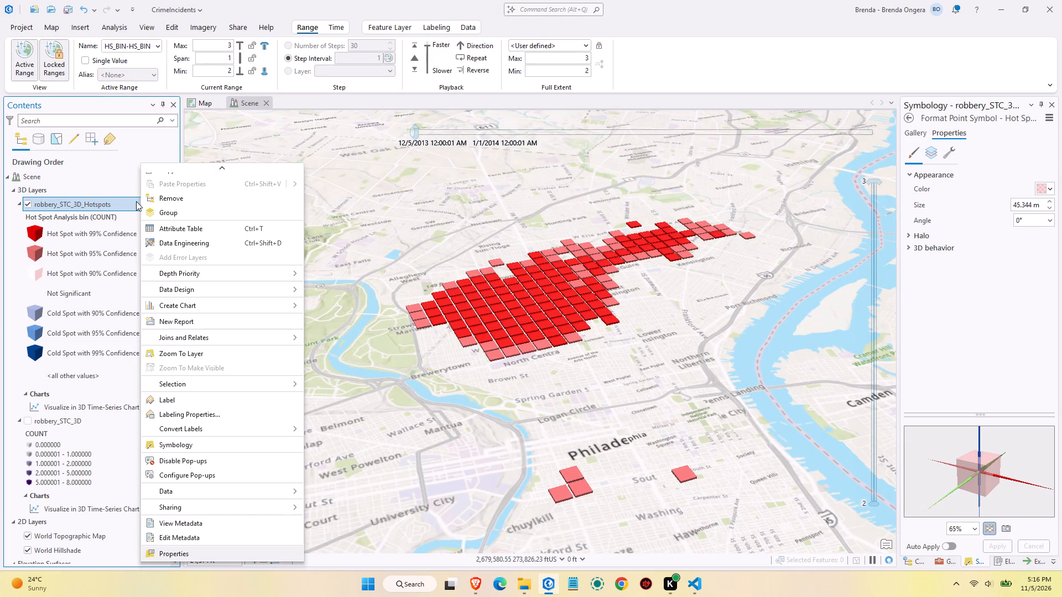
click(179, 233)
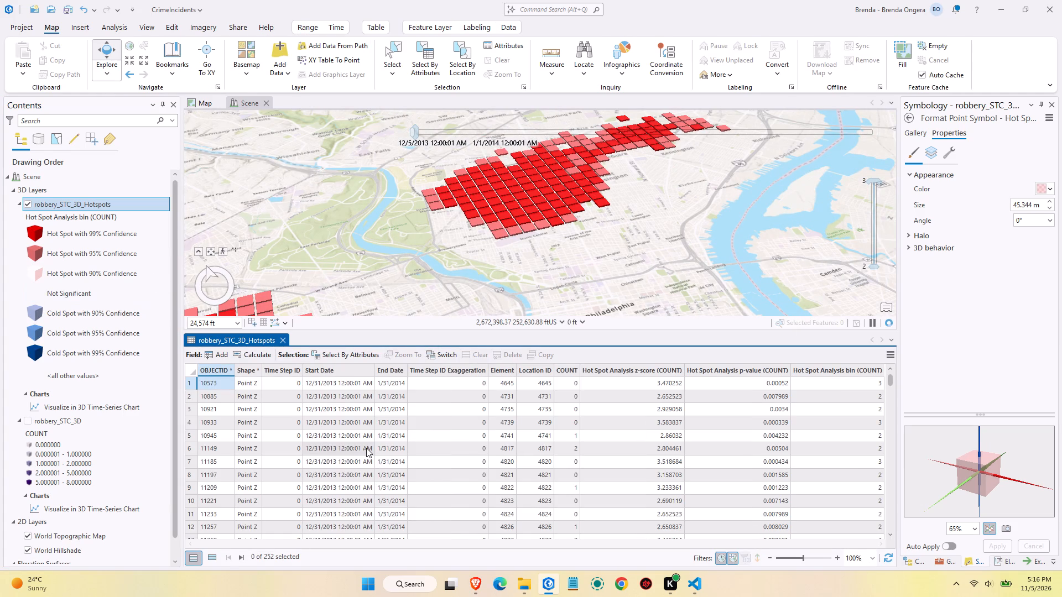
Examine the robbery_STC_3D_Hotspots attribute records and the pop-up attributes of one red hot spot bin in the 3D scene.
scroll(366, 448, down, 5)
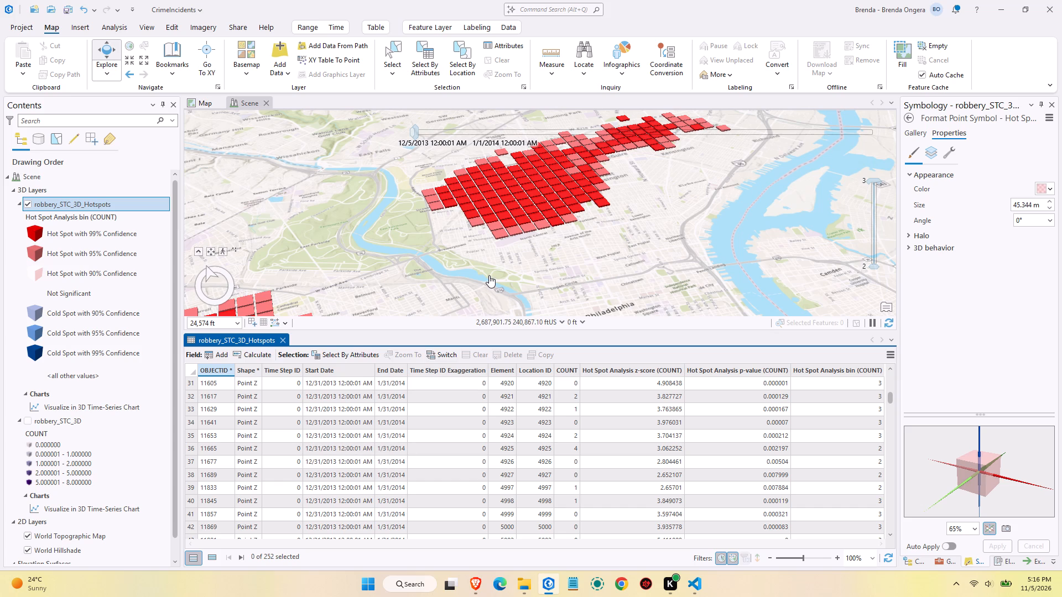
scroll(509, 160, up, 2)
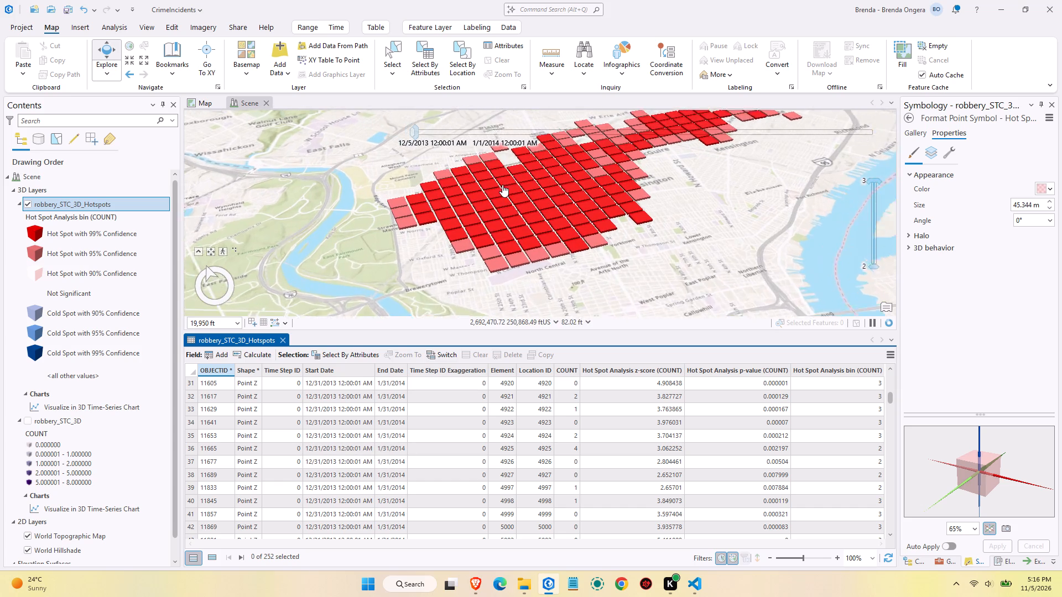
click(512, 255)
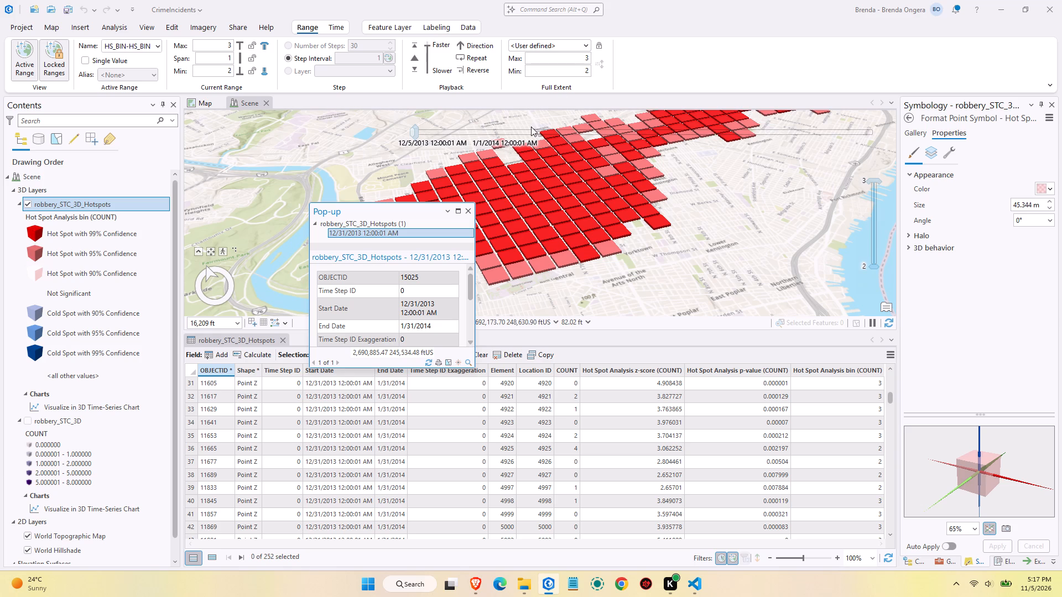
click(701, 14)
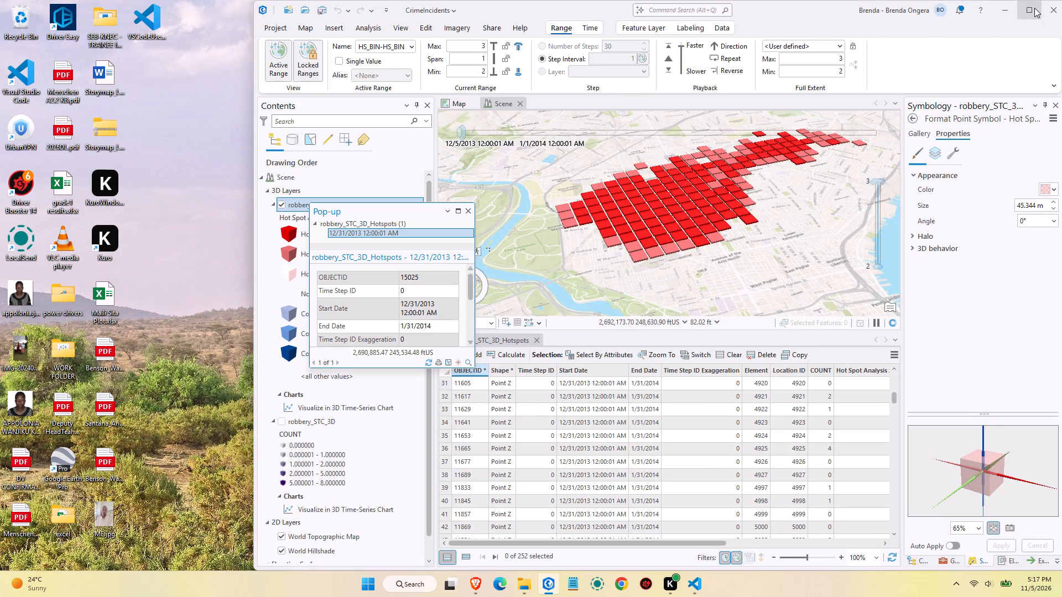
click(1034, 8)
click(63, 14)
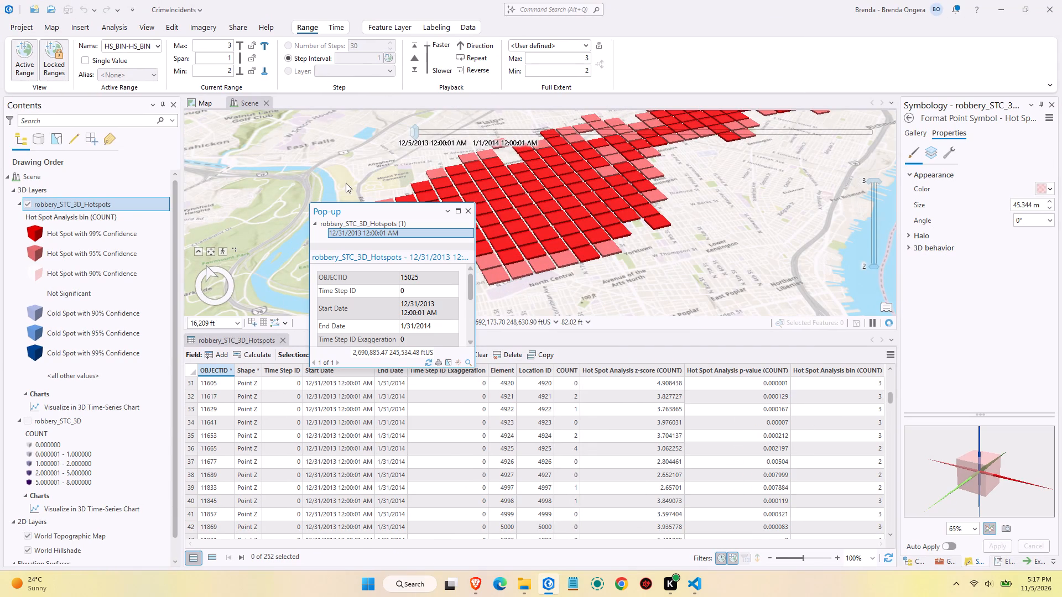
click(467, 212)
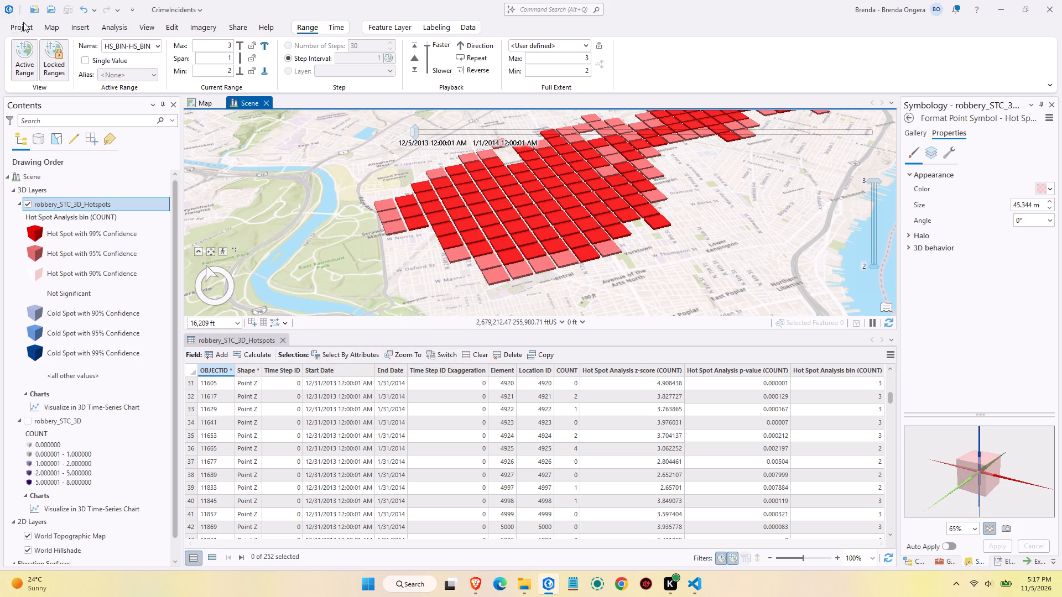
Open the CrimeIncidents project page with the options for creating, opening and saving projects.
click(53, 29)
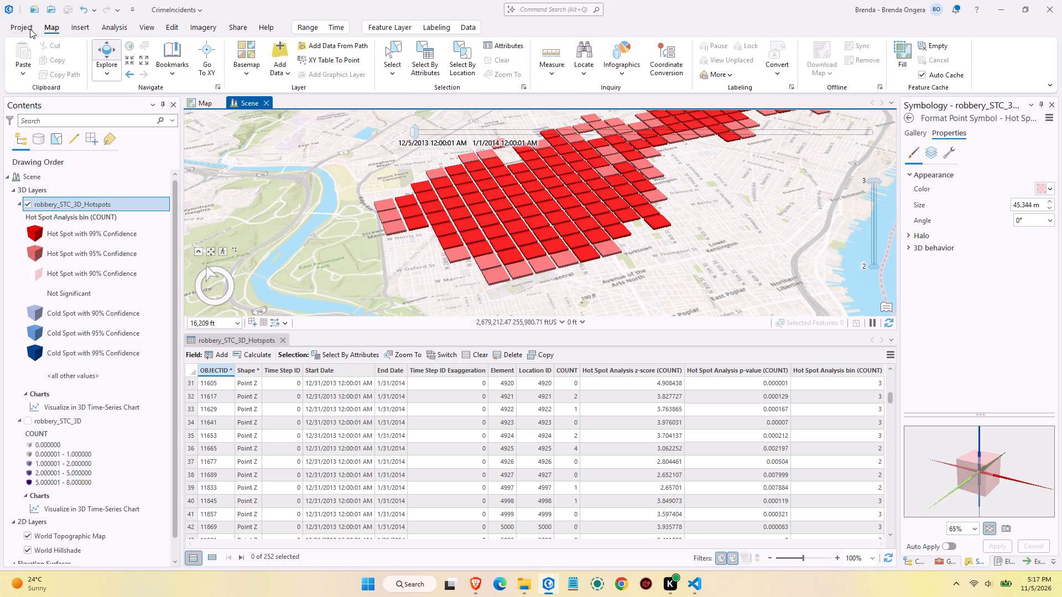
click(30, 28)
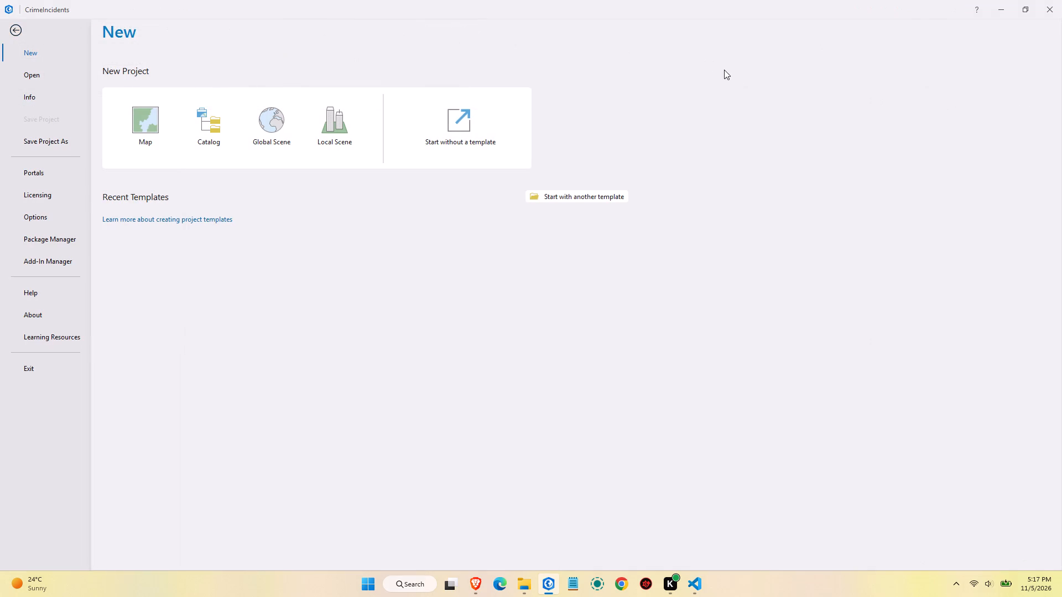
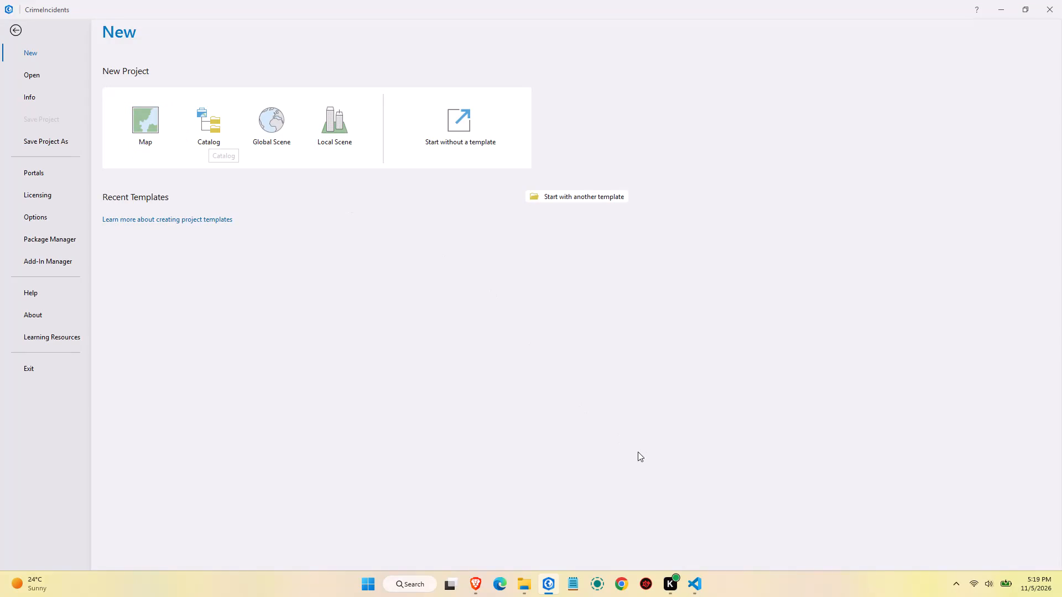
Switch off the computer's Bluetooth, which is linked to the oraimo BoomPop2, and dismiss the quick settings.
click(975, 580)
click(946, 377)
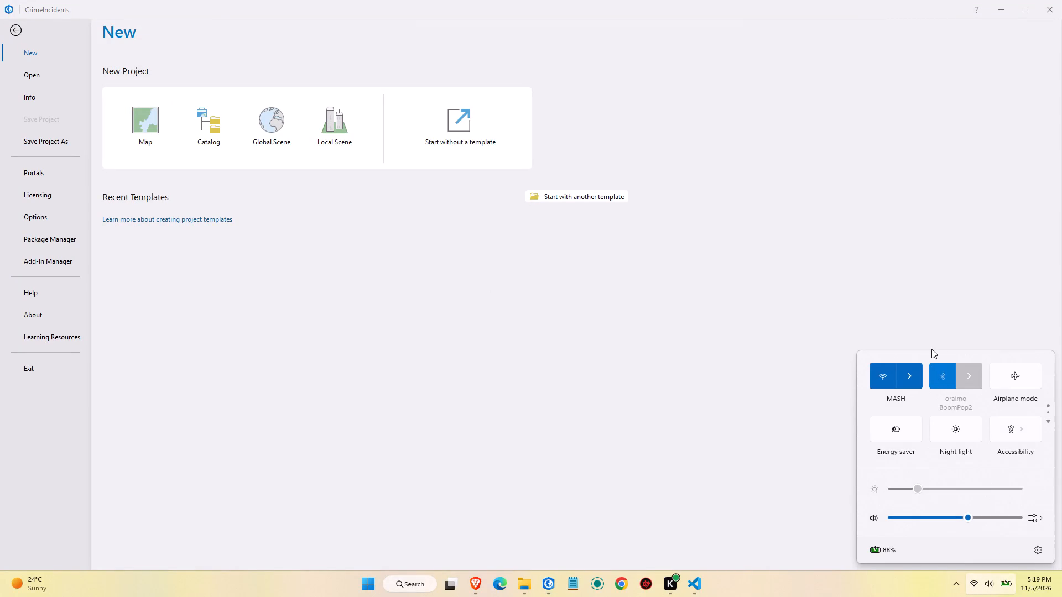
click(909, 300)
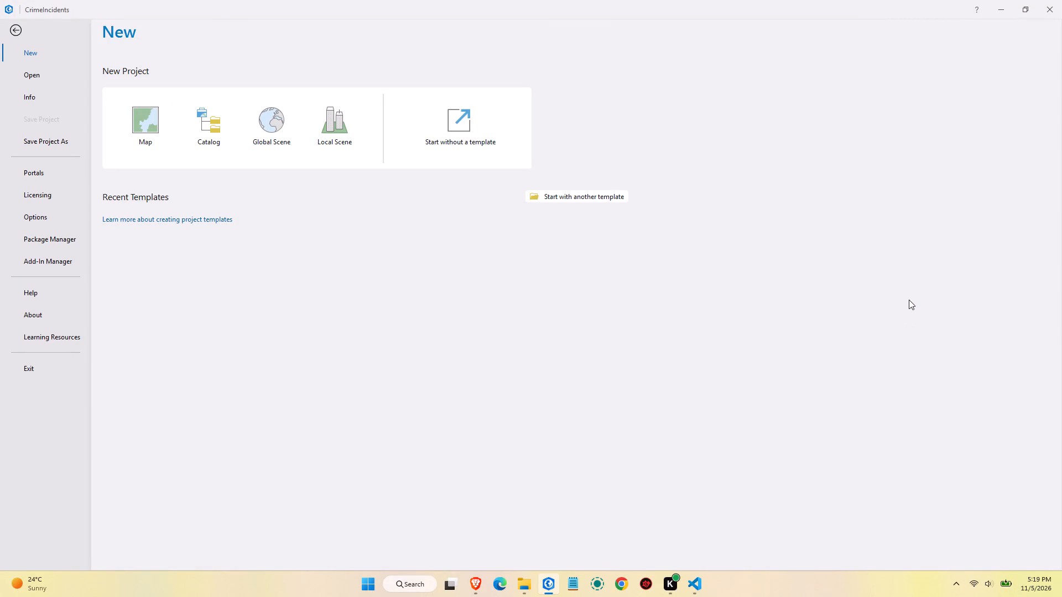
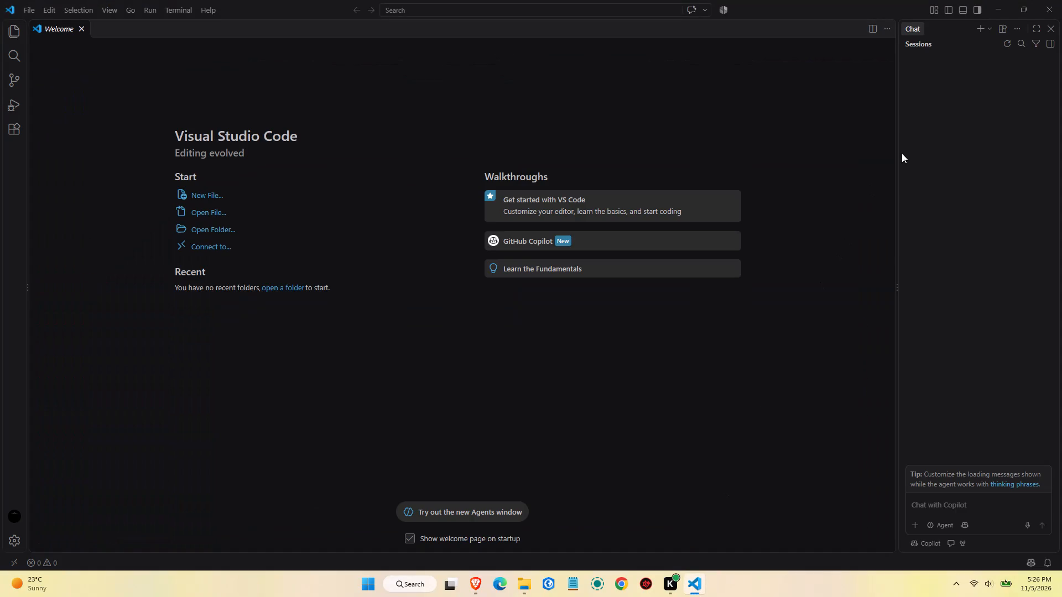
Close Visual Studio Code and switch to the Brave browser window with the "Gtkagpro download" search.
click(1061, 0)
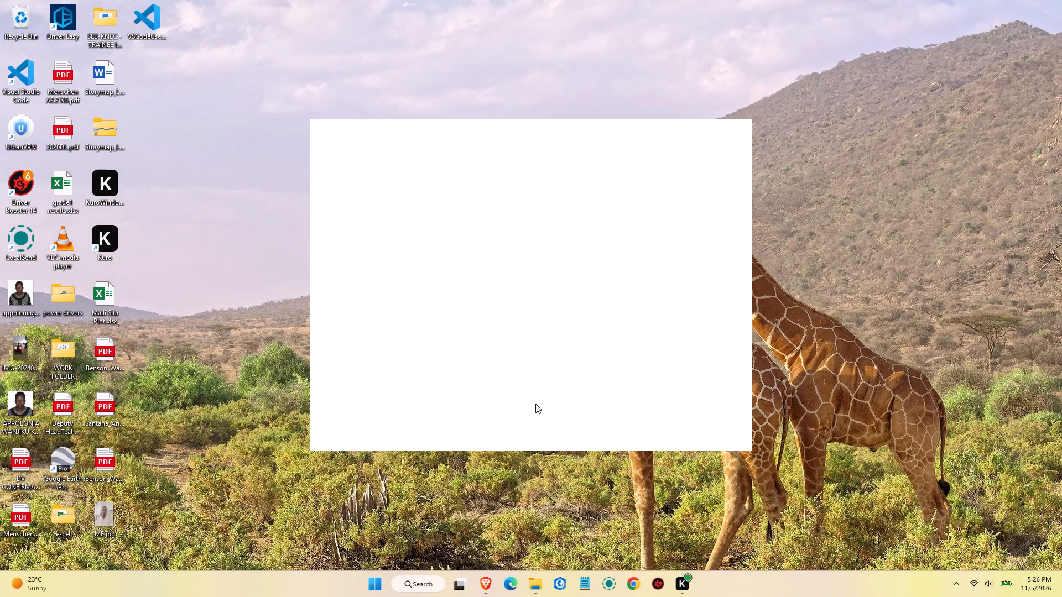
click(487, 582)
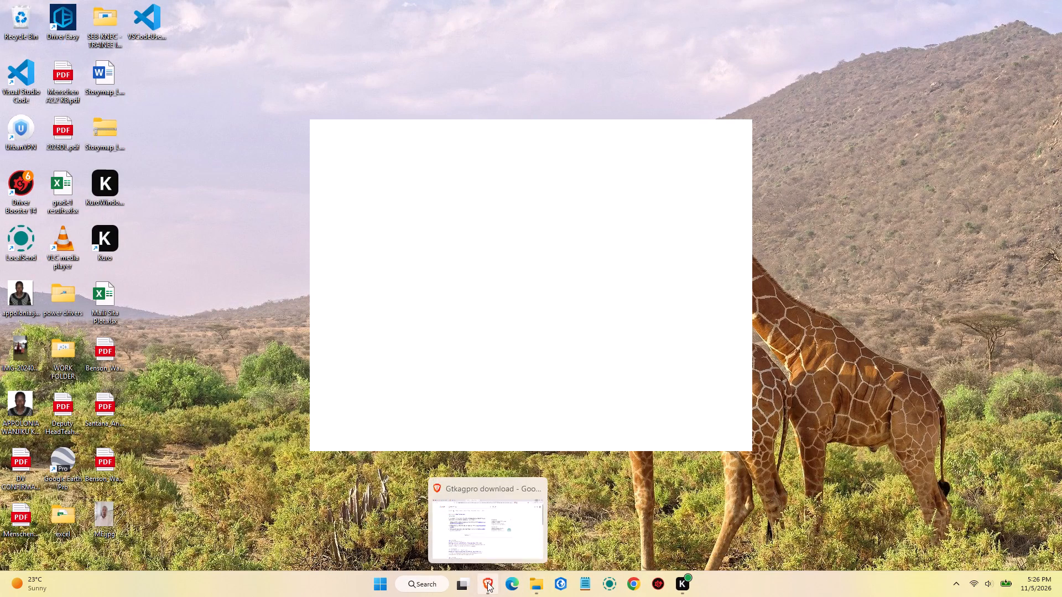